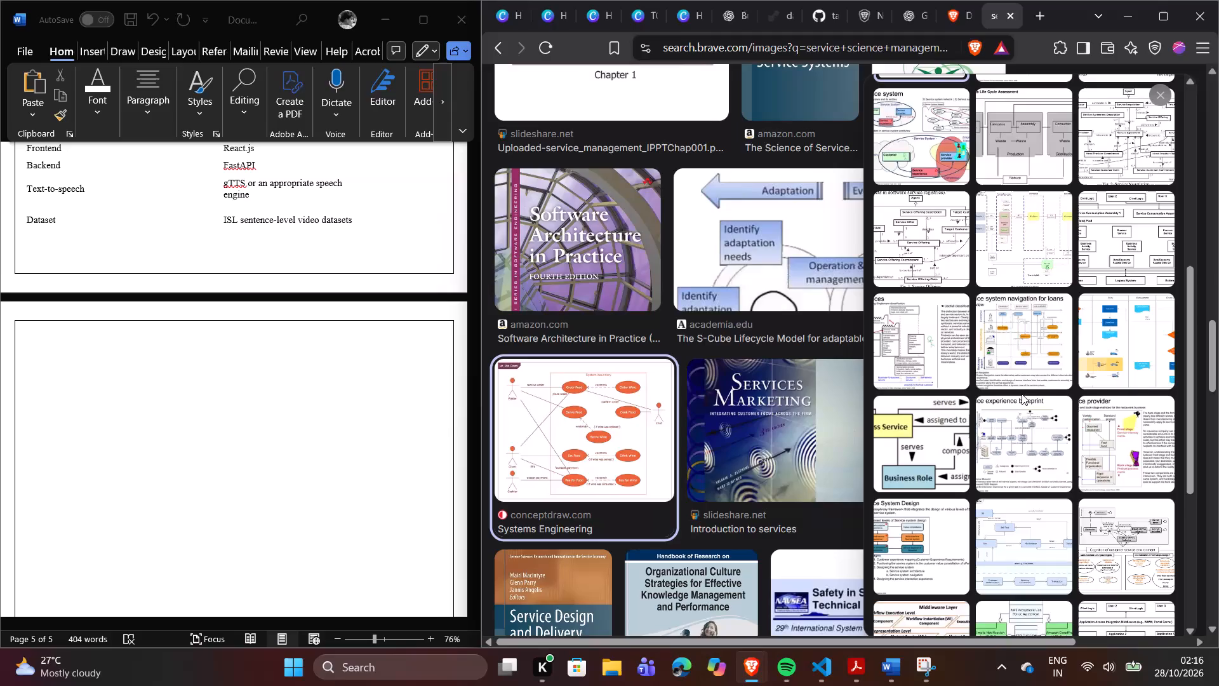
Browse the service science management image results for a suitable reference diagram.
{"action": "scroll", "coordinate": [808, 427], "scroll_direction": "down", "scroll_amount": 6}
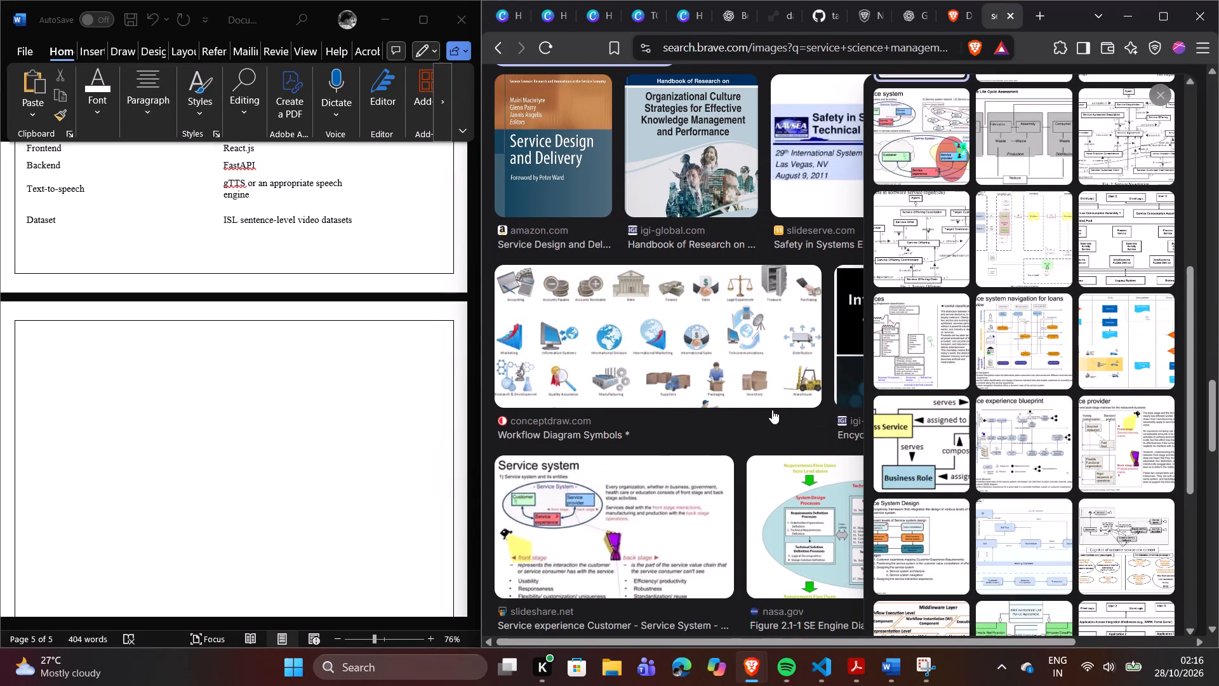
{"action": "left_click", "coordinate": [1161, 95]}
{"action": "scroll", "coordinate": [1161, 93], "scroll_direction": "down", "scroll_amount": 1}
{"action": "scroll", "coordinate": [1087, 182], "scroll_direction": "down", "scroll_amount": 6}
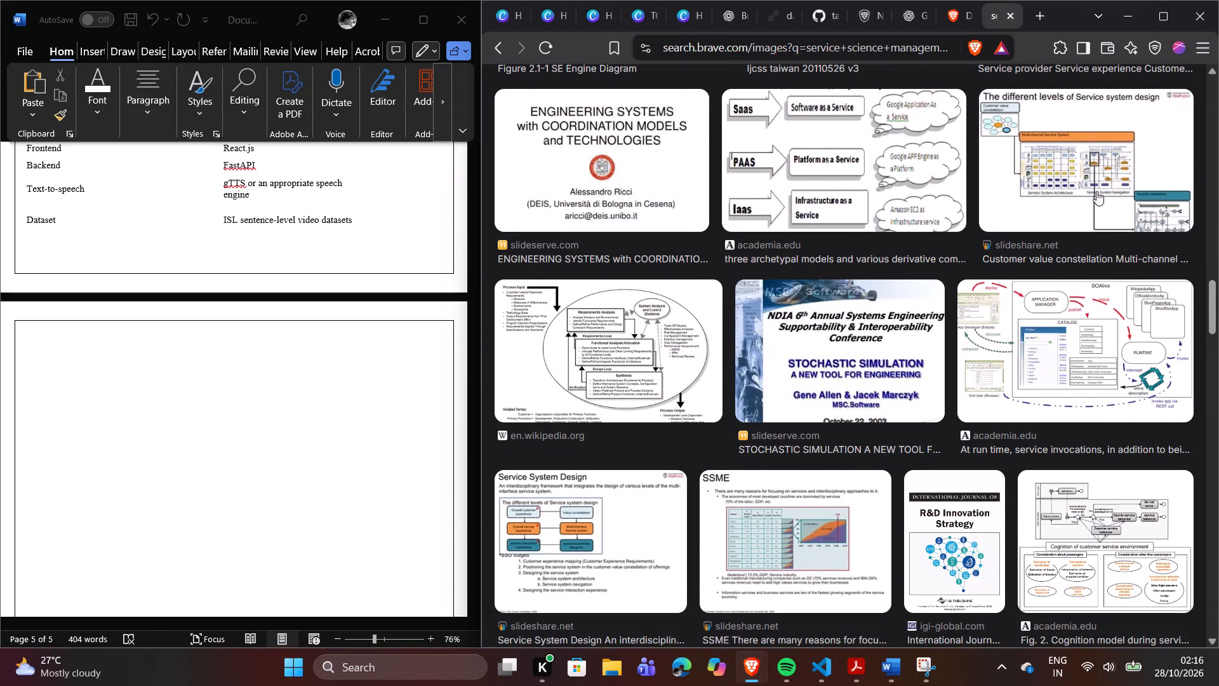
{"action": "scroll", "coordinate": [1097, 191], "scroll_direction": "down", "scroll_amount": 4}
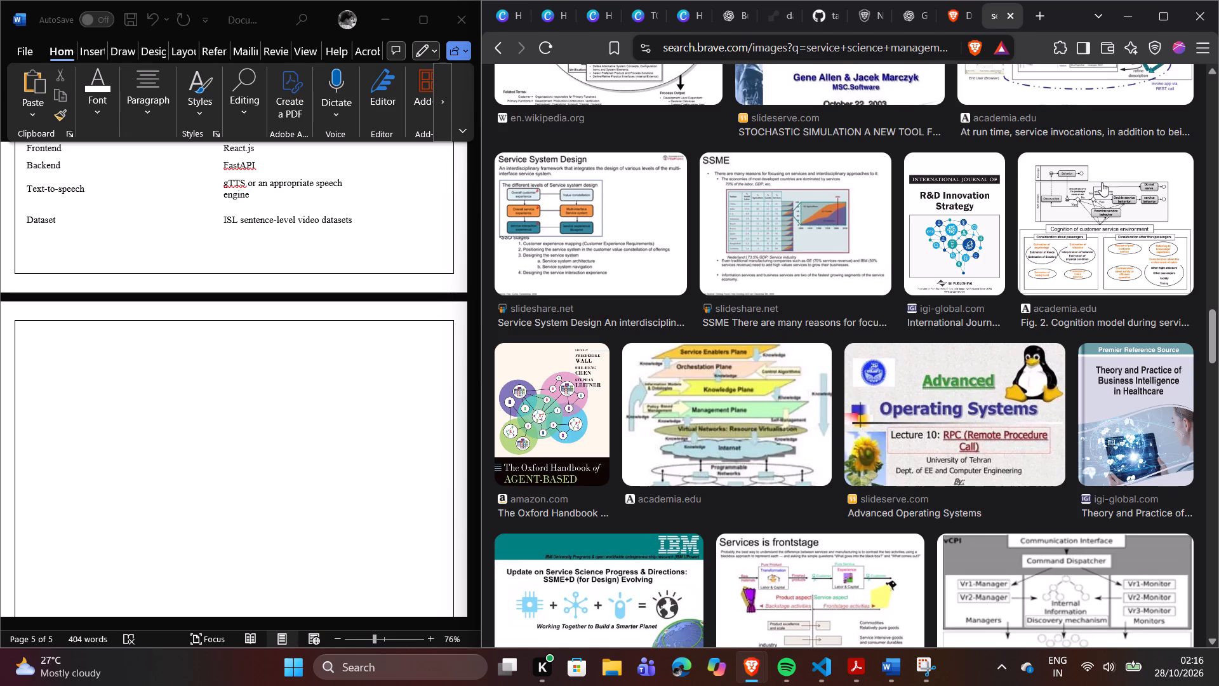
{"action": "scroll", "coordinate": [1102, 182], "scroll_direction": "down", "scroll_amount": 9}
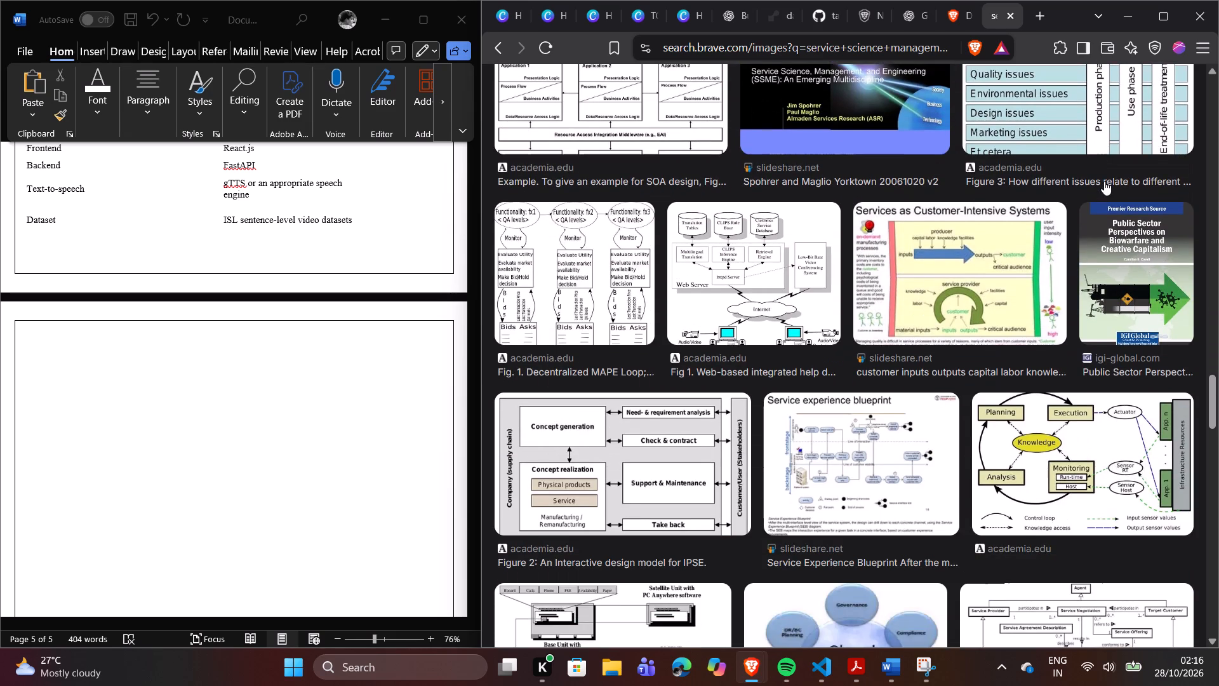
{"action": "scroll", "coordinate": [1110, 178], "scroll_direction": "down", "scroll_amount": 11}
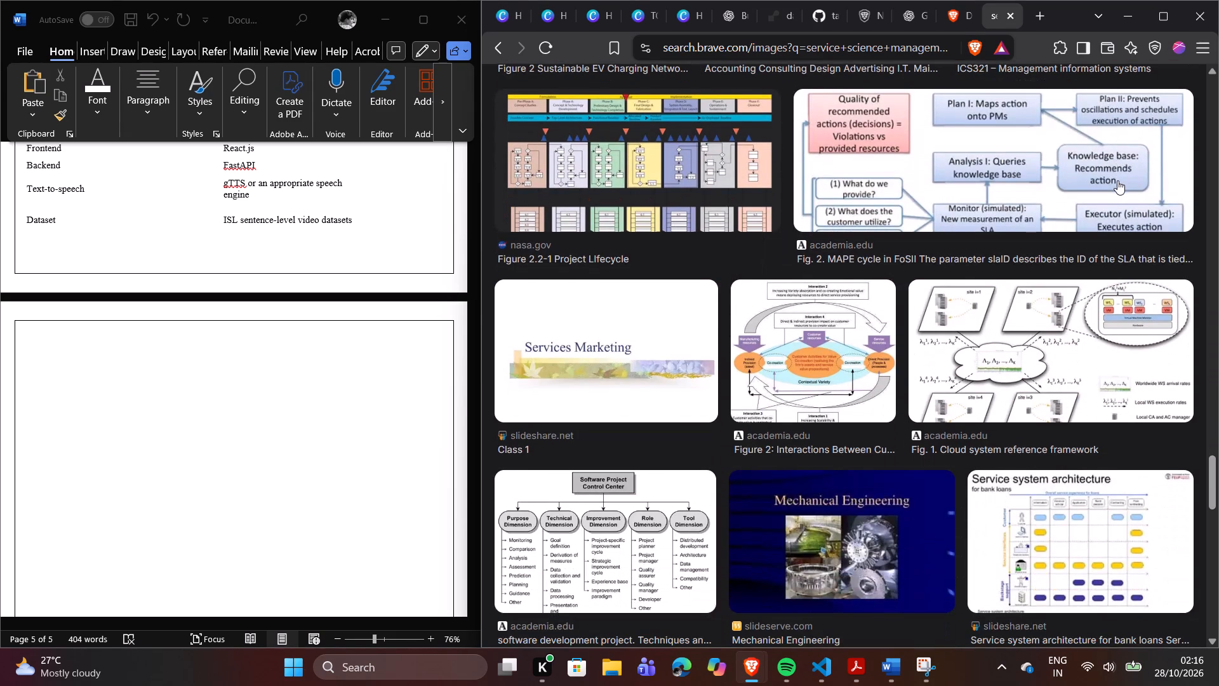
{"action": "scroll", "coordinate": [1117, 180], "scroll_direction": "down", "scroll_amount": 3}
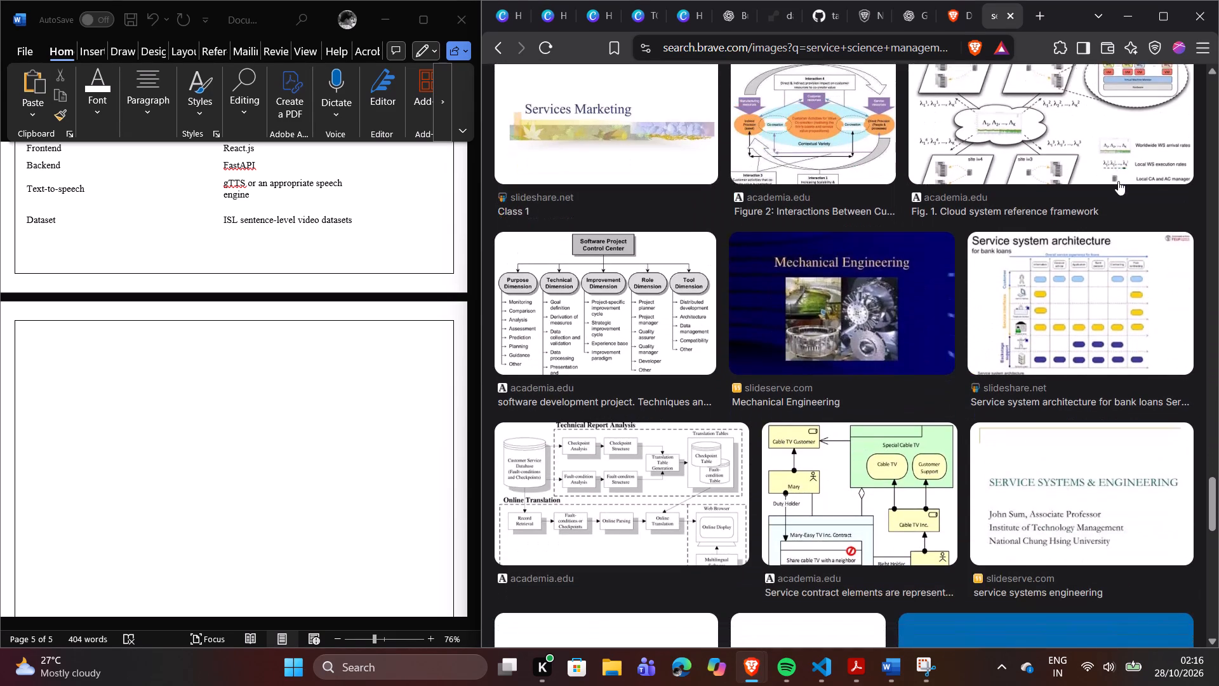
{"action": "scroll", "coordinate": [1121, 180], "scroll_direction": "down", "scroll_amount": 11}
{"action": "scroll", "coordinate": [1126, 182], "scroll_direction": "up", "scroll_amount": 1}
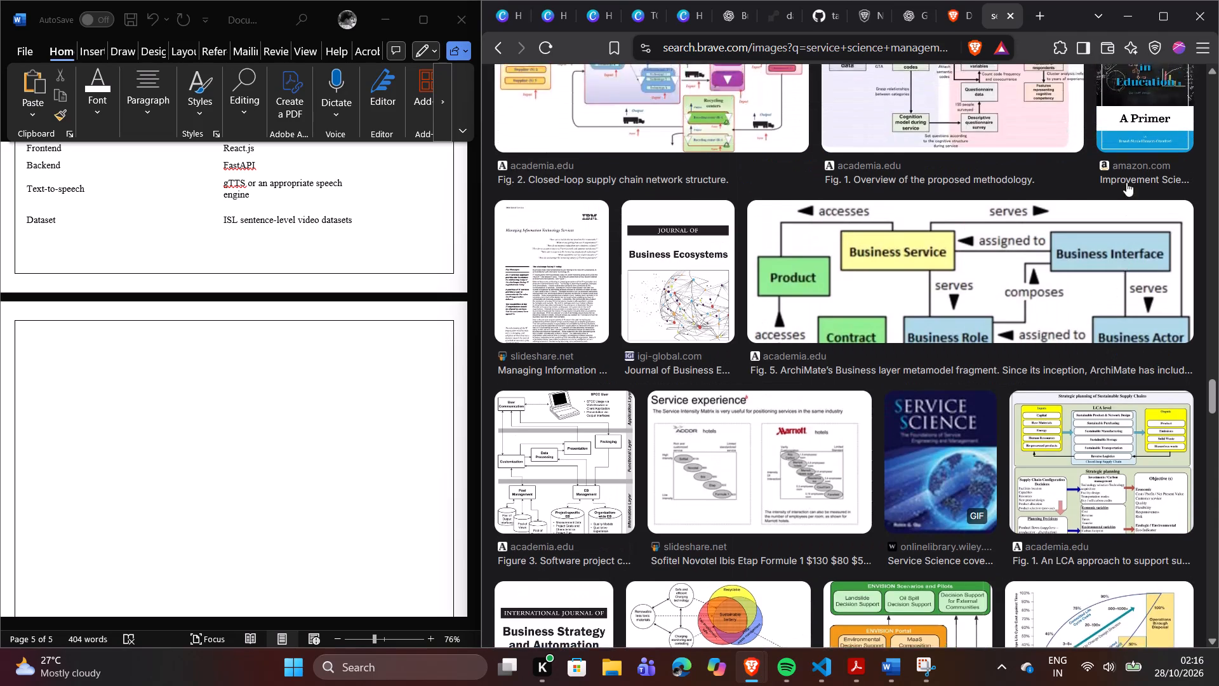
{"action": "scroll", "coordinate": [1126, 182], "scroll_direction": "down", "scroll_amount": 1}
{"action": "scroll", "coordinate": [1126, 183], "scroll_direction": "up", "scroll_amount": 3}
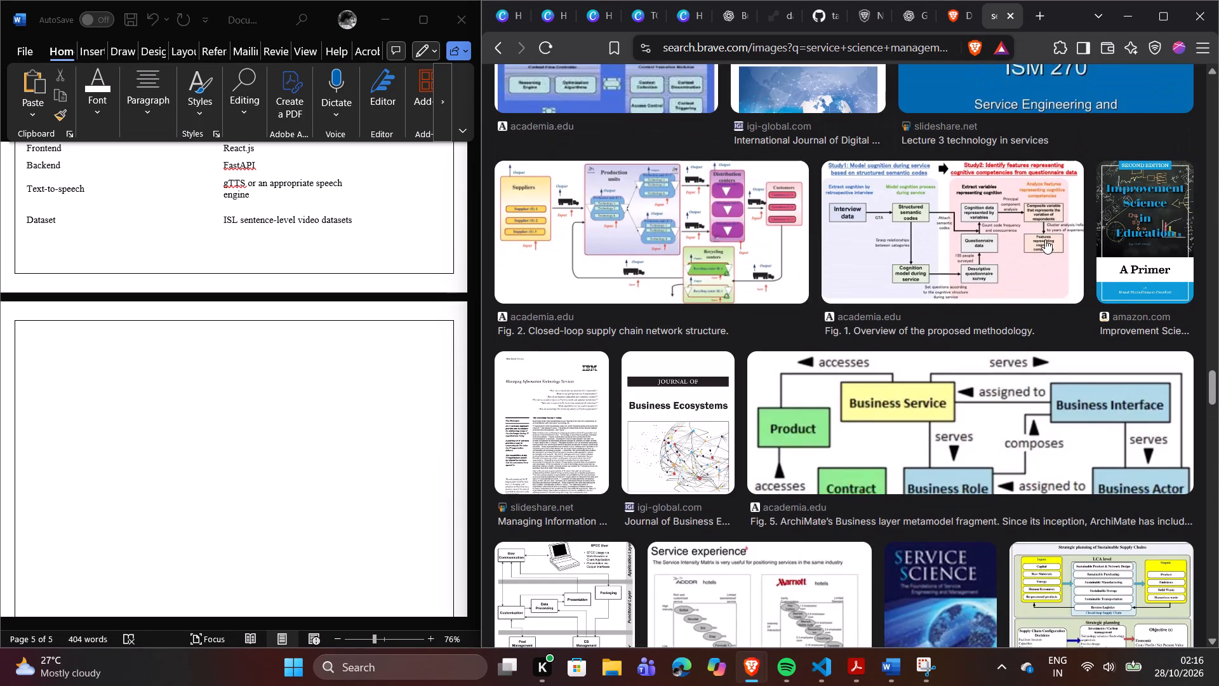
Copy the image "Fig. 1. Overview of the proposed methodology." and paste it onto the blank last page of the Word document.
{"action": "left_click", "coordinate": [1045, 239]}
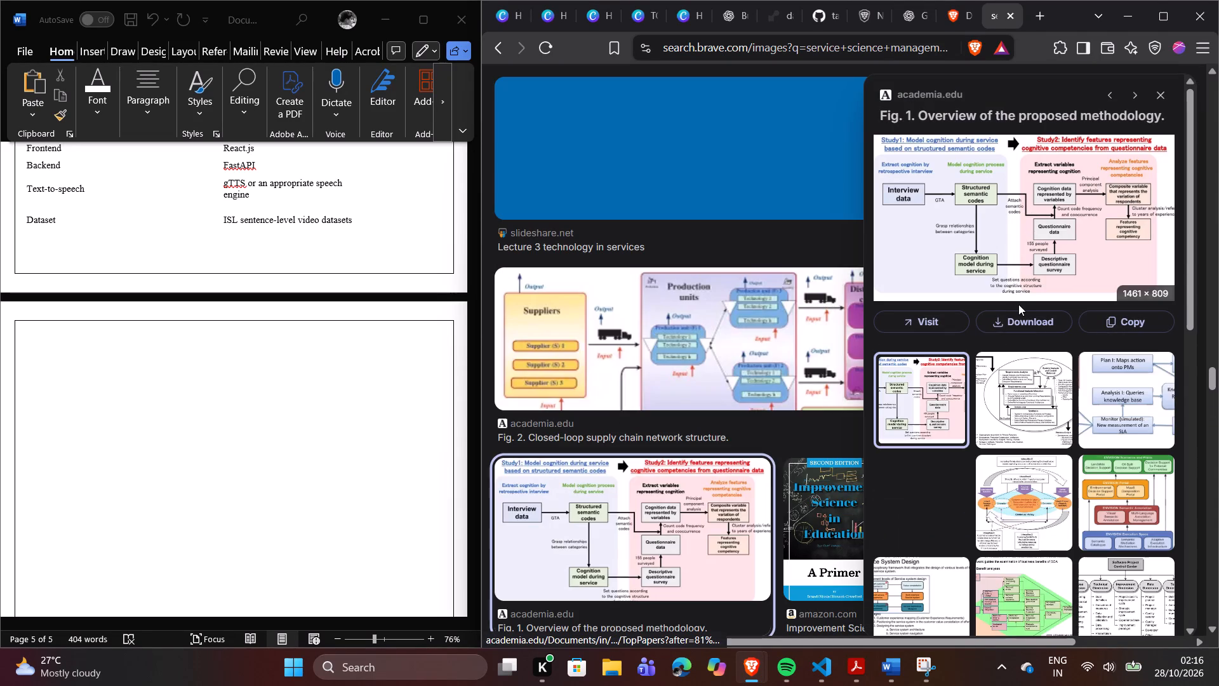
{"action": "double_click", "coordinate": [1107, 326]}
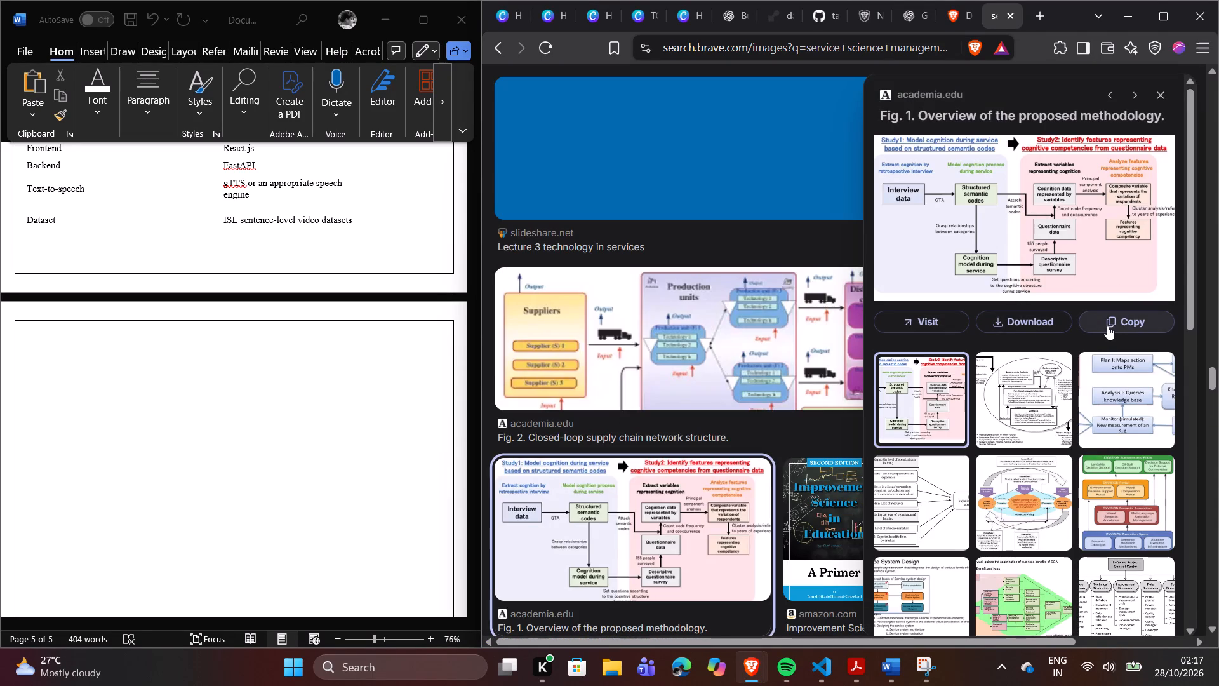
{"action": "left_click", "coordinate": [258, 391]}
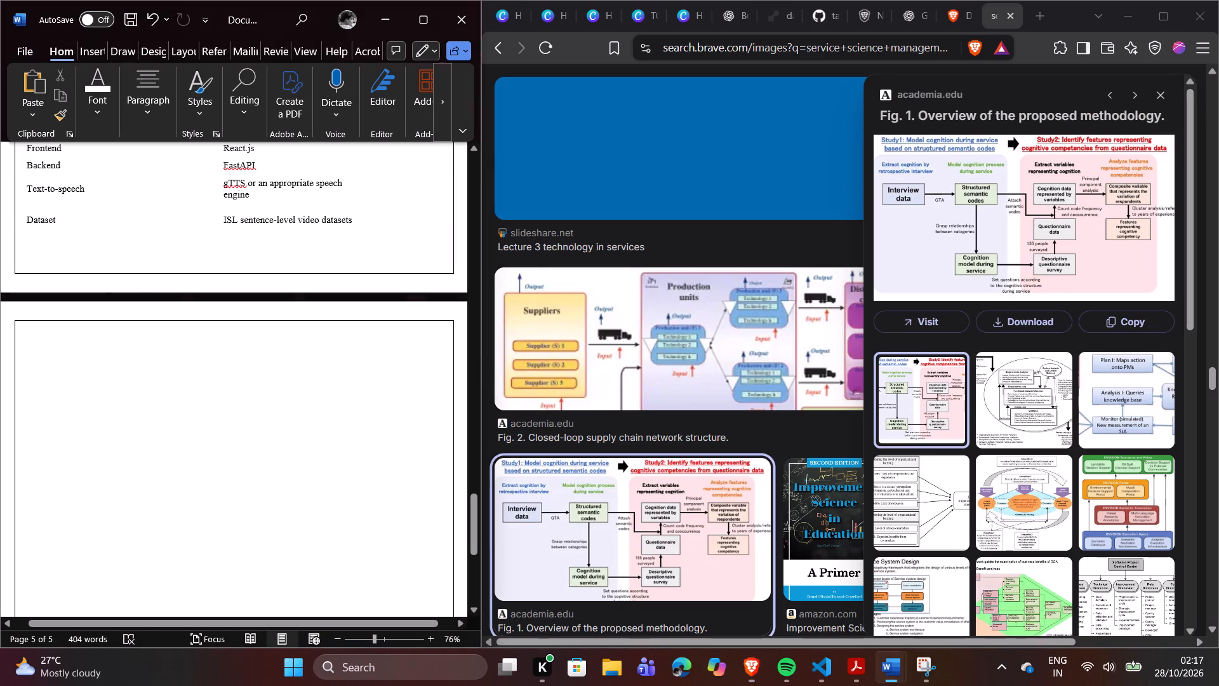
{"action": "right_click", "coordinate": [257, 391]}
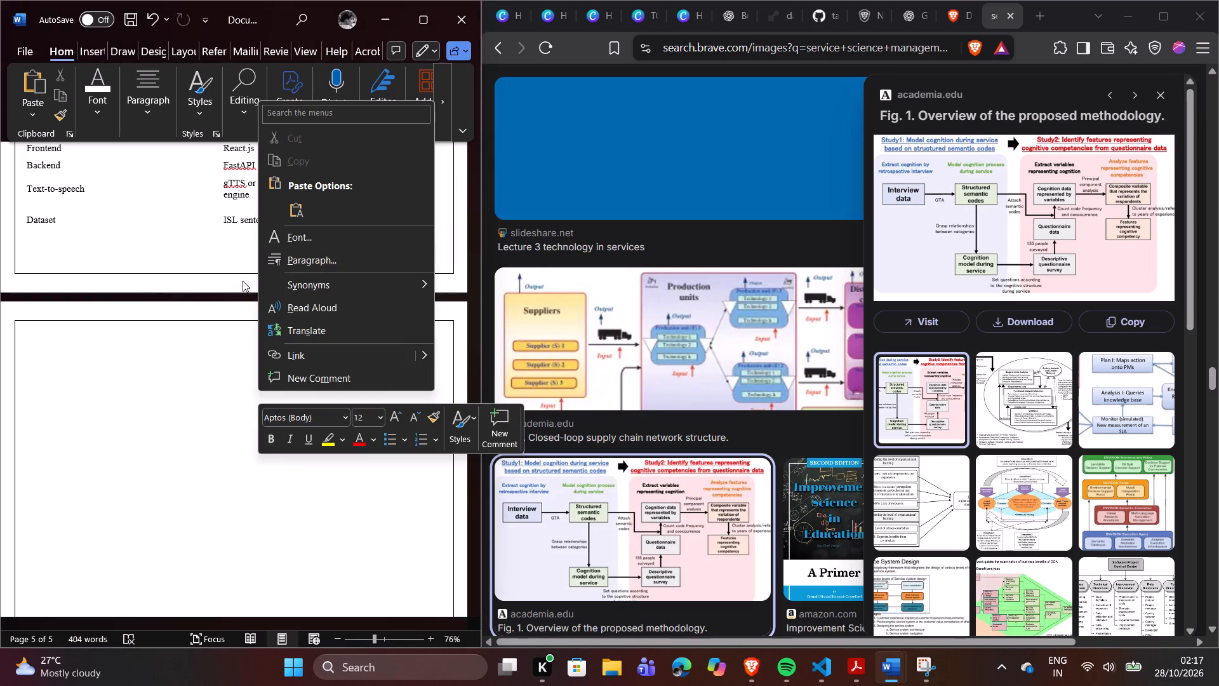
{"action": "right_click", "coordinate": [1089, 248]}
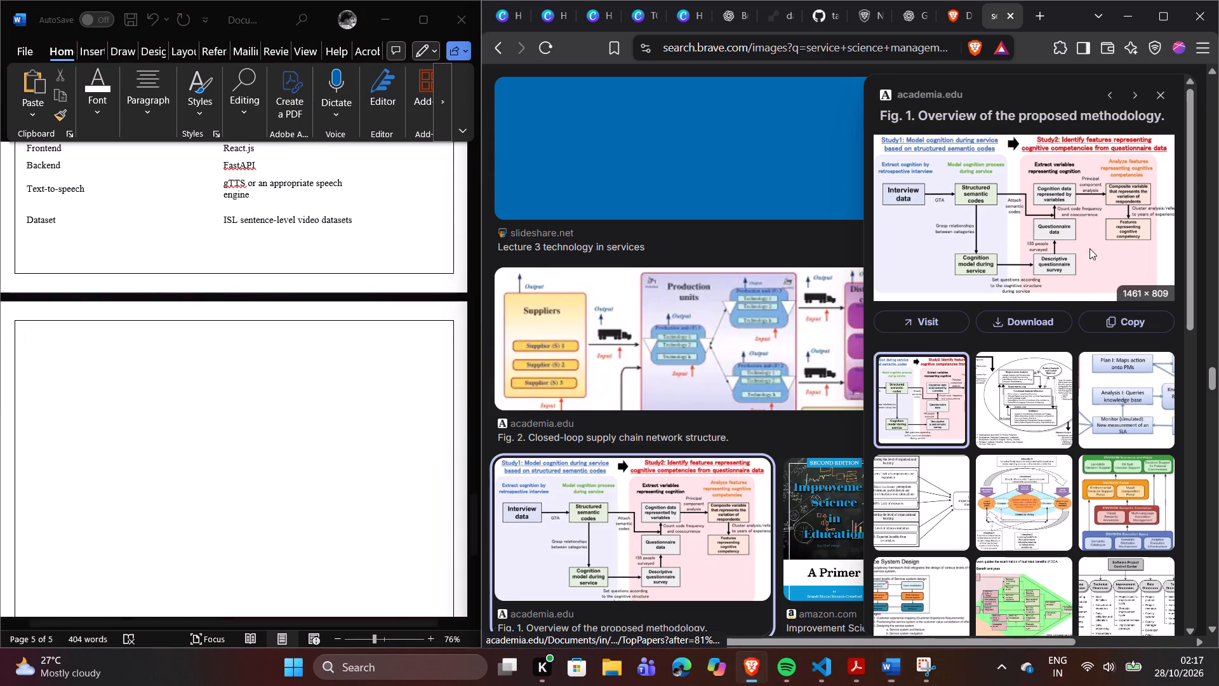
{"action": "left_click", "coordinate": [1019, 537]}
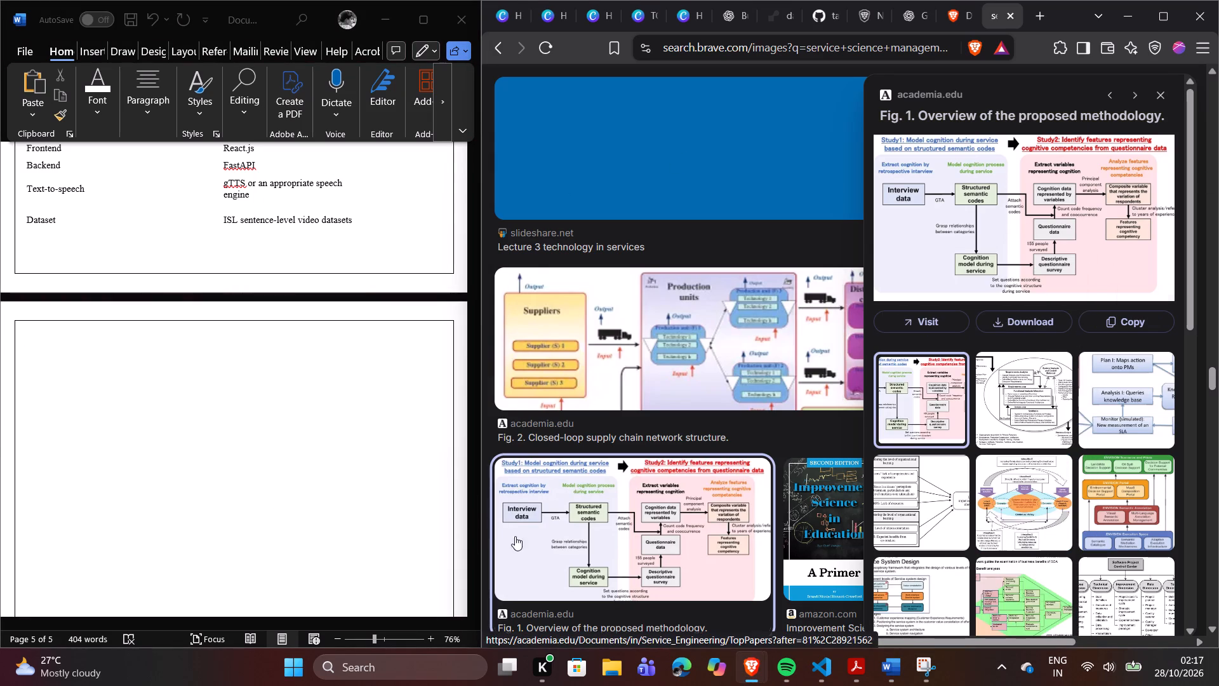
{"action": "left_click", "coordinate": [59, 338]}
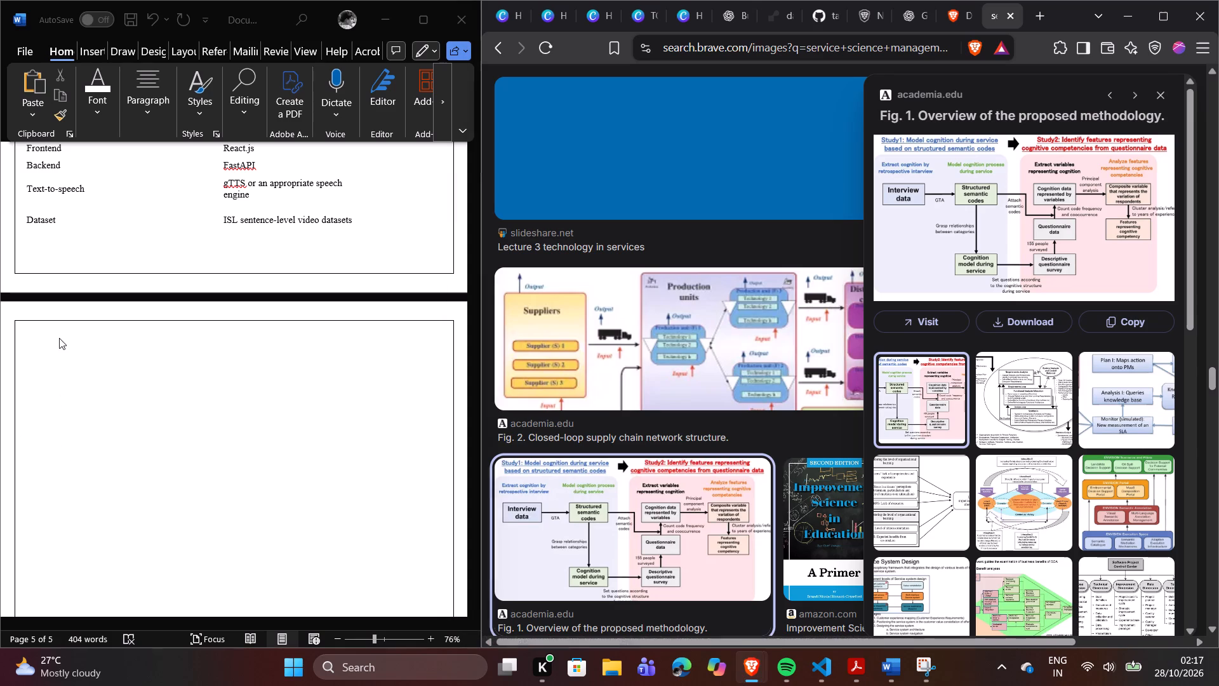
{"action": "right_click", "coordinate": [59, 336]}
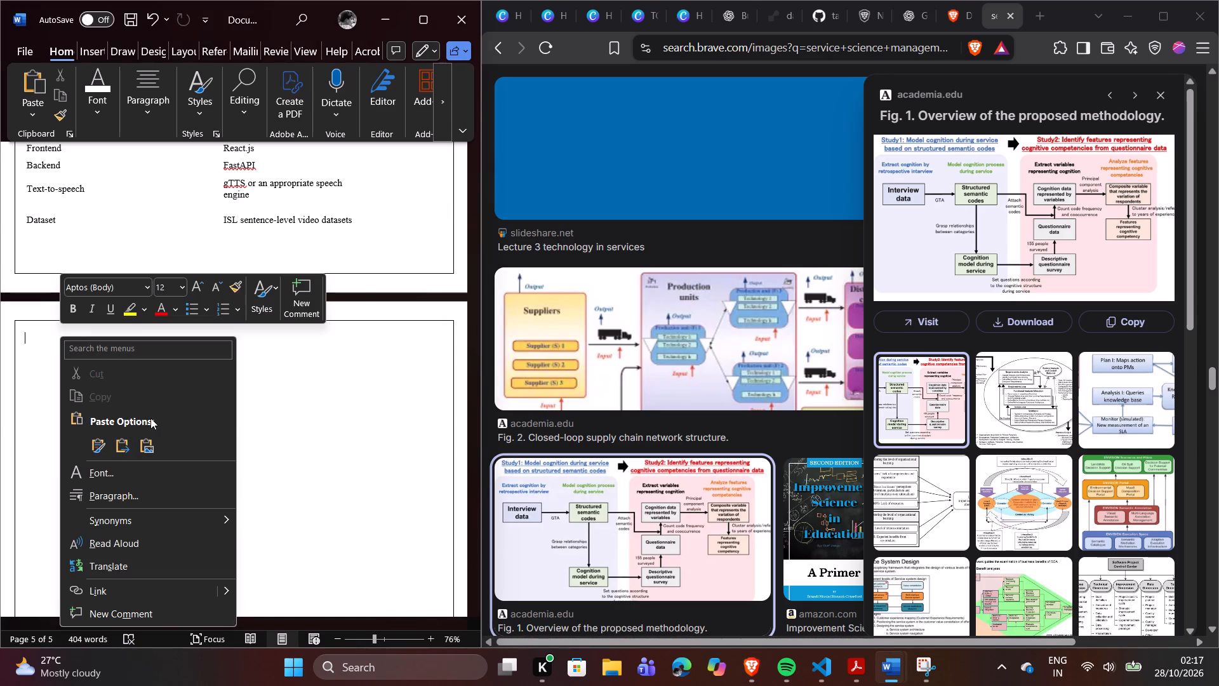
{"action": "left_click", "coordinate": [106, 445]}
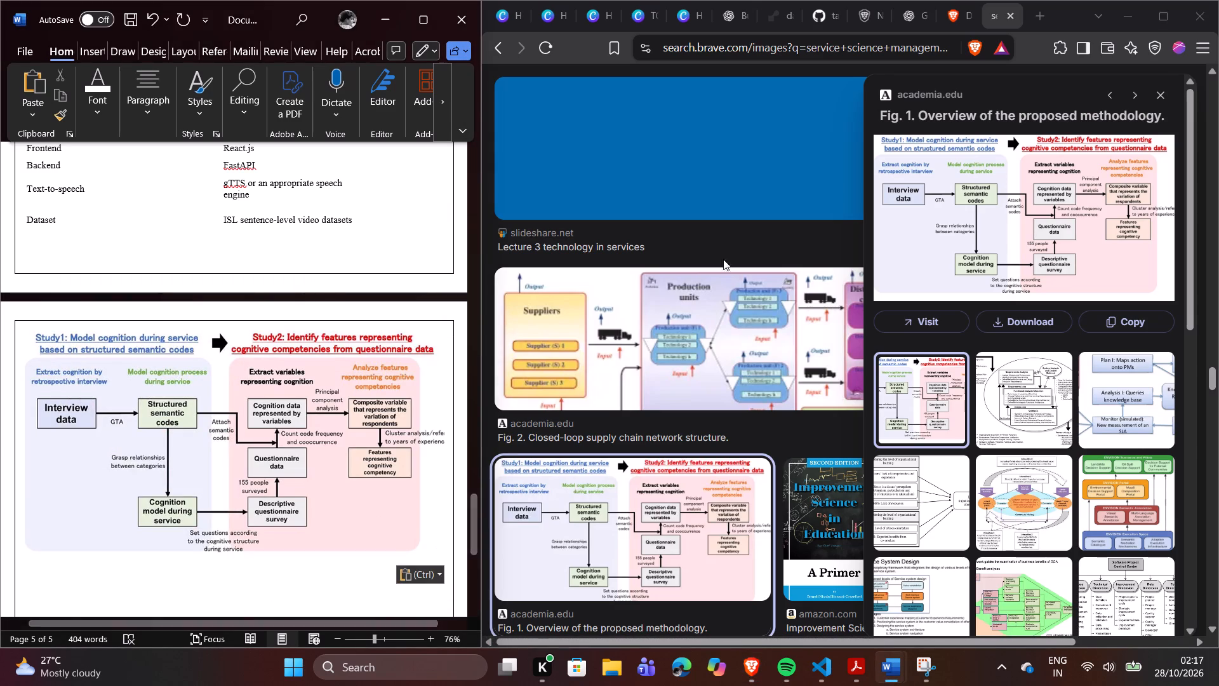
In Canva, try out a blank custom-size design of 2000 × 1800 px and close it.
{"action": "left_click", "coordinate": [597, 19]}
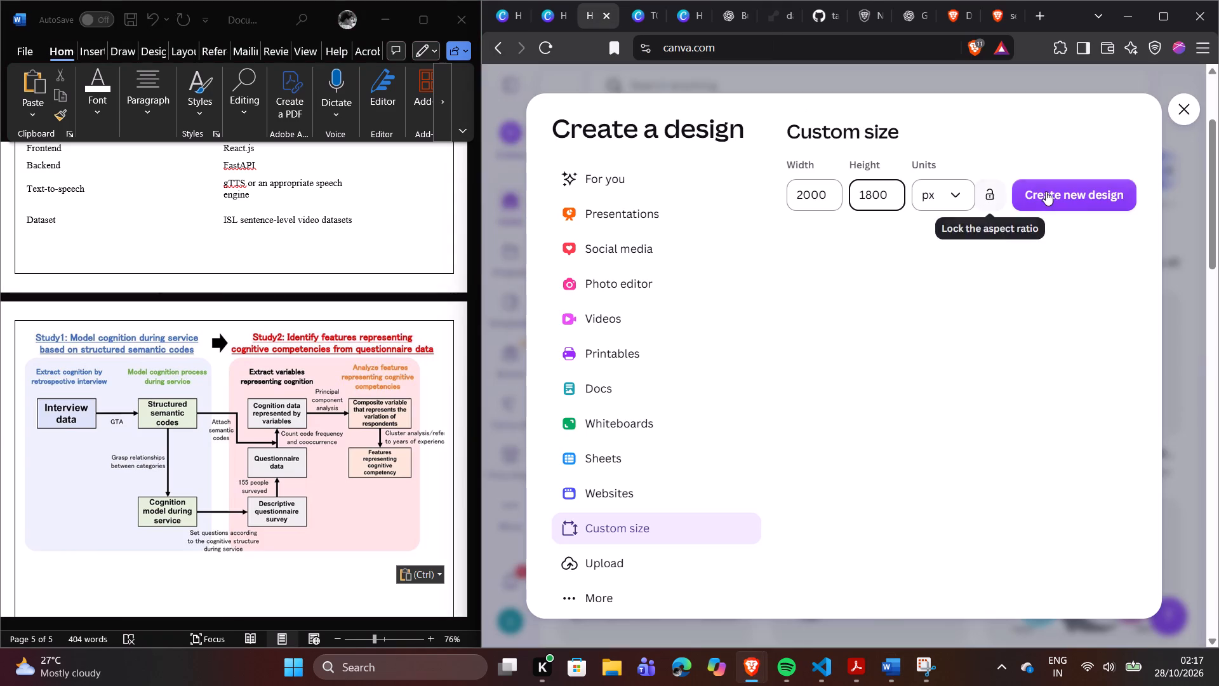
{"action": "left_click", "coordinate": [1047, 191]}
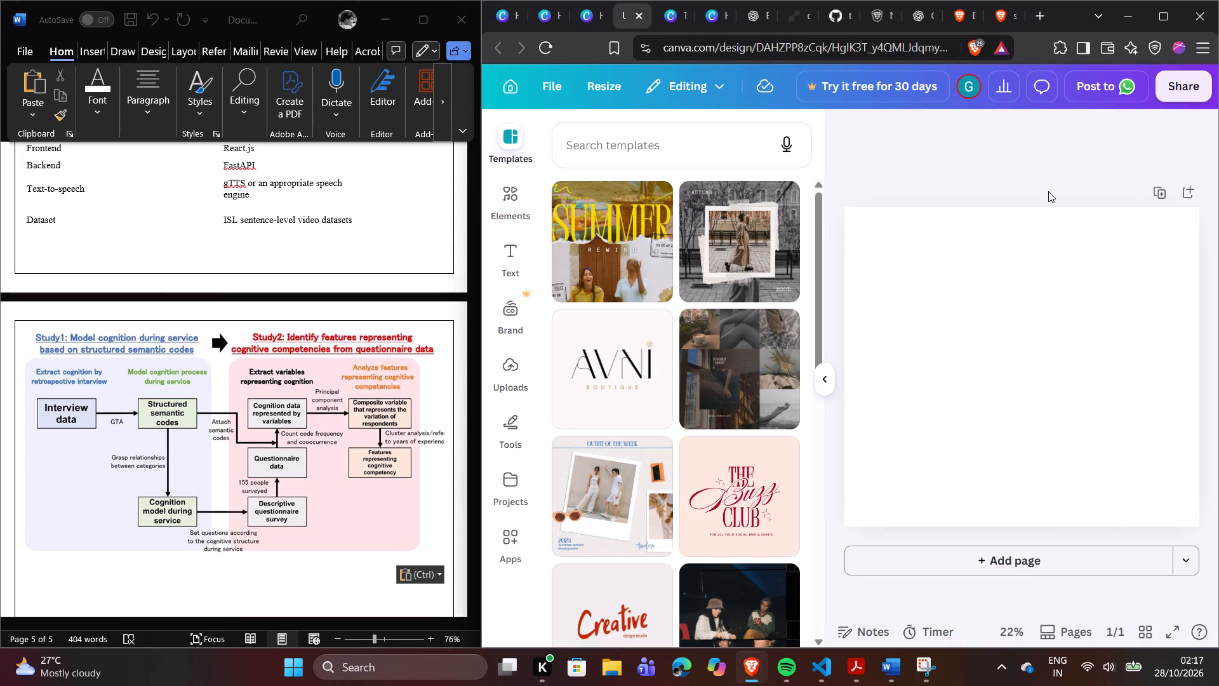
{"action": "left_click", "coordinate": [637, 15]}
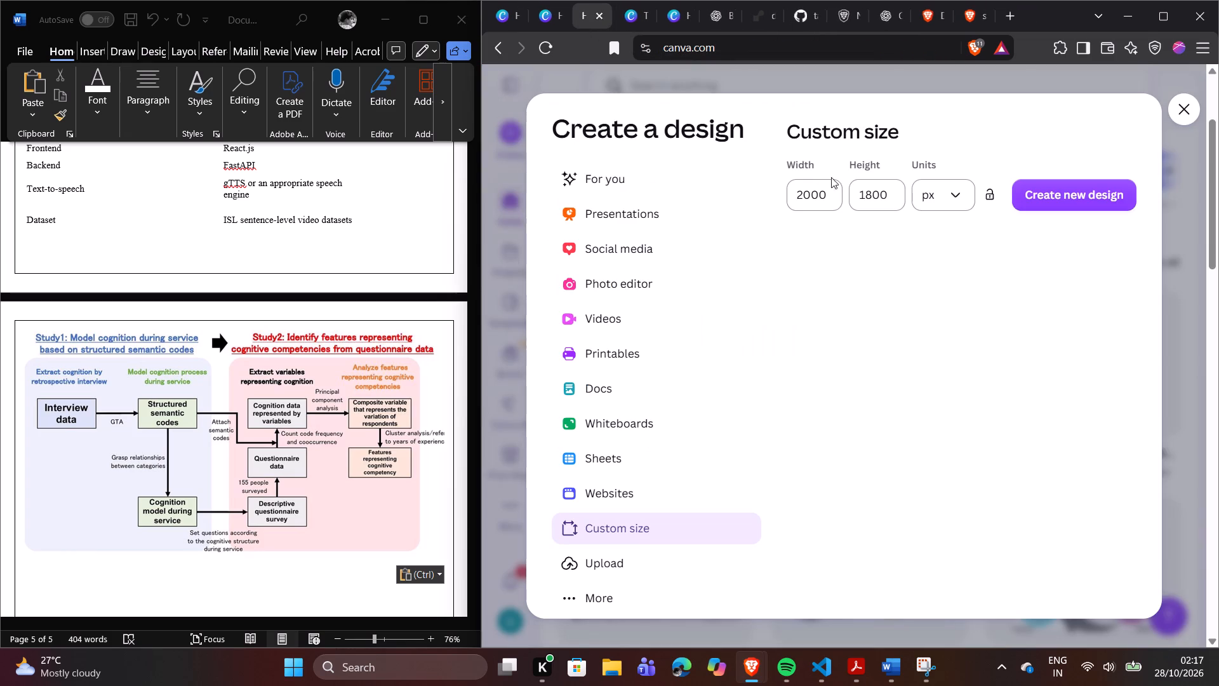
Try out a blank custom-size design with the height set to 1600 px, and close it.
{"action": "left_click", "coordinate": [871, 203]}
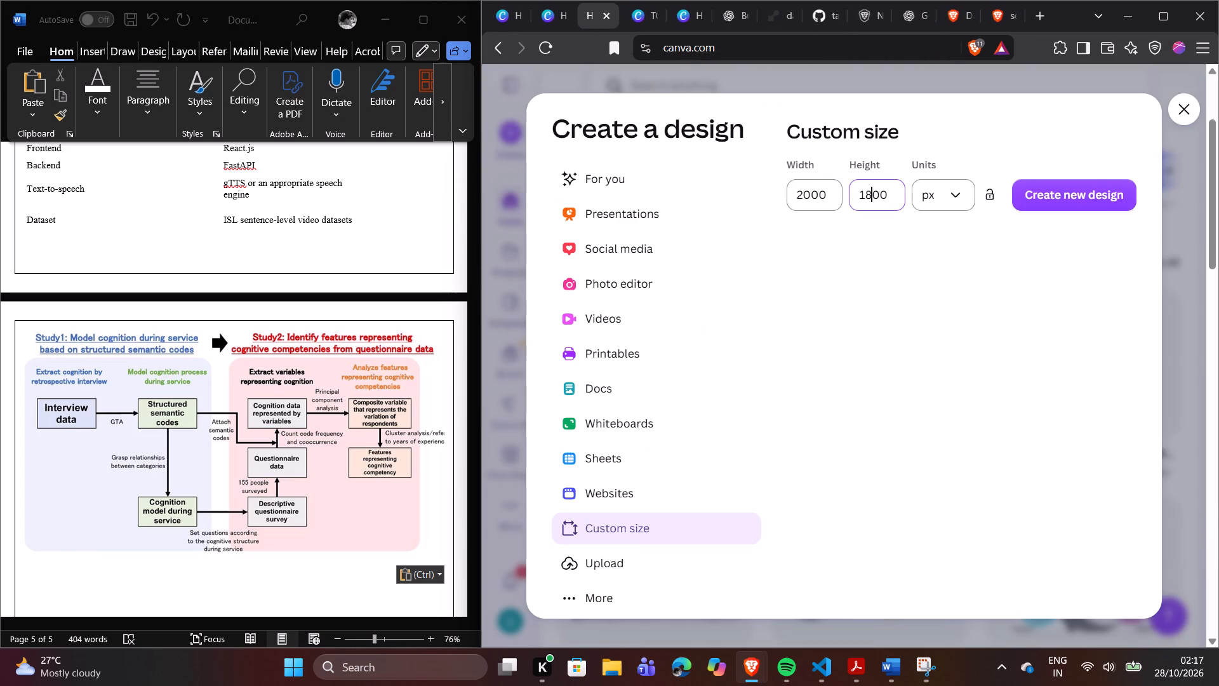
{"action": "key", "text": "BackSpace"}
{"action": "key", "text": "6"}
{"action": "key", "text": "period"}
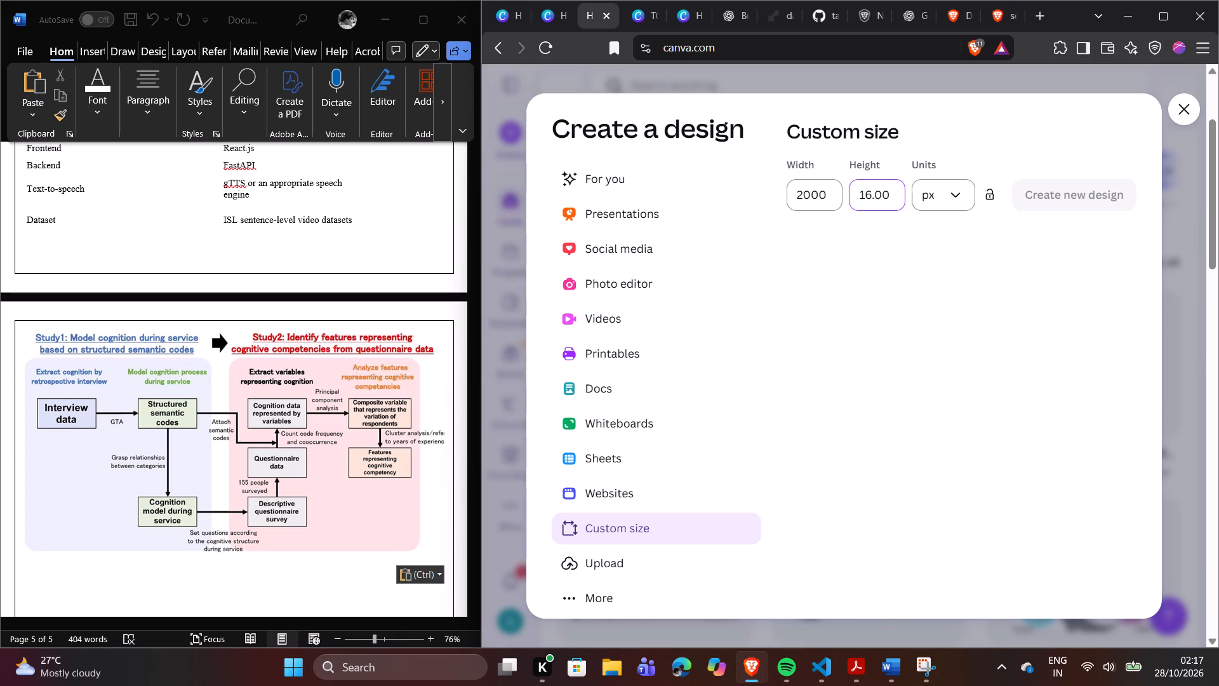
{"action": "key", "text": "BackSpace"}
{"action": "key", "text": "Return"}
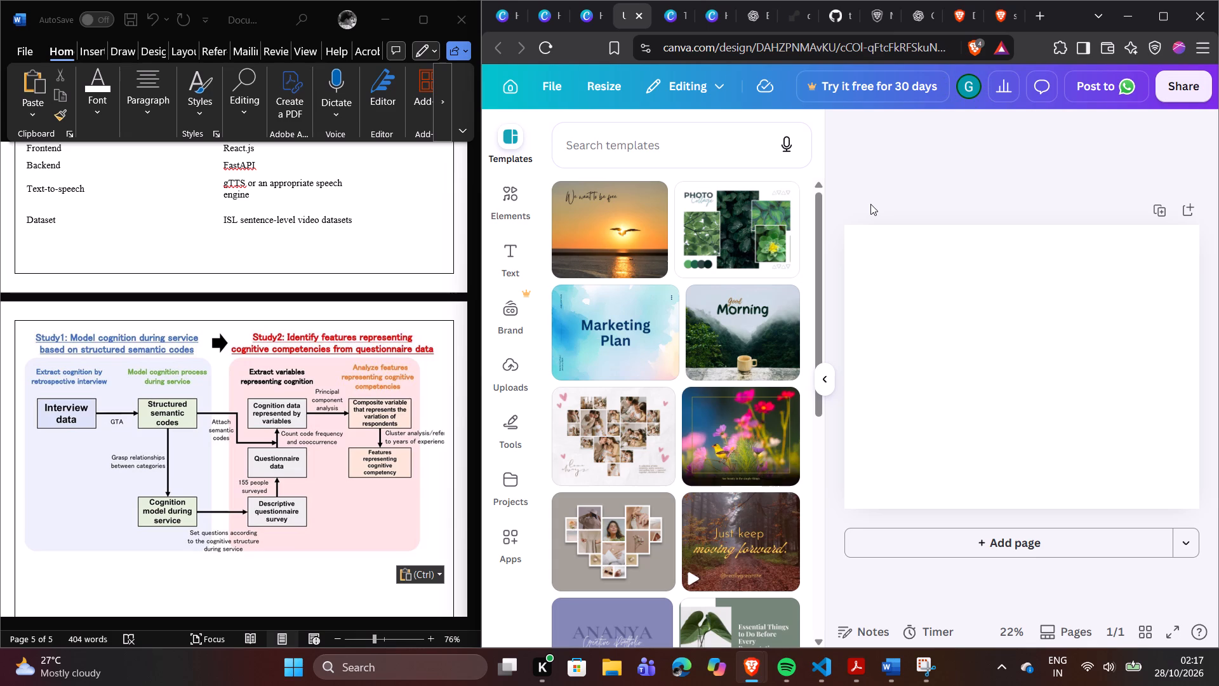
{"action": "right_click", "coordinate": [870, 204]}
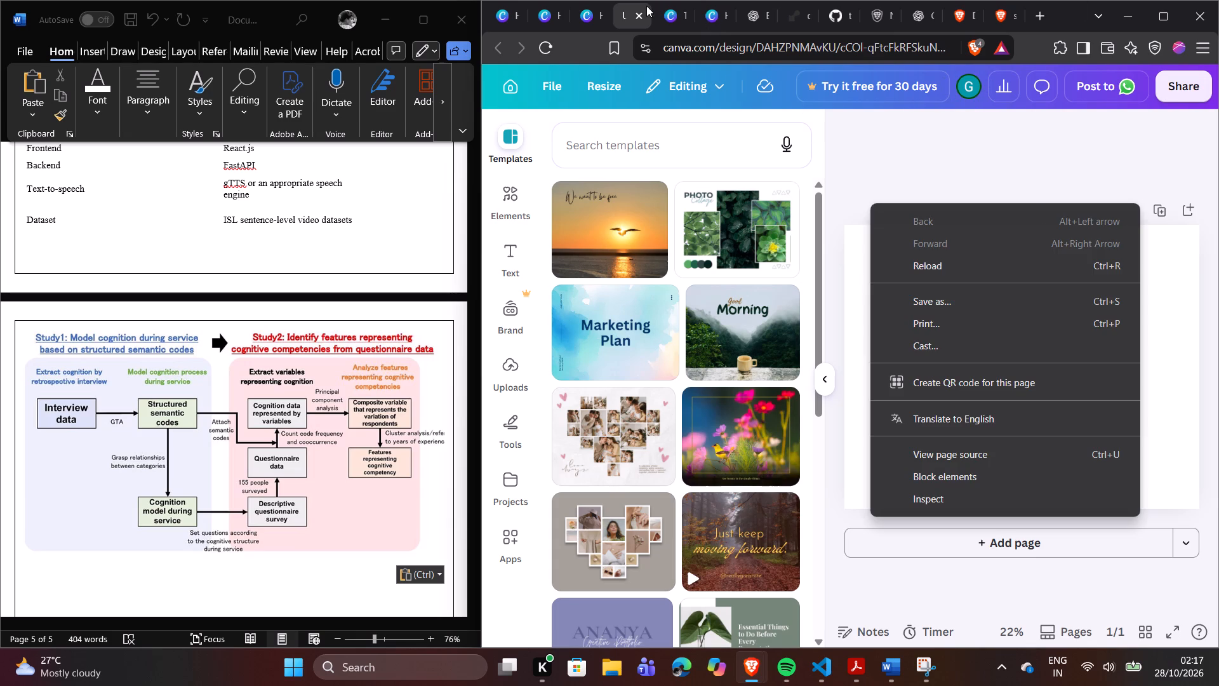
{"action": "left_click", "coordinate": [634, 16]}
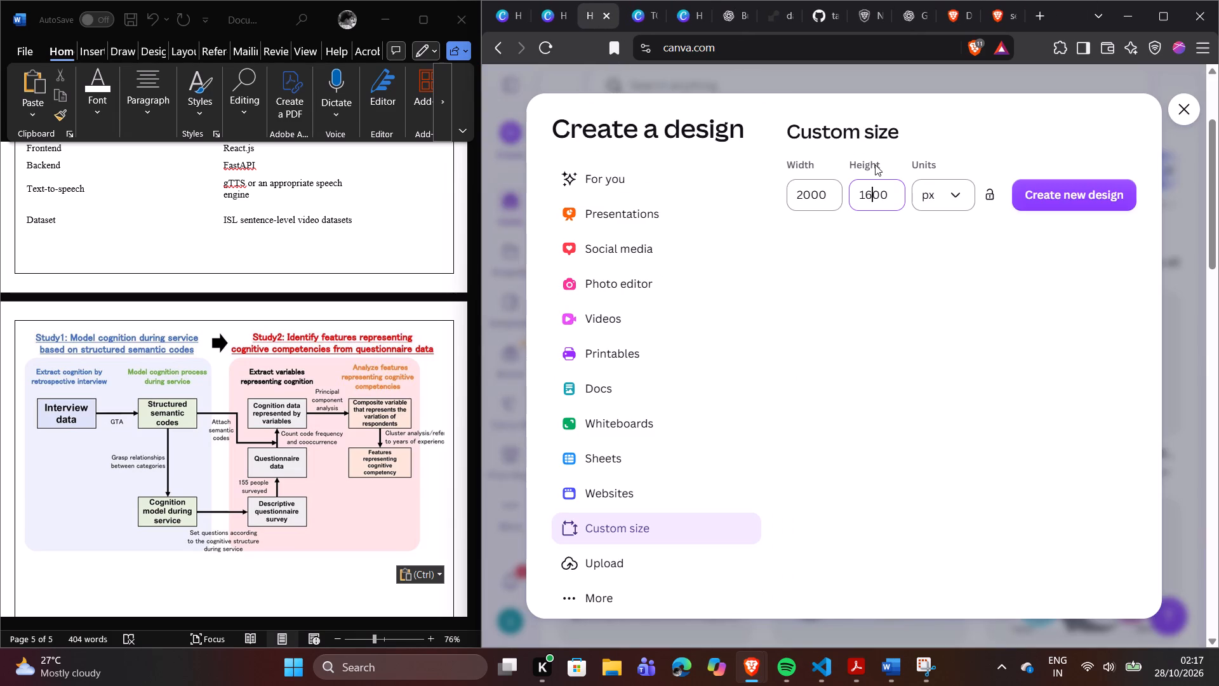
Set the custom height to 1400 px and create a blank 2000 × 1400 px design.
{"action": "key", "text": "BackSpace"}
{"action": "key", "text": "4"}
{"action": "key", "text": "Return"}
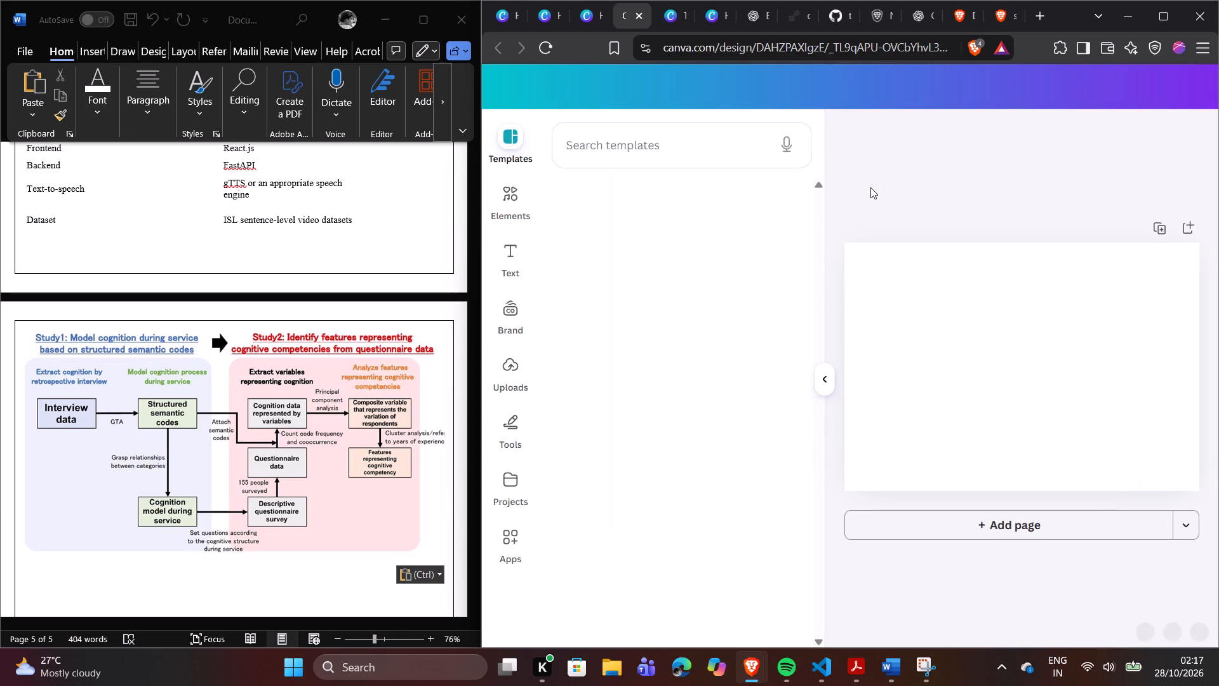
Reload the Canva home page and move the untitled 2000 × 1600 px design to the trash.
{"action": "left_click", "coordinate": [539, 17]}
{"action": "left_click", "coordinate": [497, 16]}
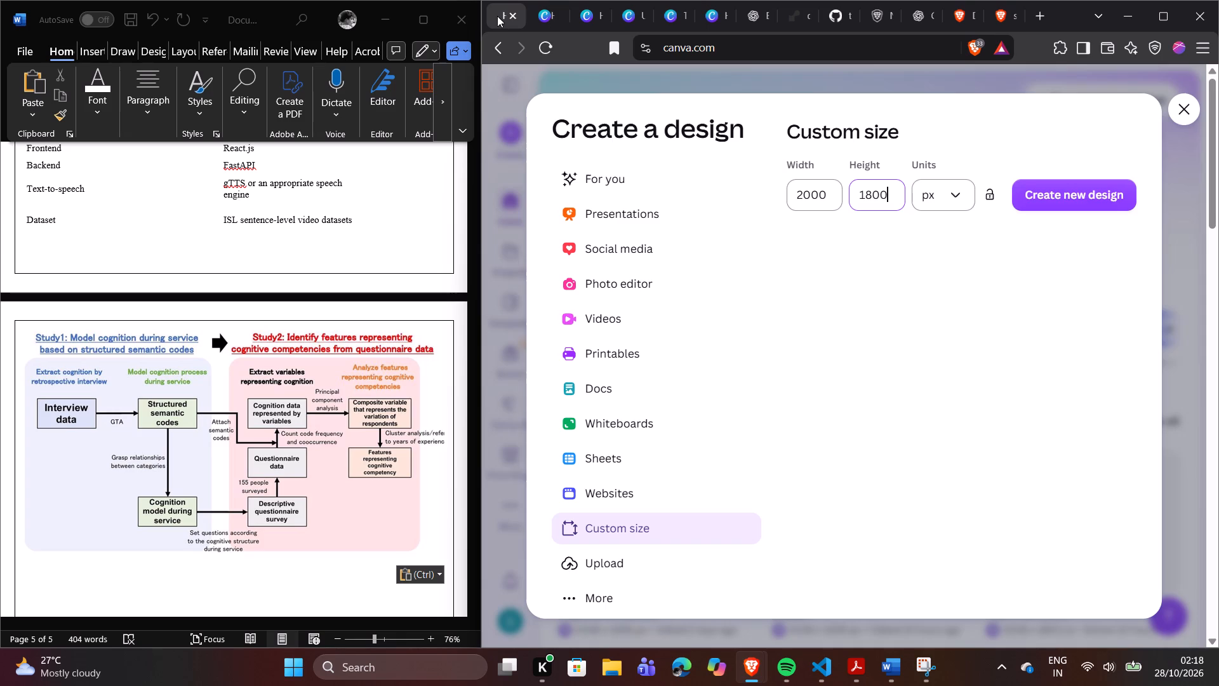
{"action": "left_click", "coordinate": [1187, 107]}
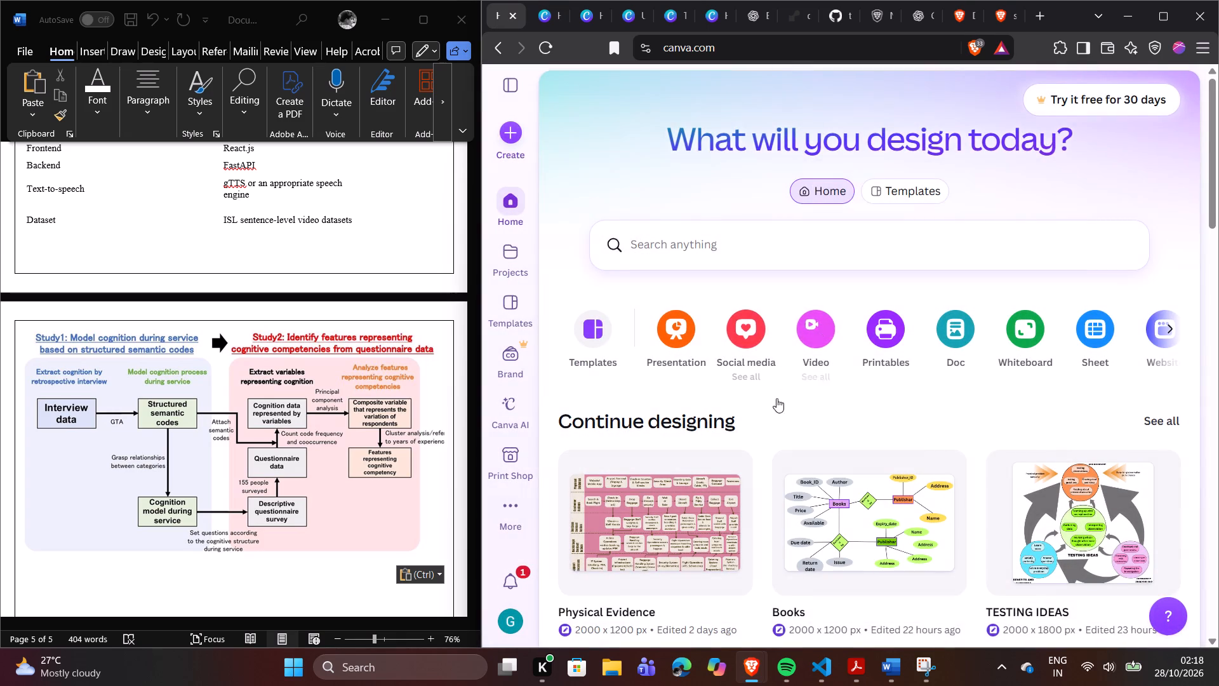
{"action": "scroll", "coordinate": [776, 398], "scroll_direction": "down", "scroll_amount": 3}
{"action": "scroll", "coordinate": [673, 131], "scroll_direction": "up", "scroll_amount": 2}
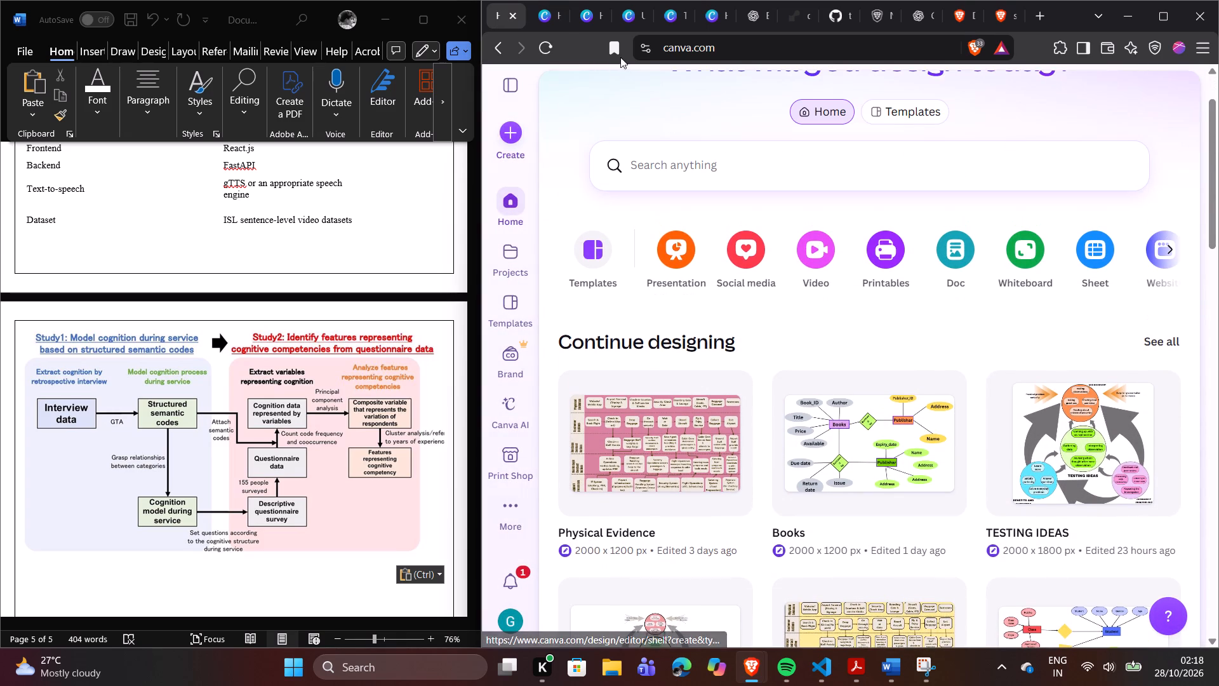
{"action": "left_click", "coordinate": [537, 51]}
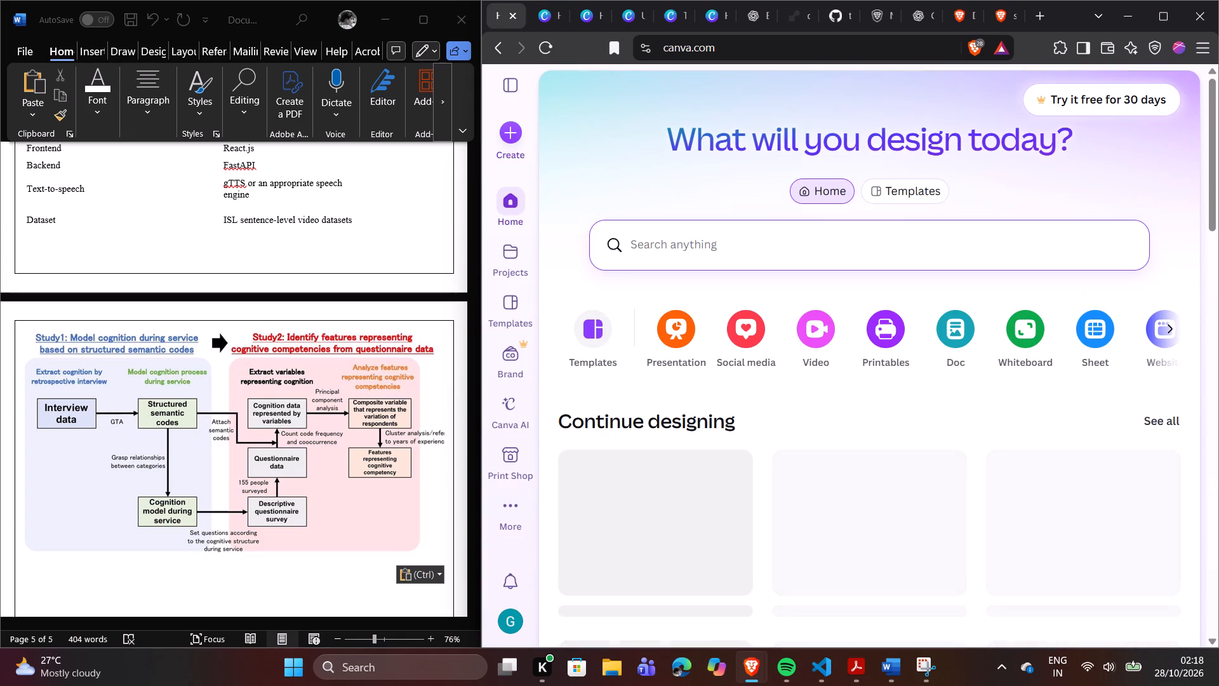
{"action": "scroll", "coordinate": [938, 220], "scroll_direction": "down", "scroll_amount": 2}
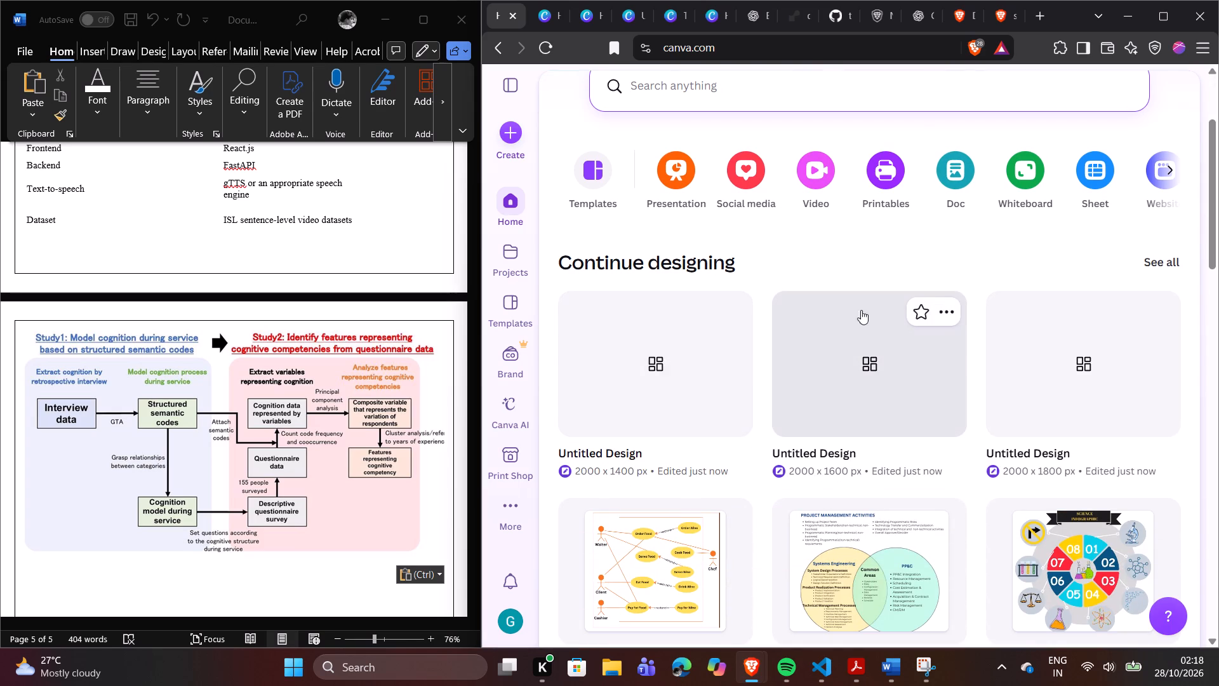
{"action": "left_click", "coordinate": [956, 312]}
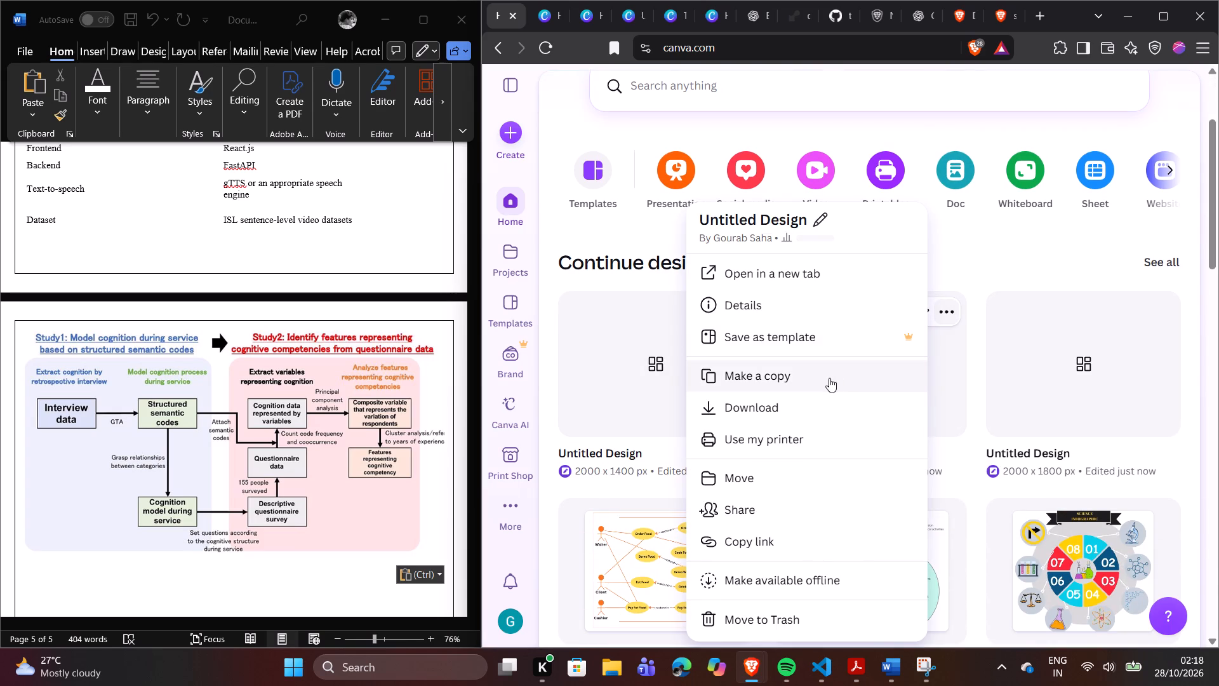
{"action": "scroll", "coordinate": [829, 378], "scroll_direction": "down", "scroll_amount": 6}
{"action": "left_click", "coordinate": [785, 622]}
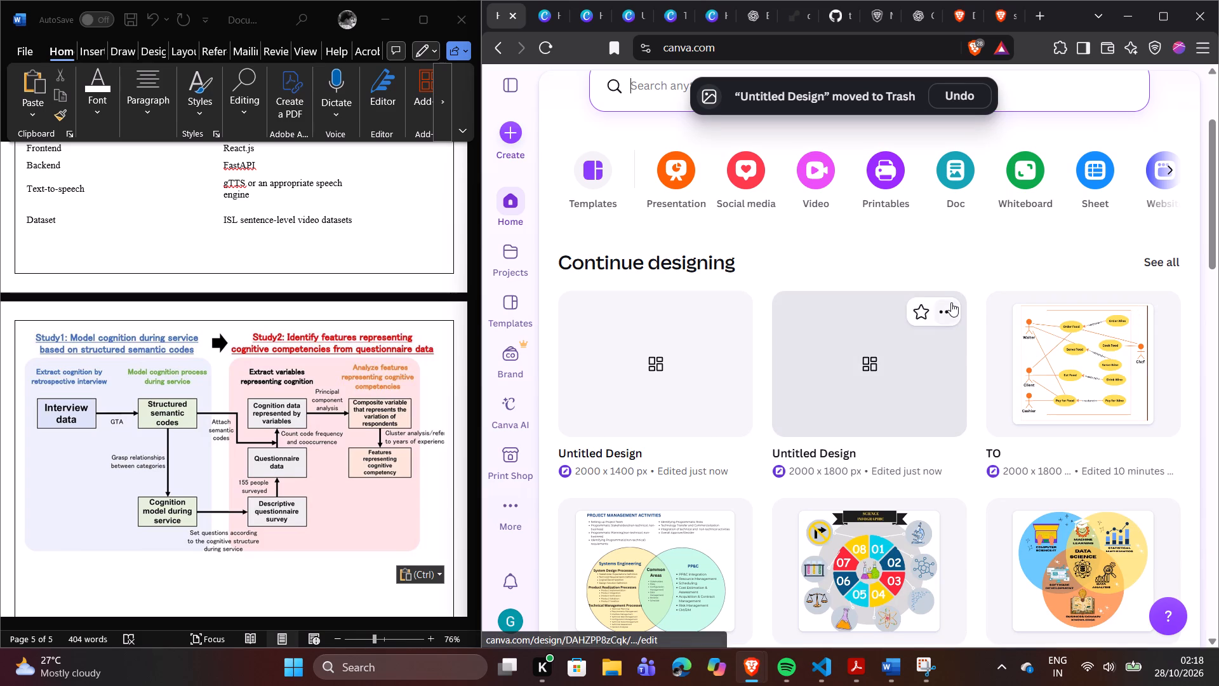
Move the untitled 2000 × 1800 px design to the trash.
{"action": "left_click", "coordinate": [951, 302]}
{"action": "scroll", "coordinate": [870, 502], "scroll_direction": "down", "scroll_amount": 3}
{"action": "left_click", "coordinate": [789, 616]}
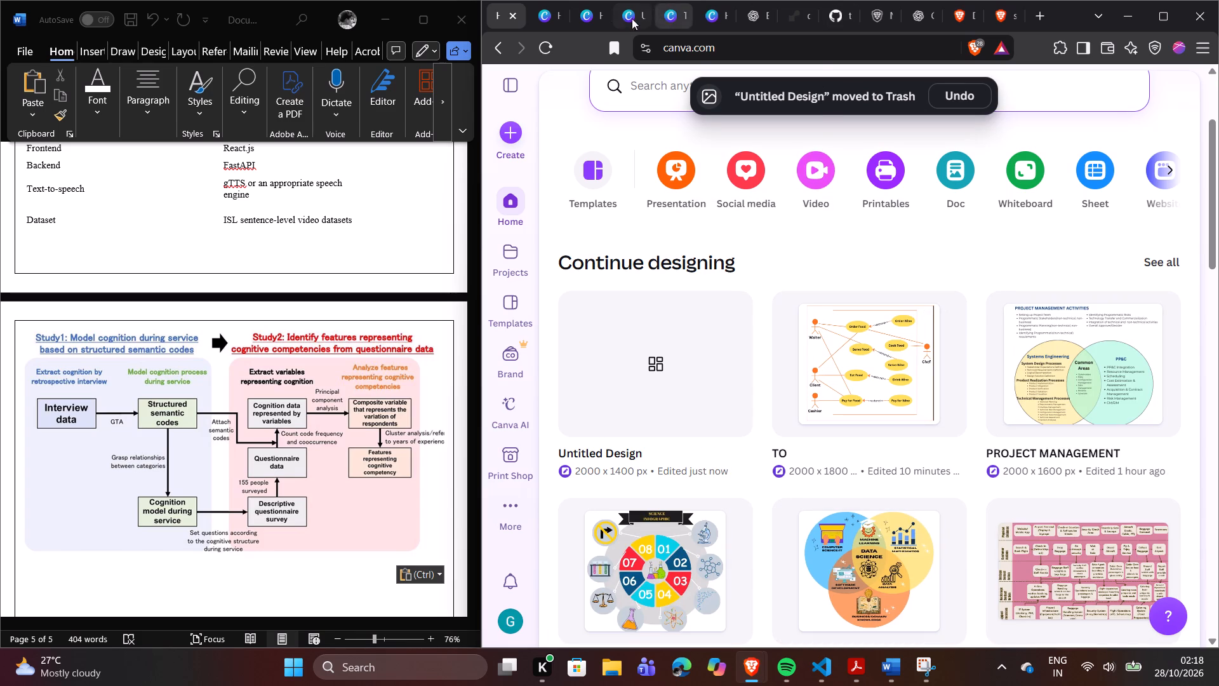
Close the use-case diagram design and a spare Canva home page, and return to the blank untitled design with its template library hidden.
{"action": "left_click", "coordinate": [559, 18]}
{"action": "left_click", "coordinate": [583, 14]}
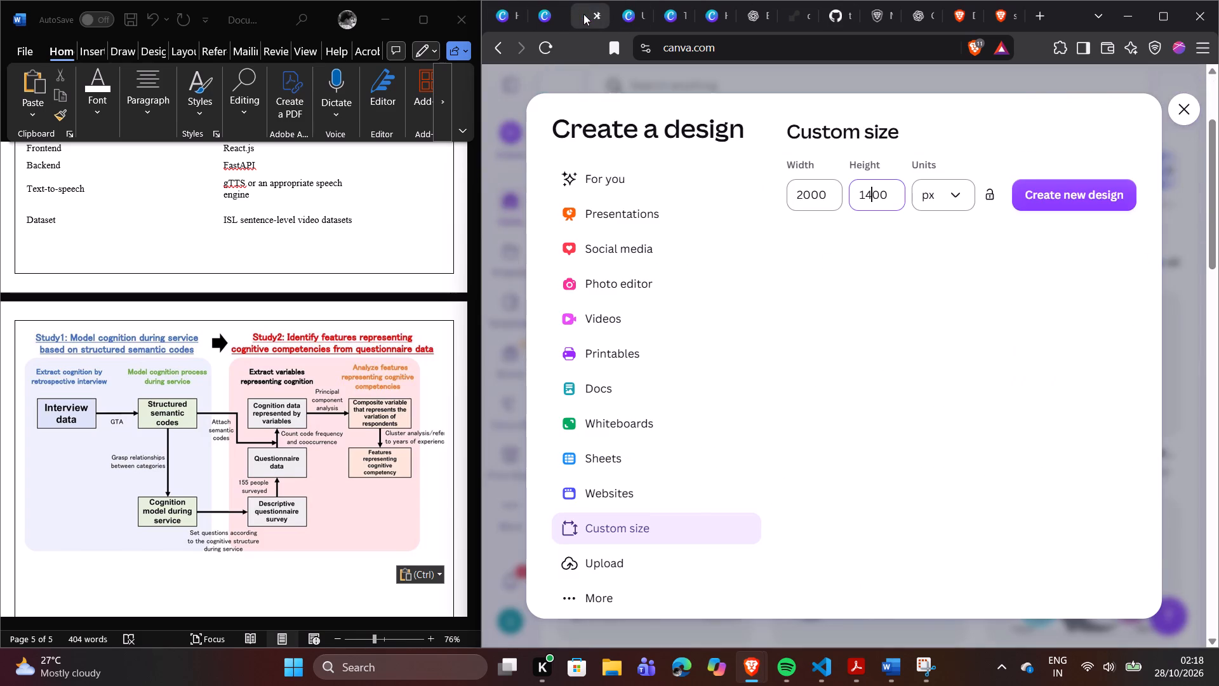
{"action": "left_click", "coordinate": [628, 18]}
{"action": "left_click", "coordinate": [673, 19]}
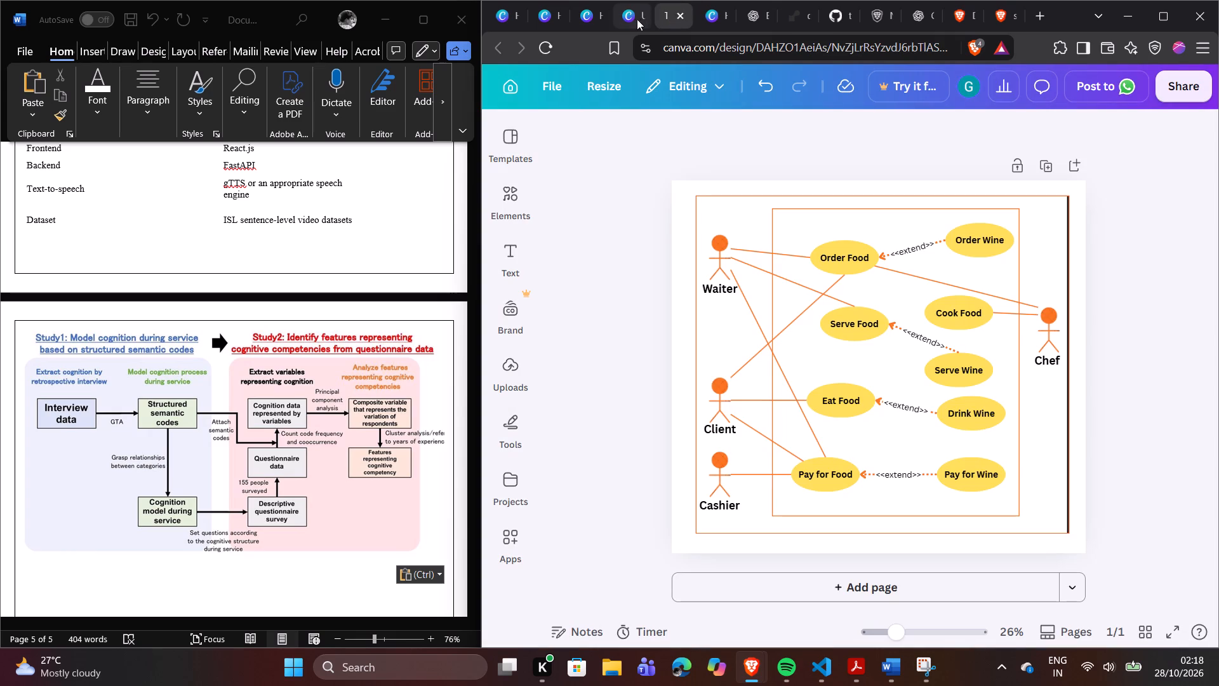
{"action": "left_click", "coordinate": [623, 19]}
{"action": "left_click", "coordinate": [677, 13]}
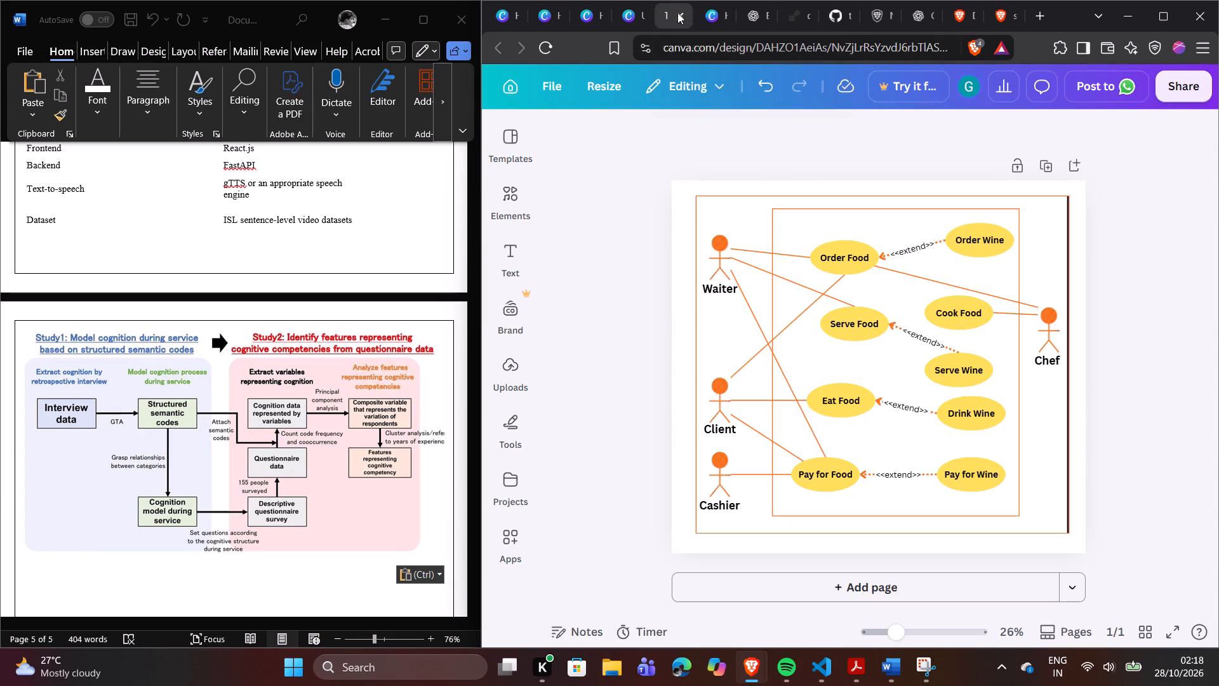
{"action": "left_click", "coordinate": [677, 13]}
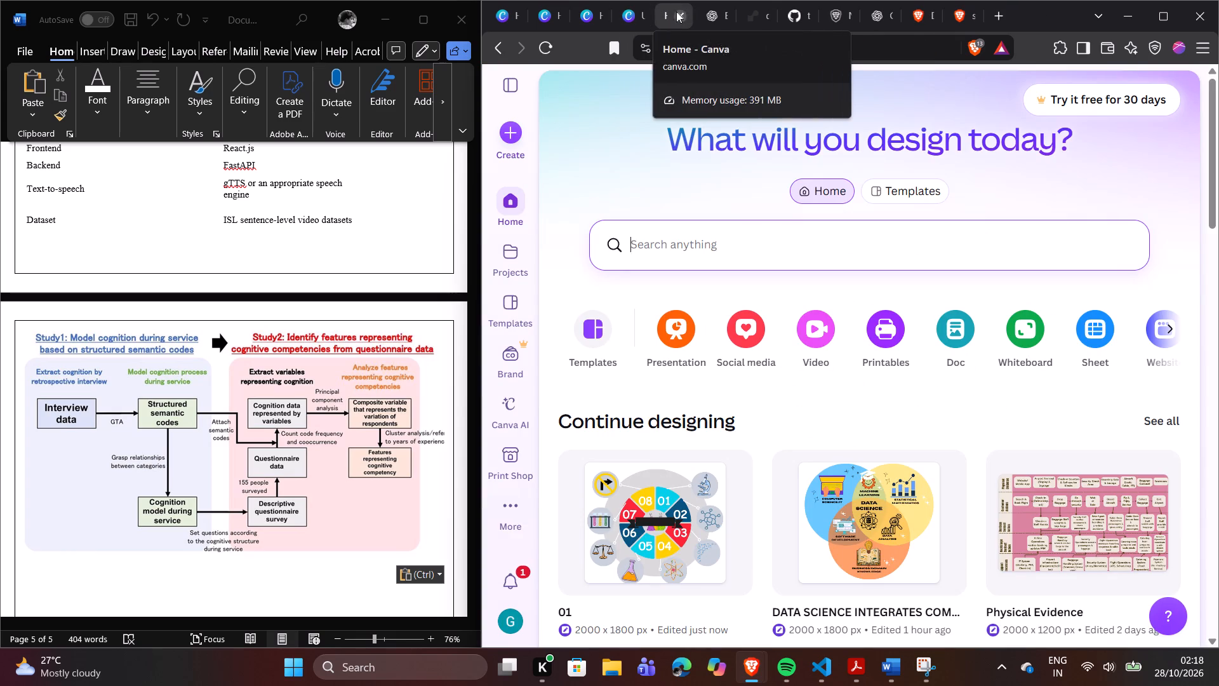
{"action": "left_click", "coordinate": [679, 11]}
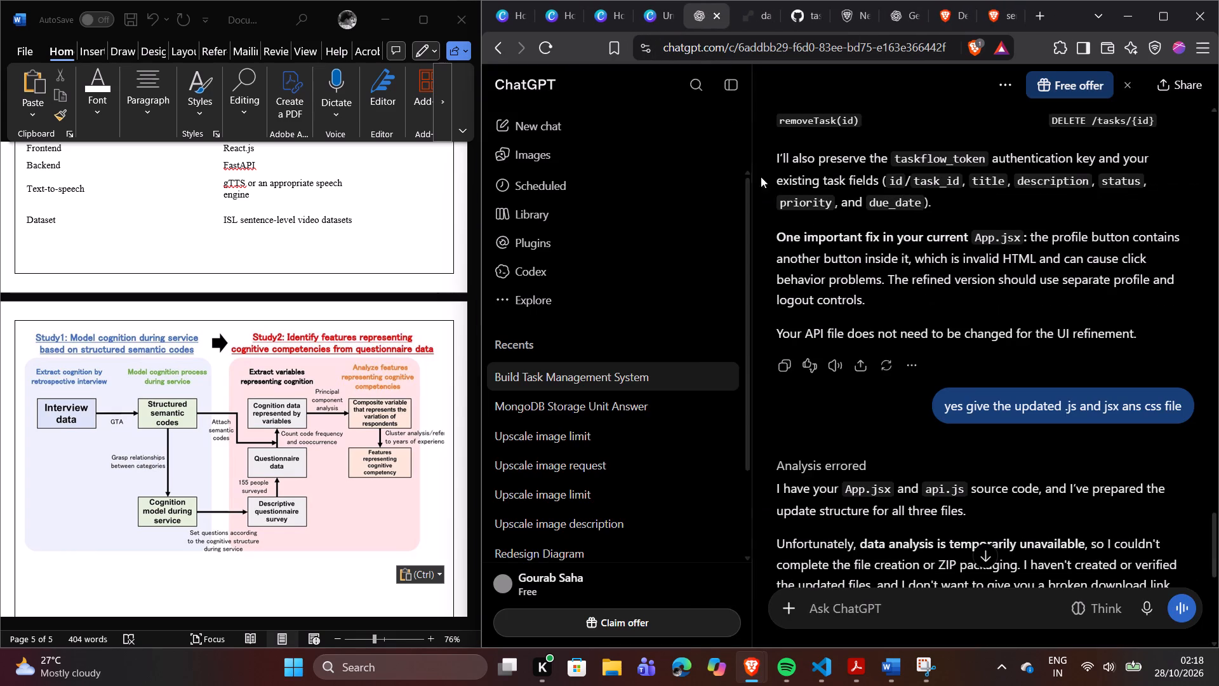
{"action": "left_click", "coordinate": [654, 20]}
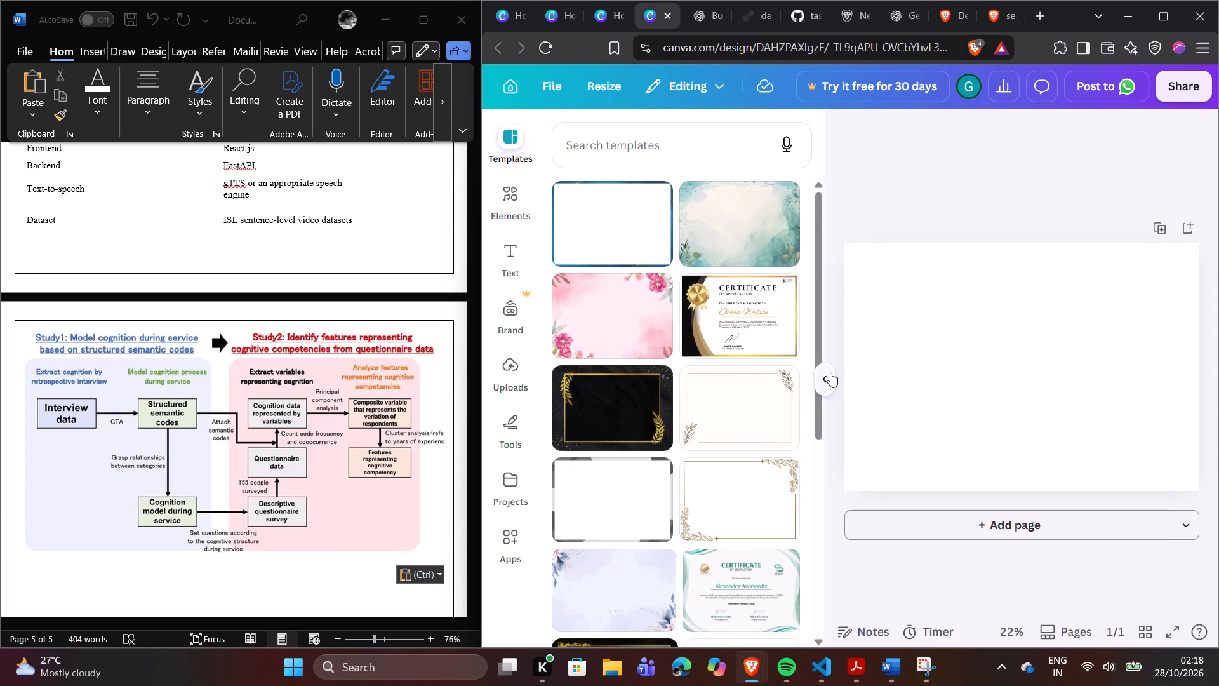
{"action": "left_click", "coordinate": [830, 373]}
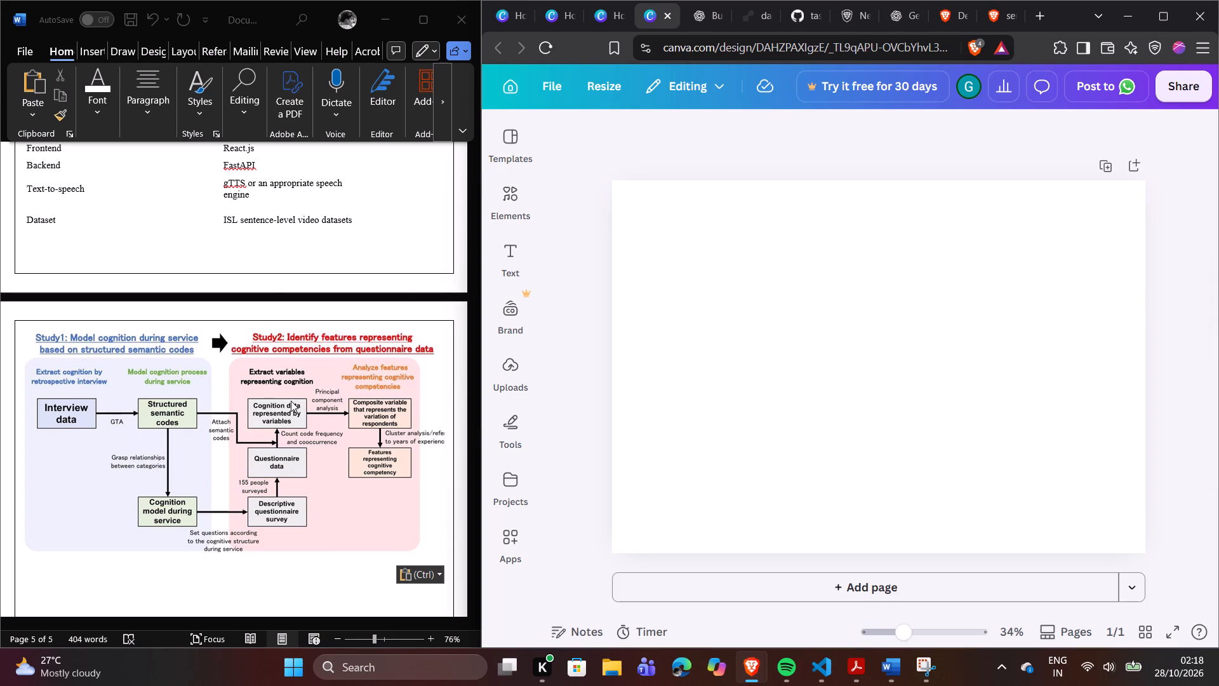
Search the elements library for RECTANGLE and add the rounded-corner shape to the blank page.
{"action": "left_click", "coordinate": [495, 191]}
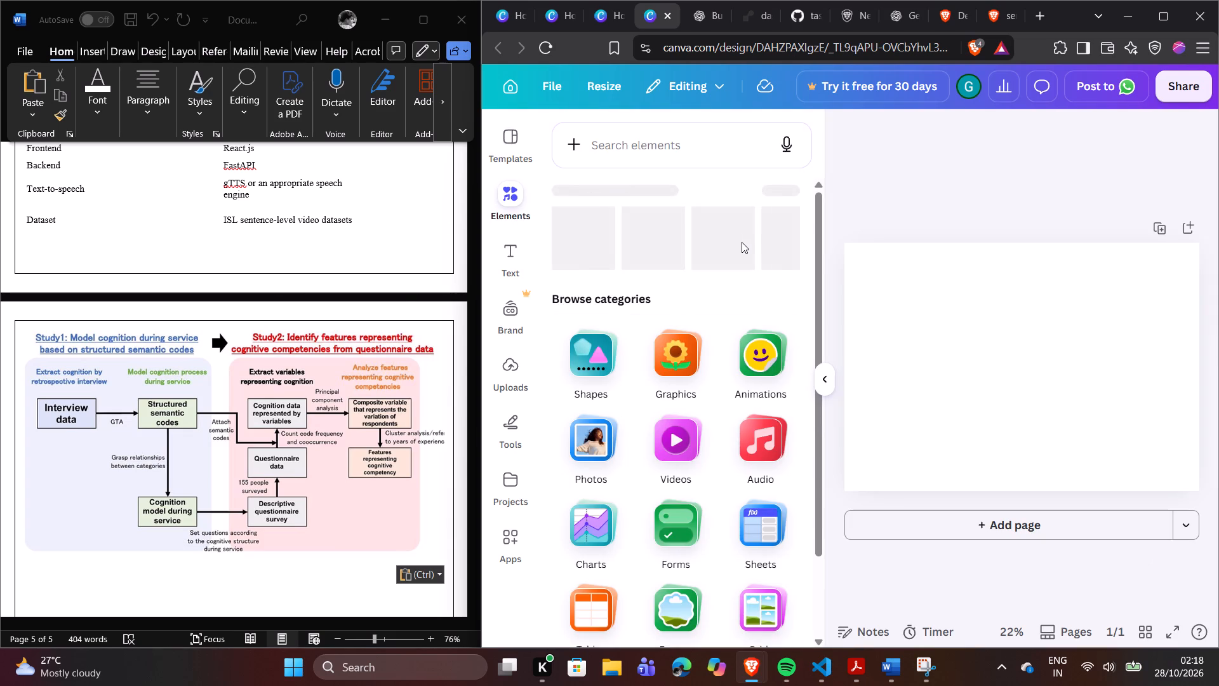
{"action": "left_click", "coordinate": [712, 120]}
{"action": "left_click", "coordinate": [698, 137]}
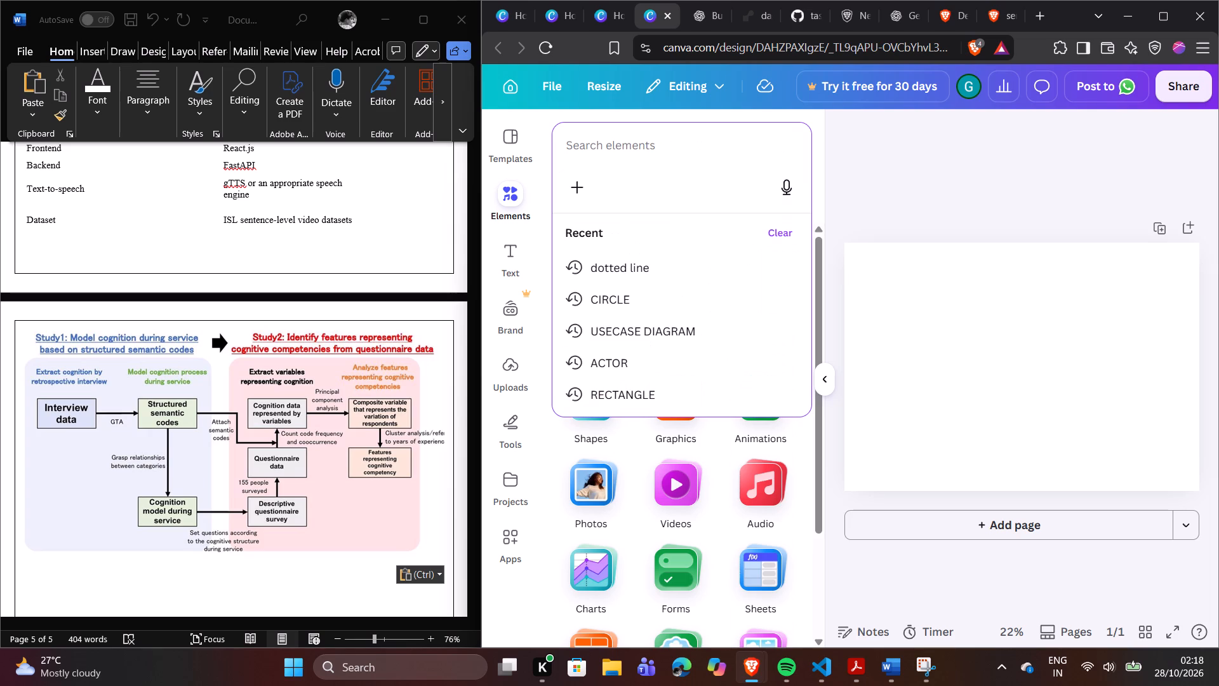
{"action": "type", "text": "rec"}
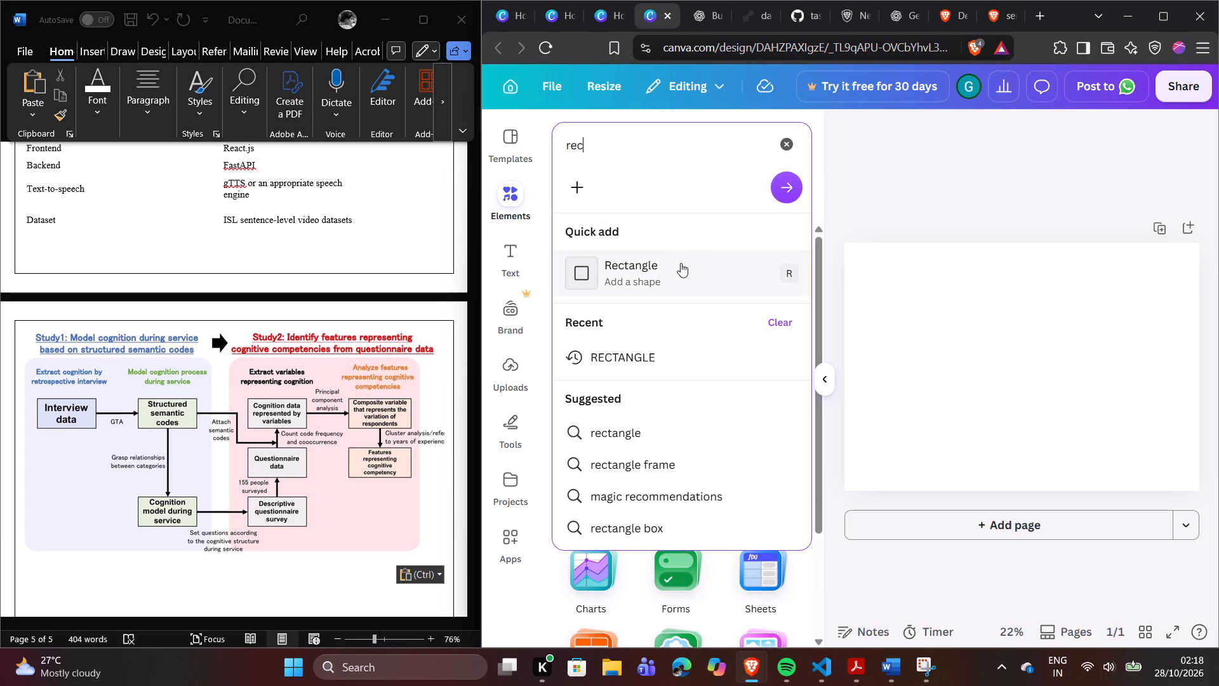
{"action": "left_click", "coordinate": [662, 349]}
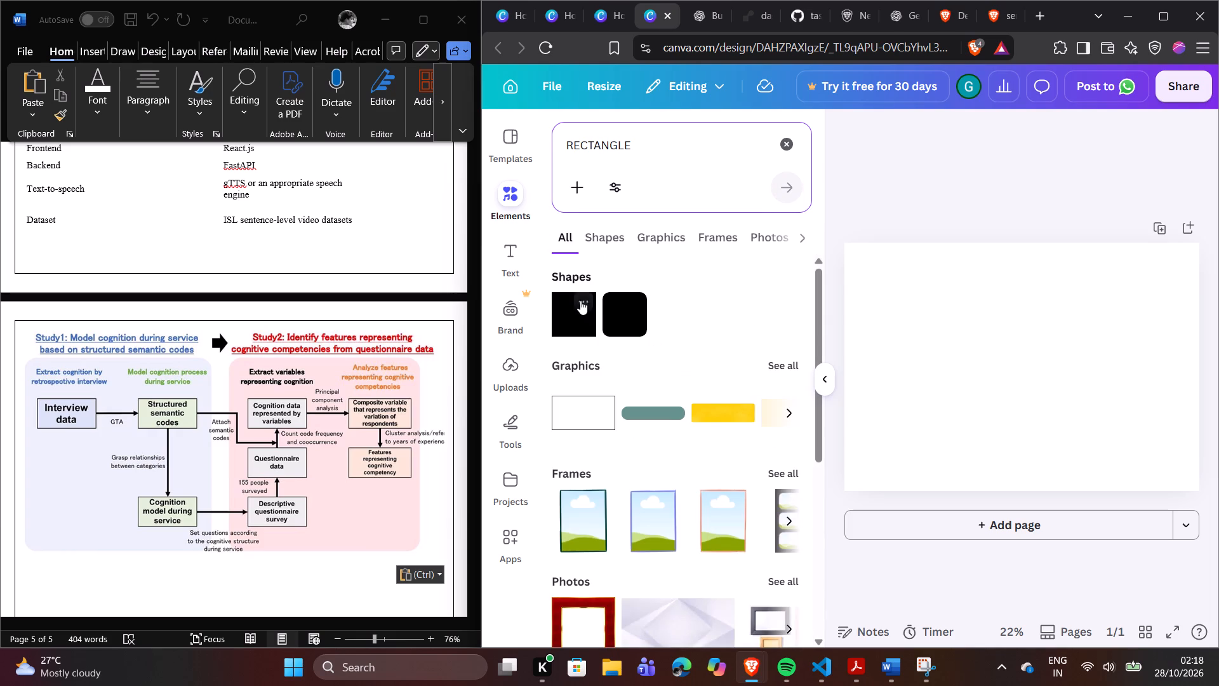
{"action": "left_click", "coordinate": [615, 303]}
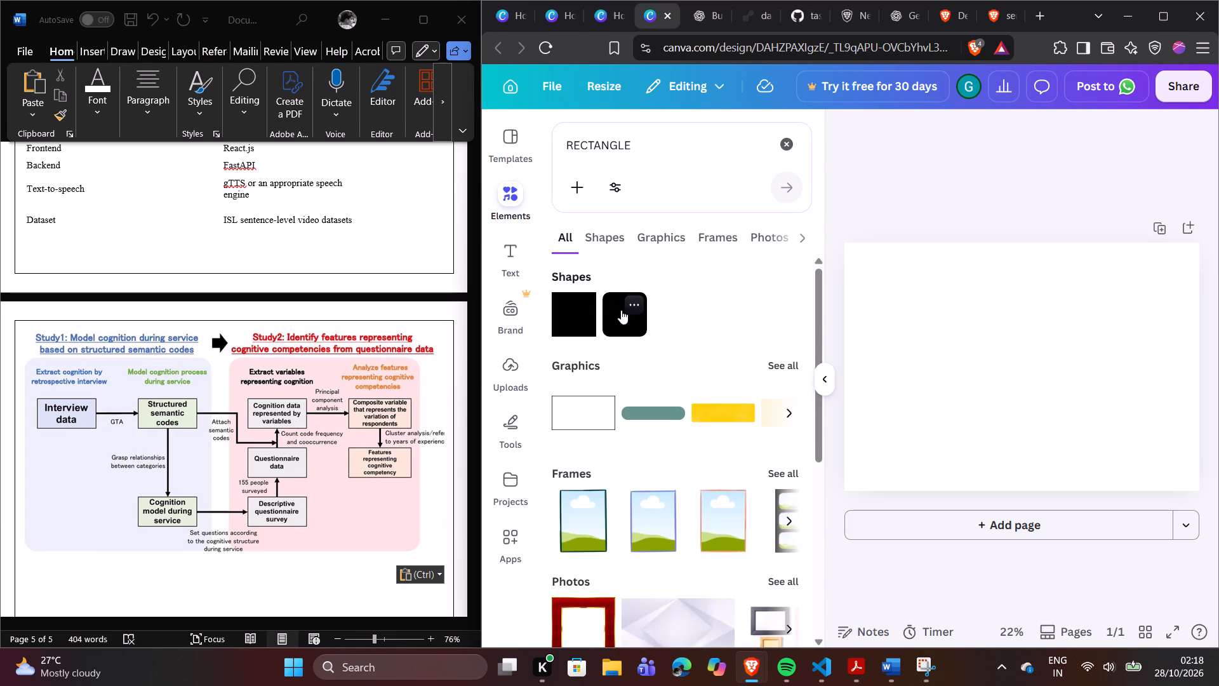
{"action": "double_click", "coordinate": [823, 385]}
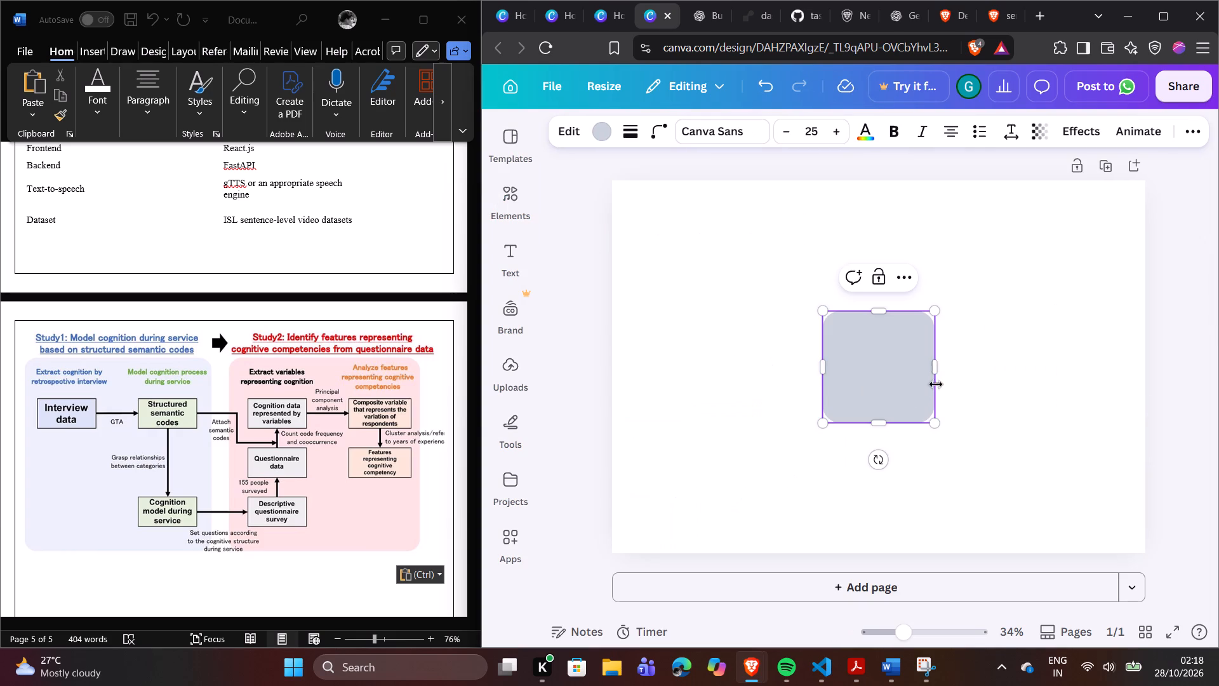
{"action": "left_click", "coordinate": [1027, 346]}
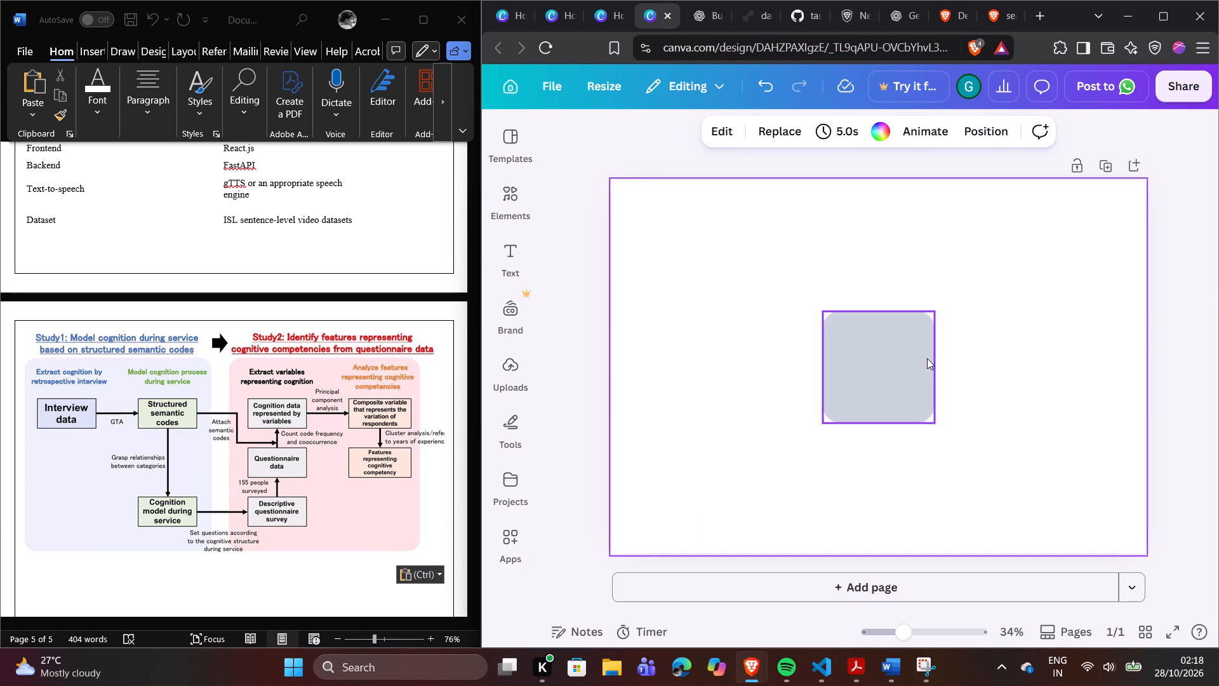
Move the rounded shape to the page's left half and resize it into a tall panel, leaving blank space above it.
{"action": "left_click_drag", "start_coordinate": [922, 358], "coordinate": [735, 298]}
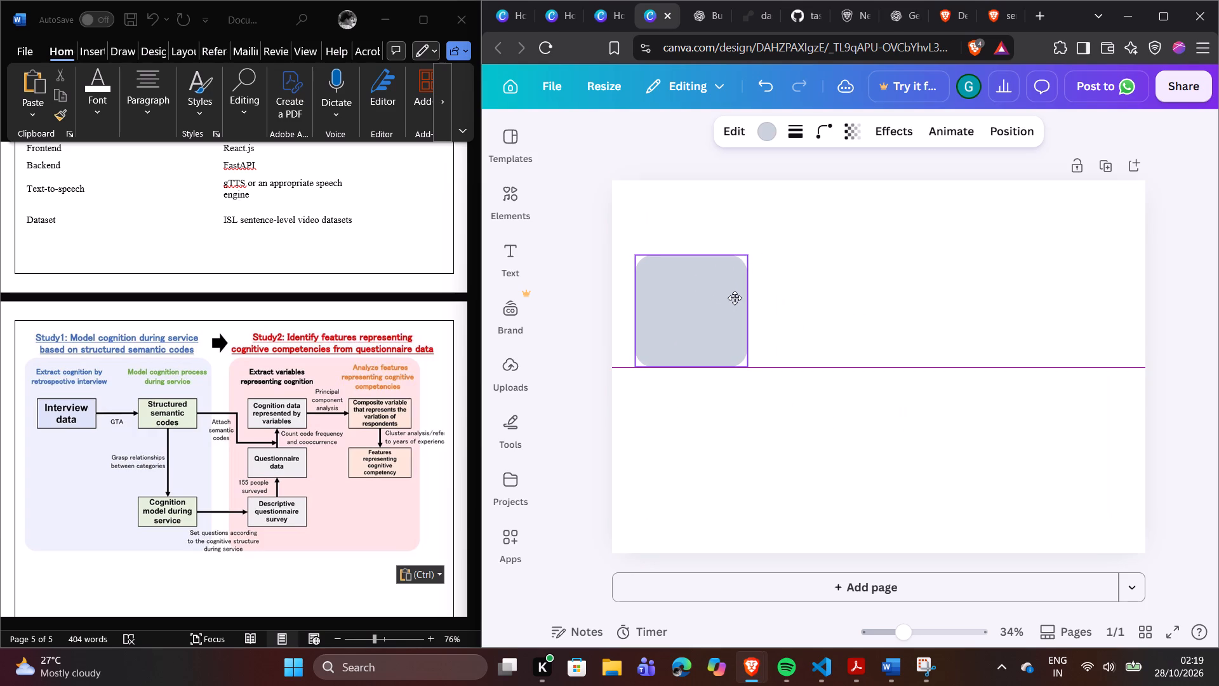
{"action": "left_click_drag", "start_coordinate": [735, 298], "coordinate": [731, 298]}
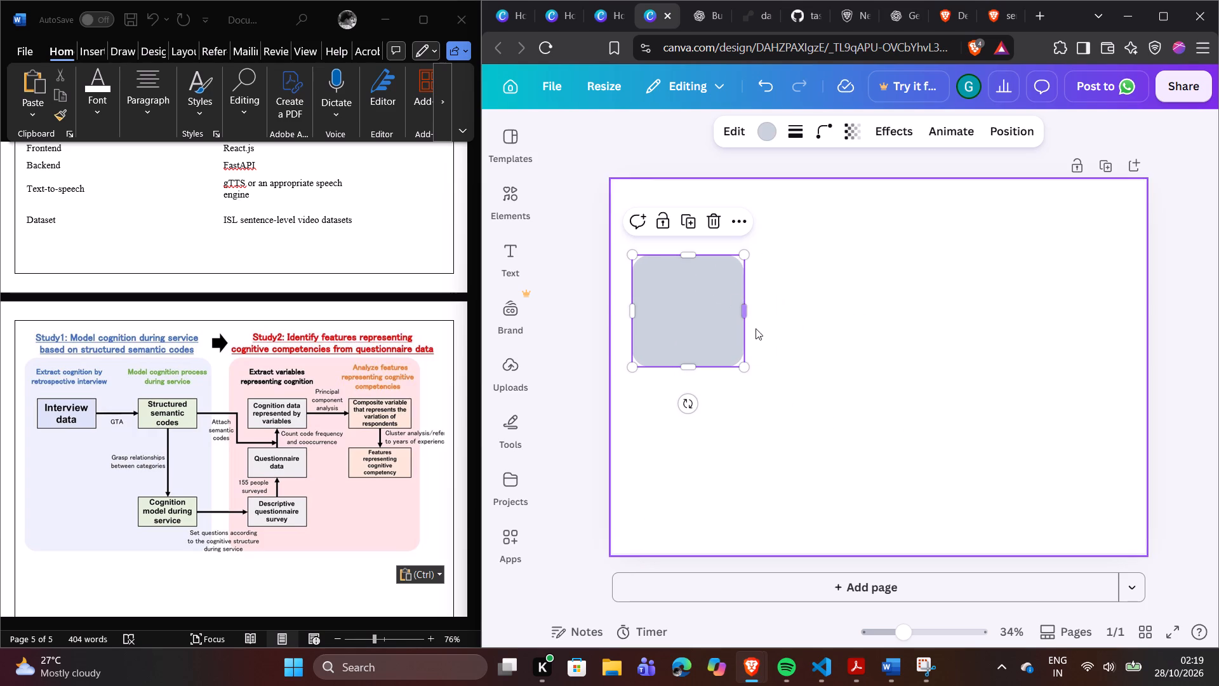
{"action": "left_click_drag", "start_coordinate": [742, 361], "coordinate": [890, 530]}
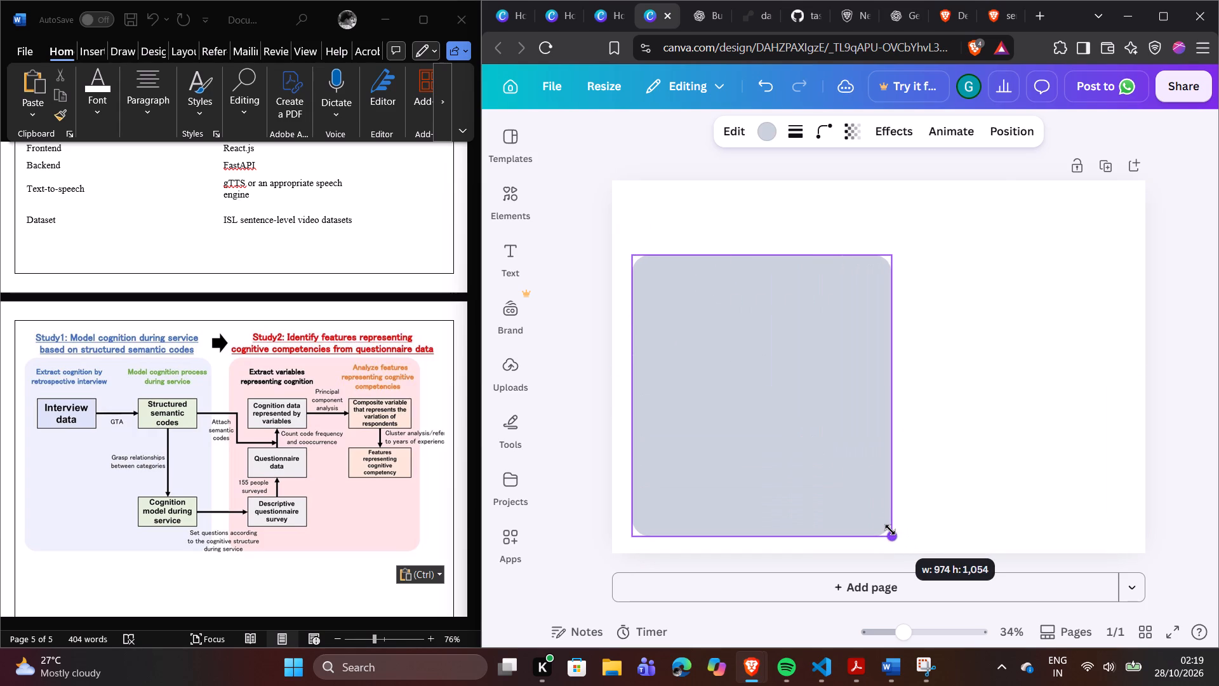
{"action": "left_click_drag", "start_coordinate": [890, 530], "coordinate": [886, 528]}
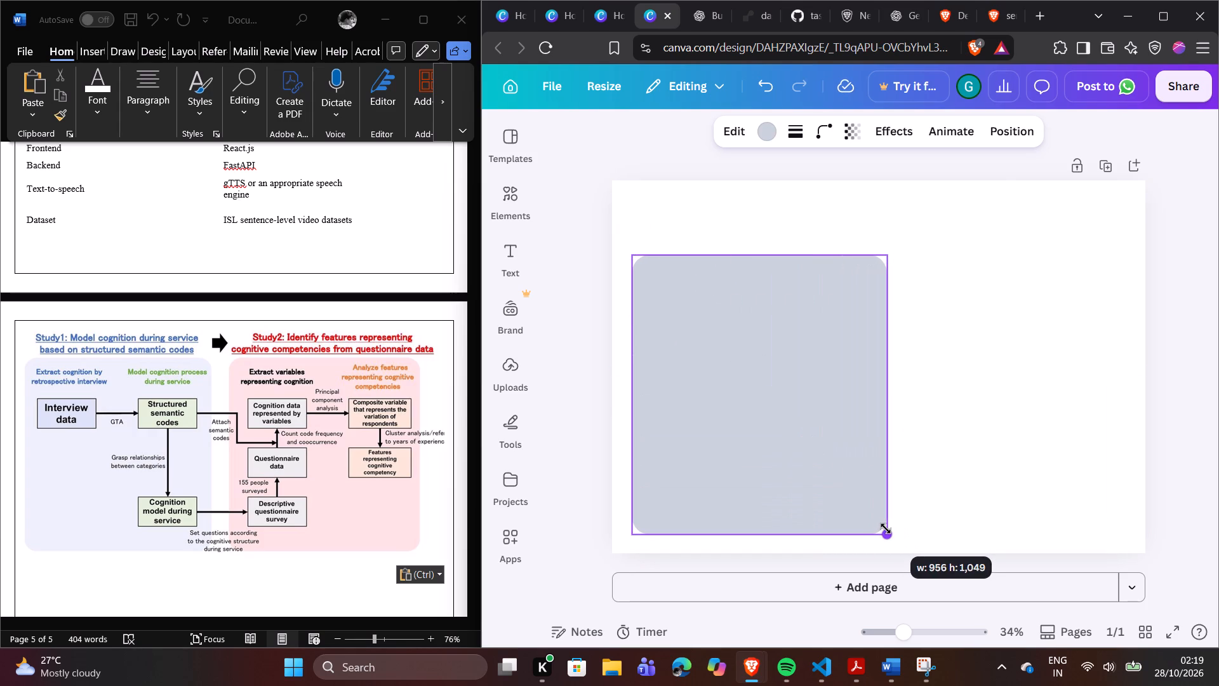
{"action": "left_click_drag", "start_coordinate": [886, 528], "coordinate": [893, 526]}
{"action": "left_click", "coordinate": [945, 488]}
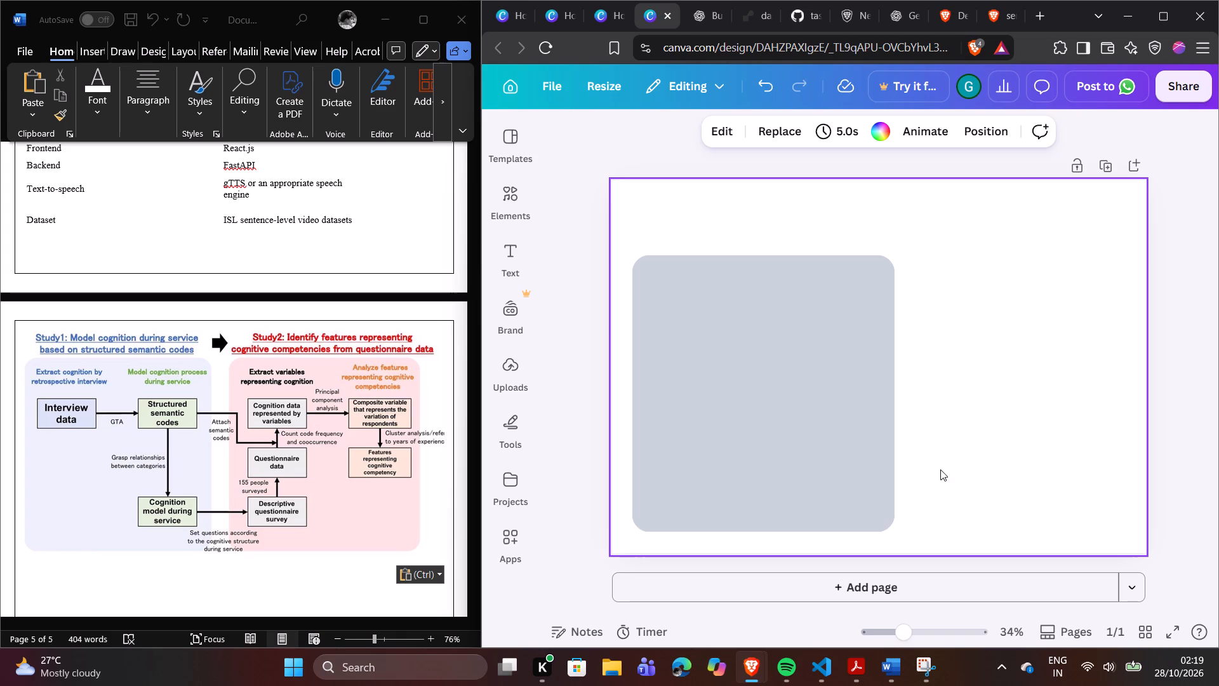
{"action": "left_click", "coordinate": [851, 453]}
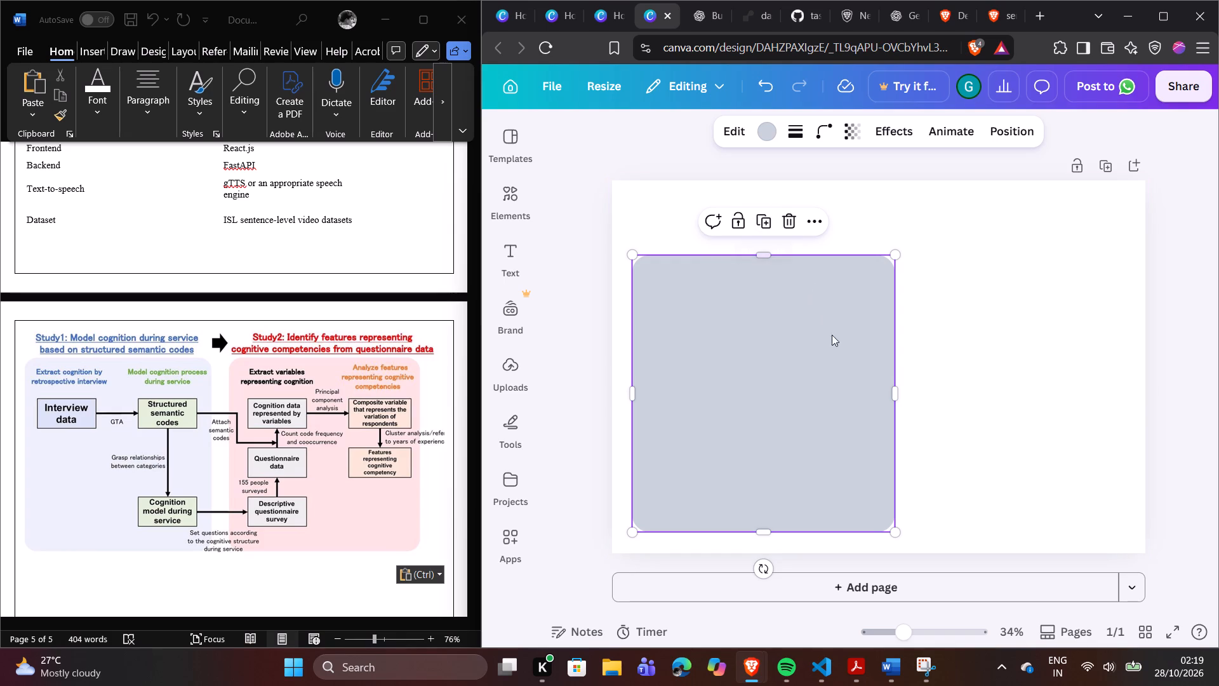
{"action": "left_click_drag", "start_coordinate": [896, 399], "coordinate": [896, 399]}
{"action": "left_click_drag", "start_coordinate": [896, 399], "coordinate": [877, 398]}
{"action": "left_click", "coordinate": [877, 398]}
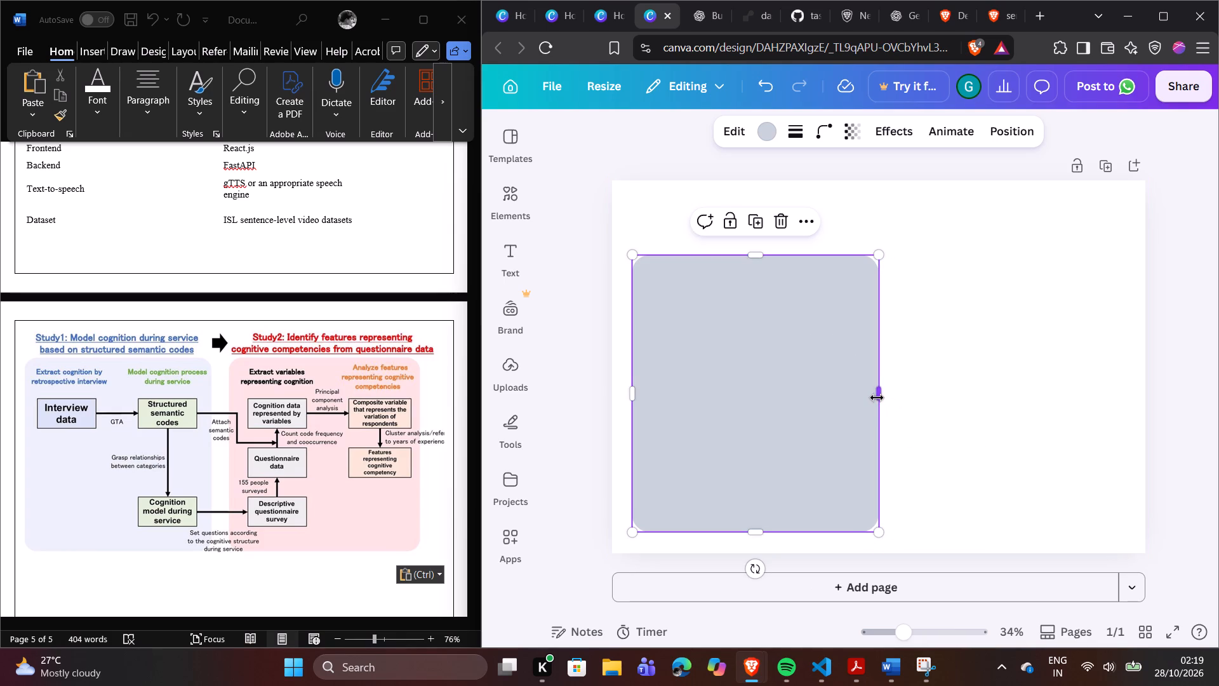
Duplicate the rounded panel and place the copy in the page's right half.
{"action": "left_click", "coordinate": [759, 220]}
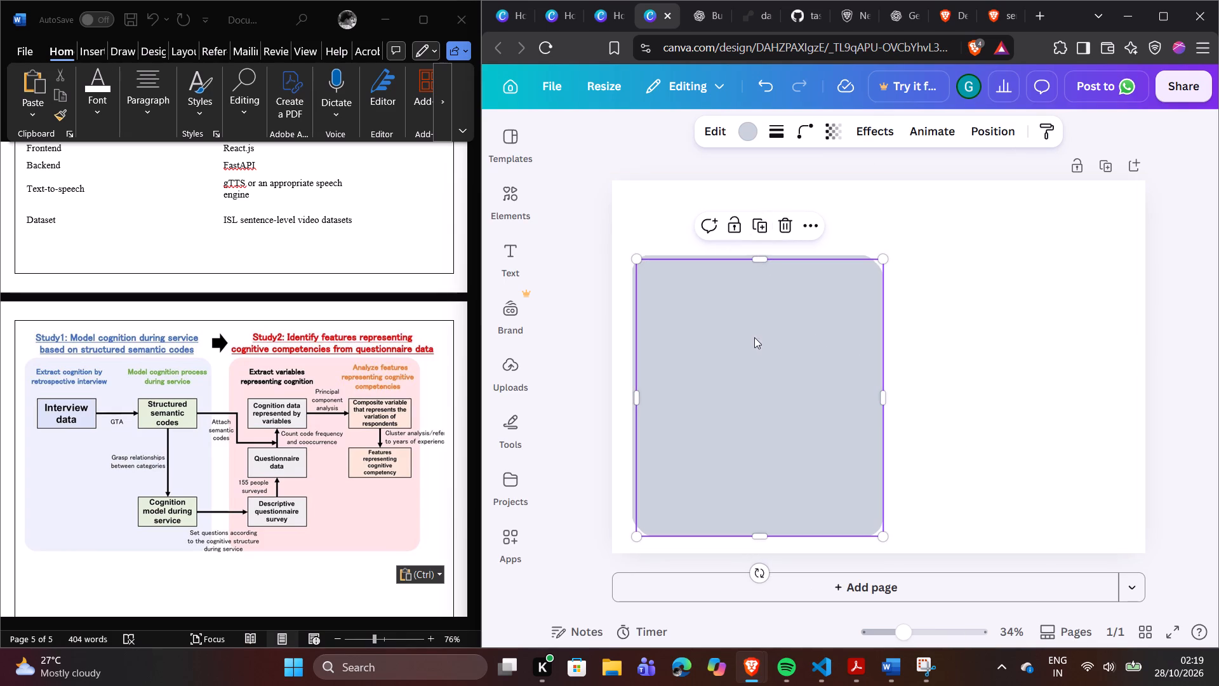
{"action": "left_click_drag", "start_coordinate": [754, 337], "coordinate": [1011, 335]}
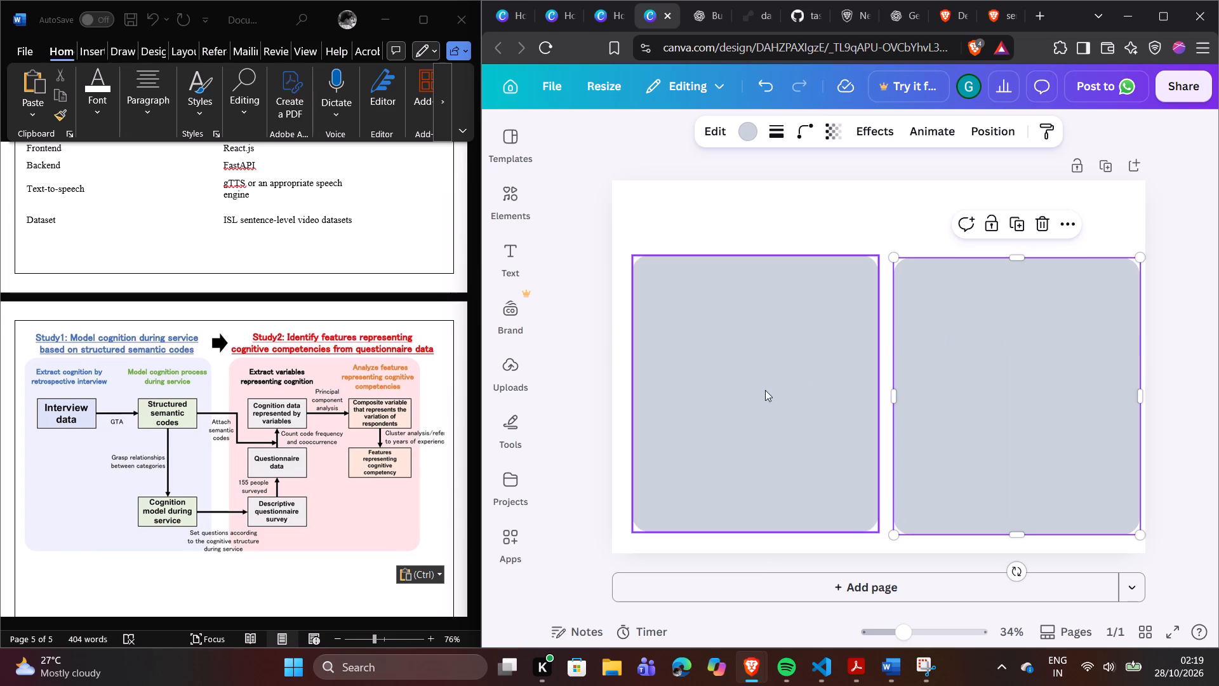
Shift the left rounded panel toward the page edge, level with its copy, and narrow it slightly.
{"action": "left_click", "coordinate": [783, 389]}
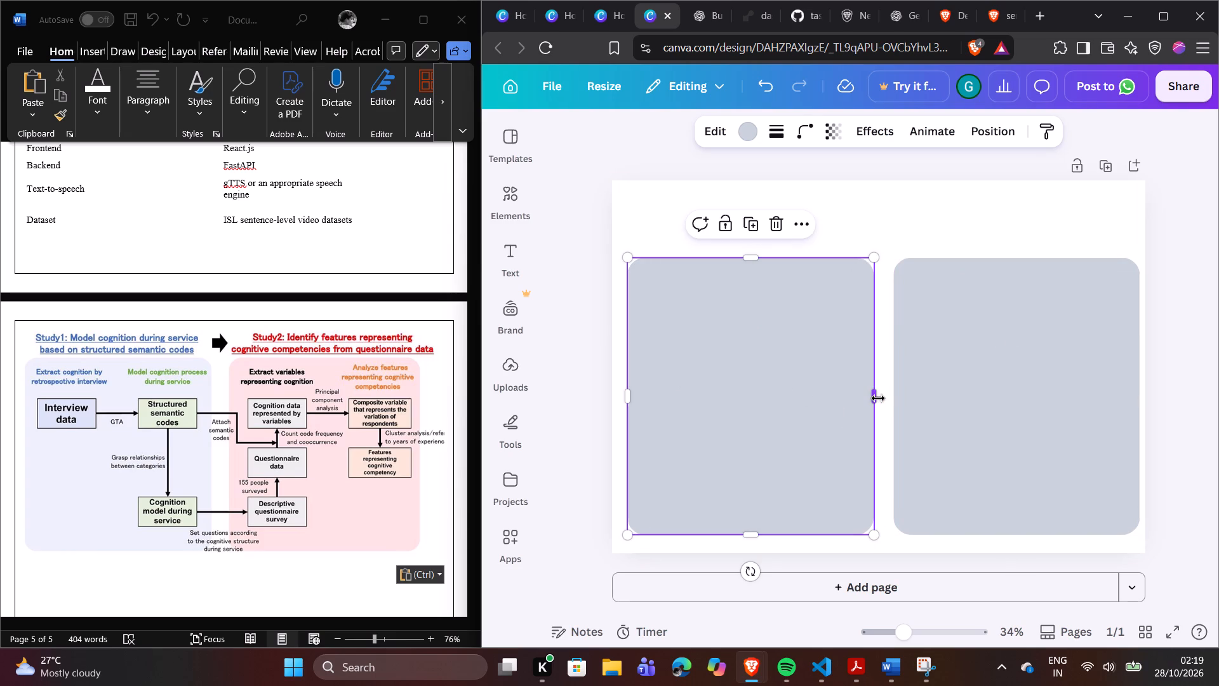
{"action": "left_click_drag", "start_coordinate": [872, 398], "coordinate": [867, 398]}
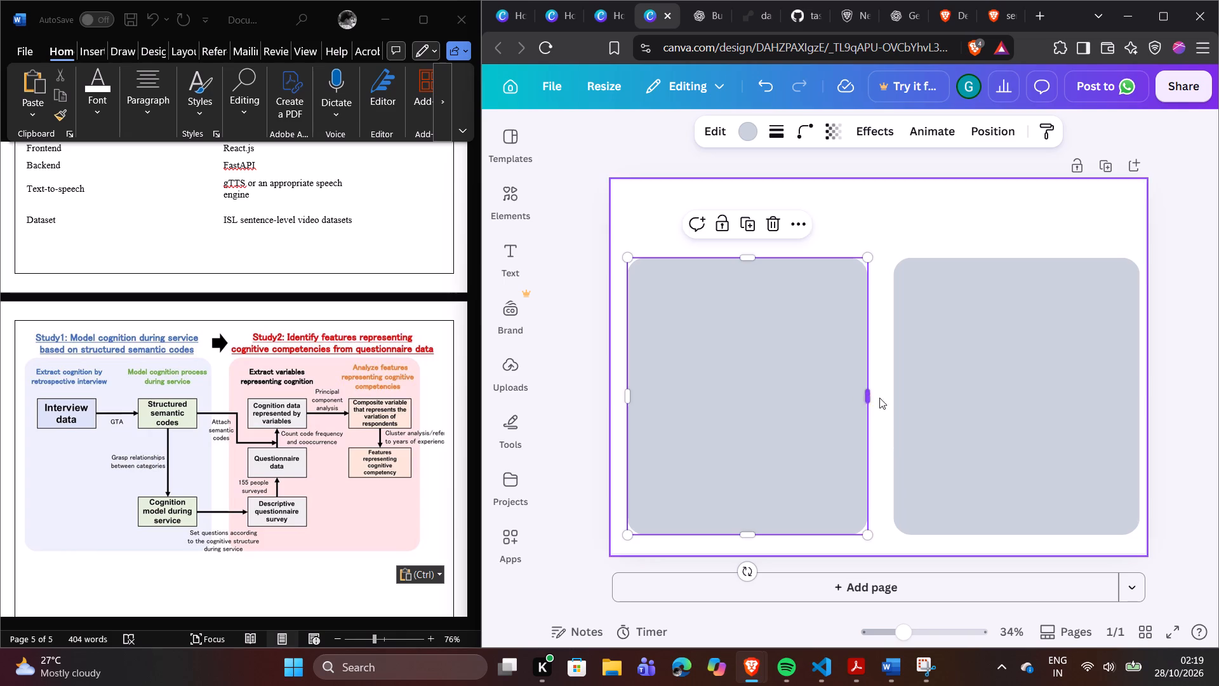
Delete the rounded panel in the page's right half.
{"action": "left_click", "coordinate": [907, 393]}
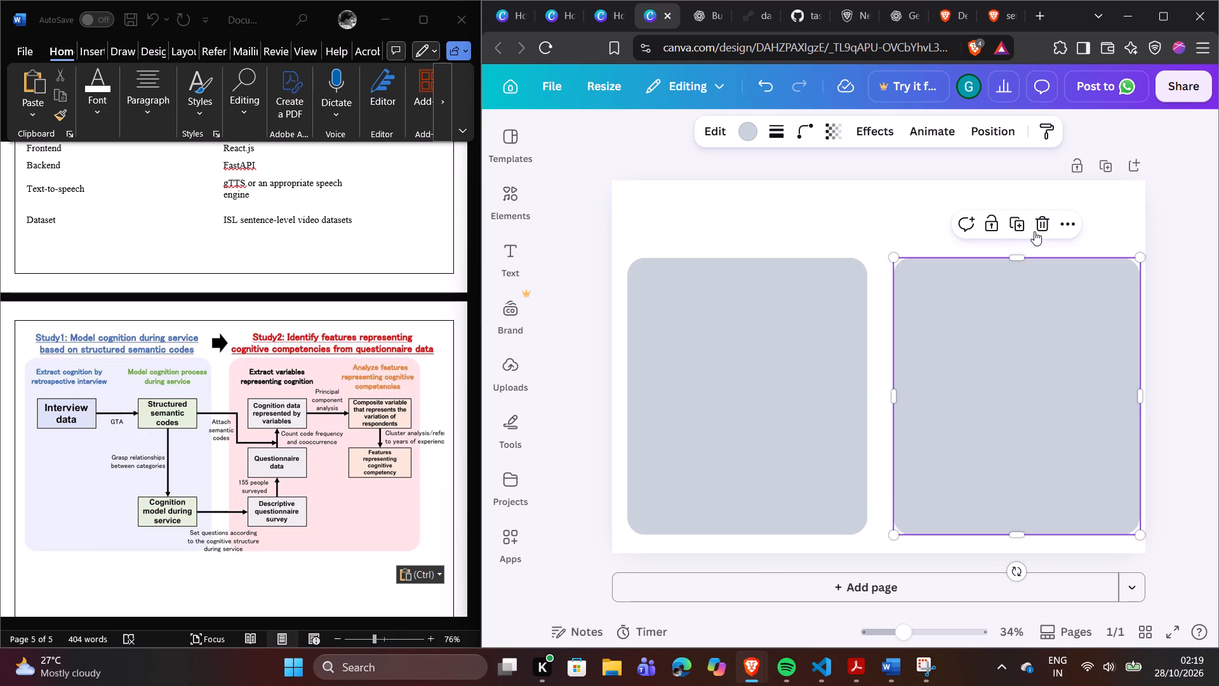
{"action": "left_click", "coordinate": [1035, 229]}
Duplicate the narrowed left panel and place the copy in the page's right half, aligned level with the original.
{"action": "left_click", "coordinate": [768, 368]}
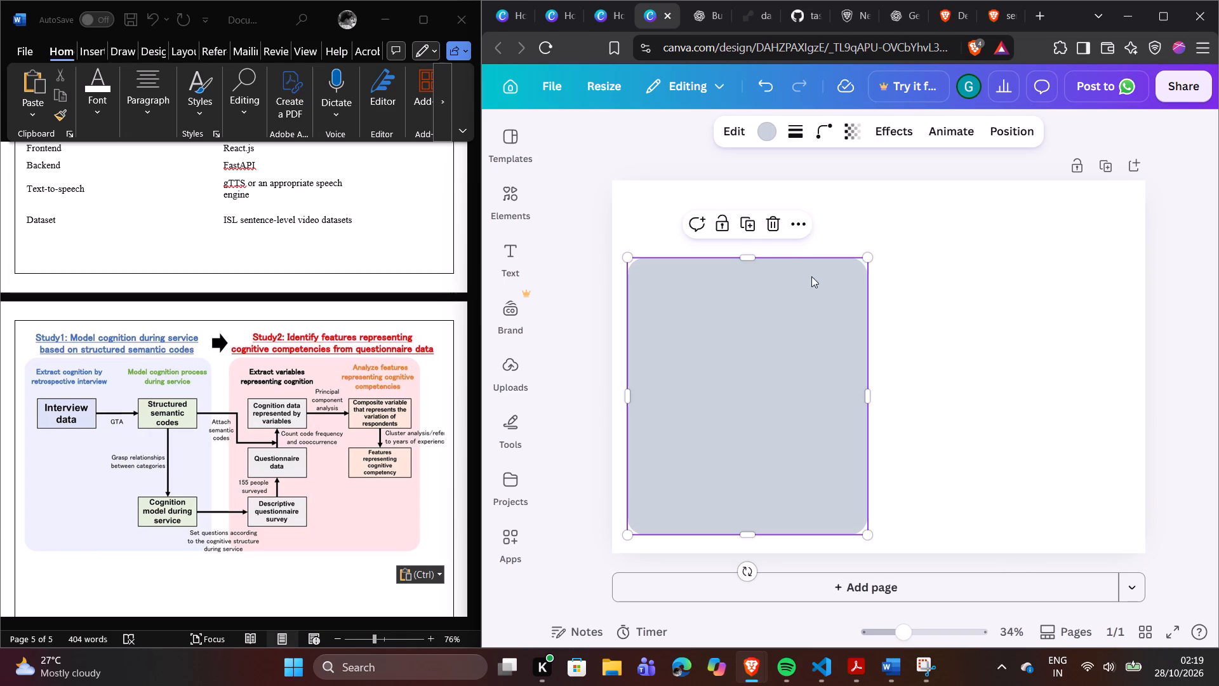
{"action": "left_click", "coordinate": [752, 224]}
{"action": "left_click_drag", "start_coordinate": [797, 346], "coordinate": [1027, 361]}
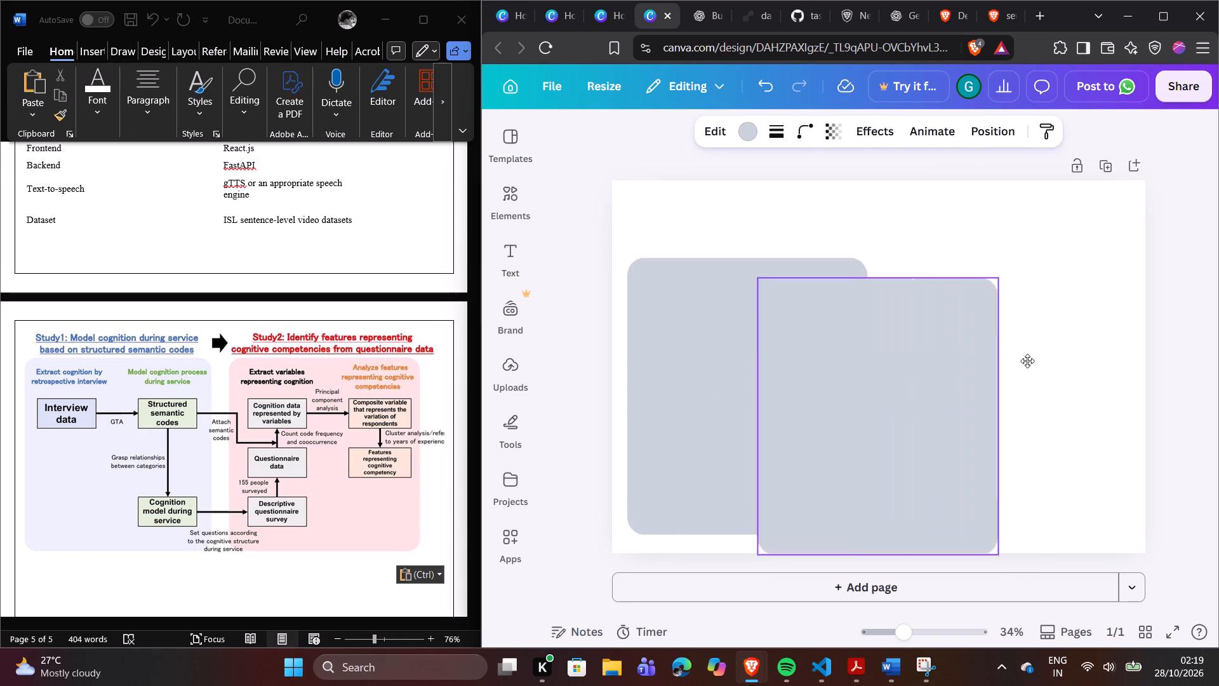
{"action": "left_click_drag", "start_coordinate": [1027, 361], "coordinate": [1060, 339]}
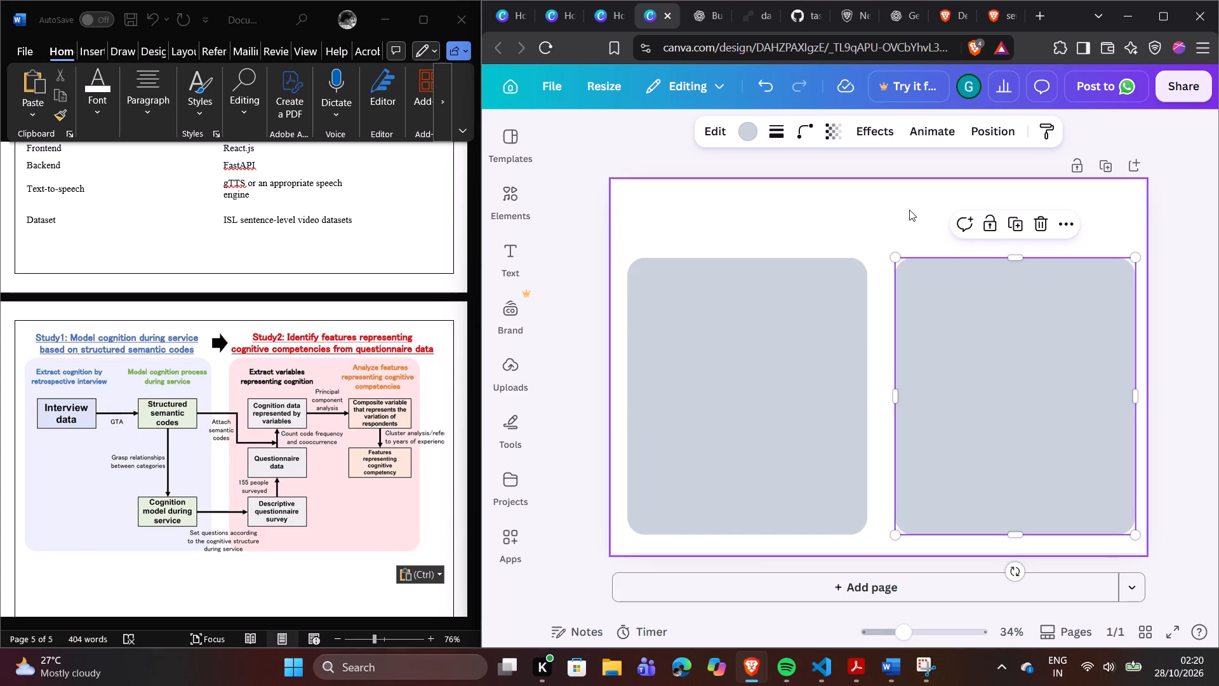
{"action": "left_click", "coordinate": [909, 209]}
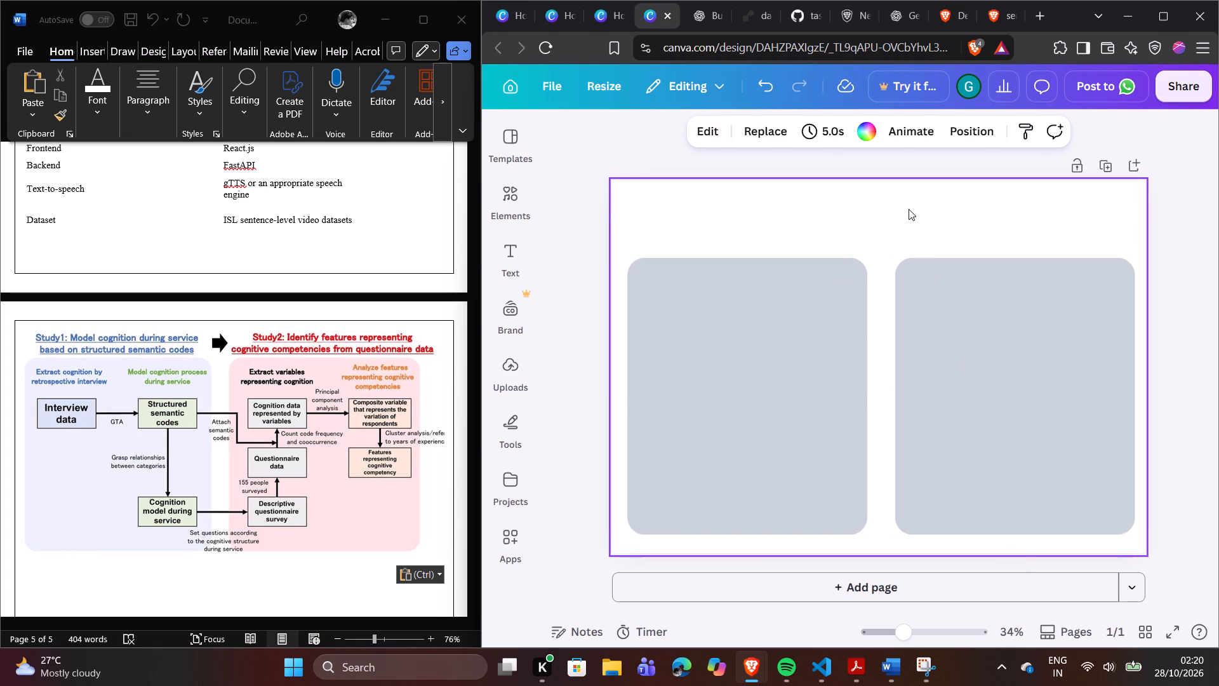
{"action": "left_click", "coordinate": [804, 270]}
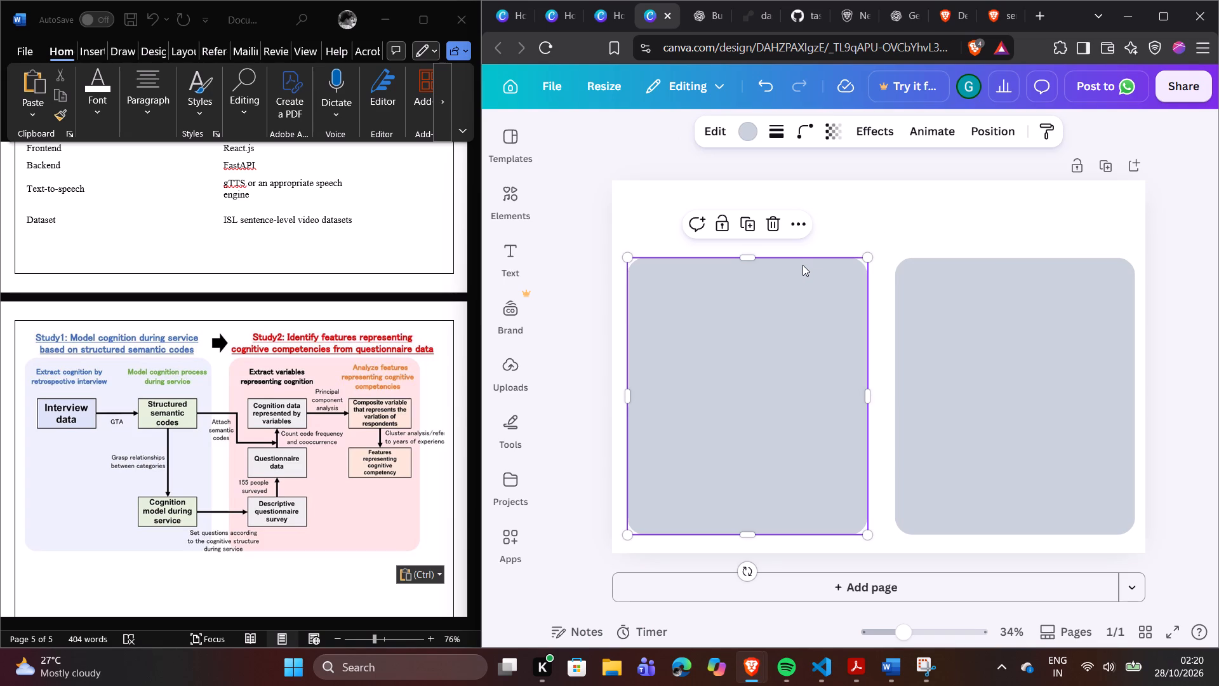
{"action": "left_click", "coordinate": [917, 230]}
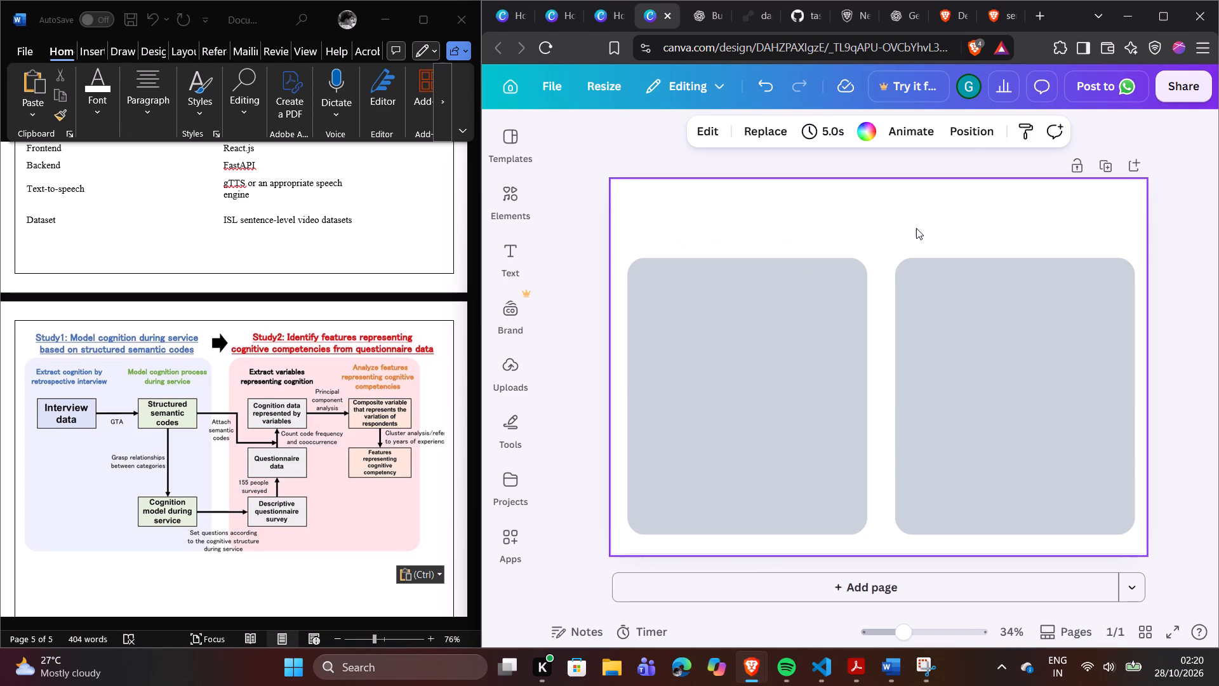
Add a square-cornered shape and shrink it to a wide box about 176 px high.
{"action": "left_click", "coordinate": [519, 187]}
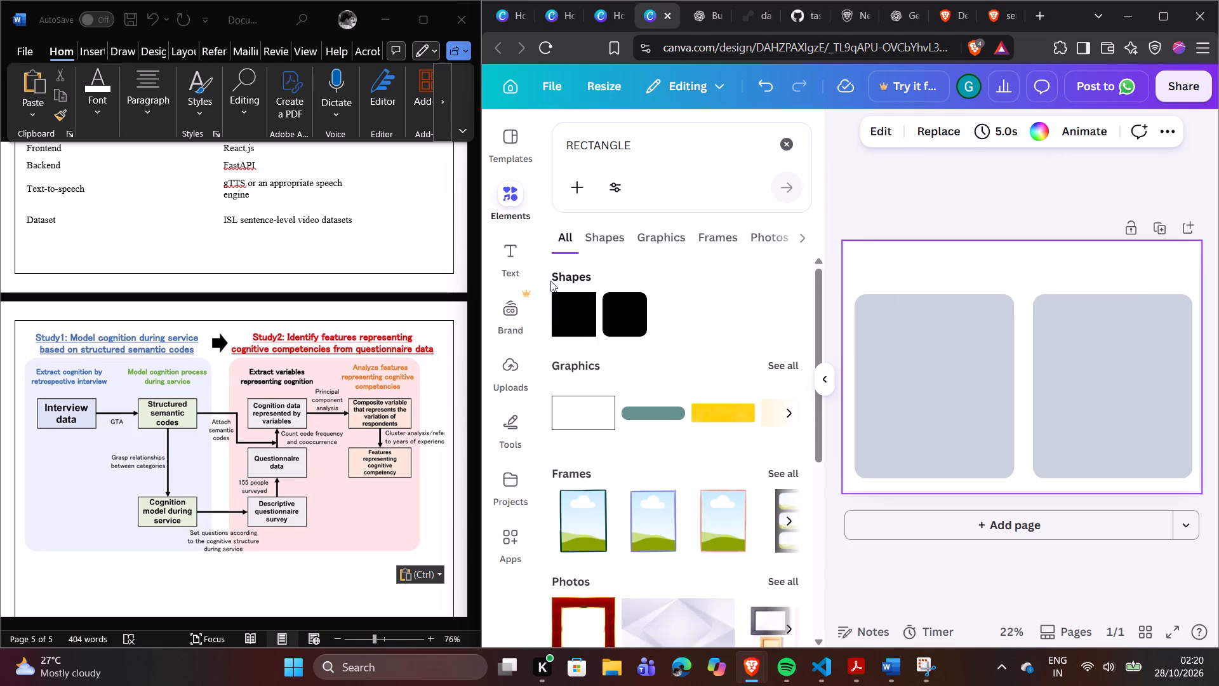
{"action": "left_click", "coordinate": [570, 309]}
{"action": "left_click", "coordinate": [827, 373]}
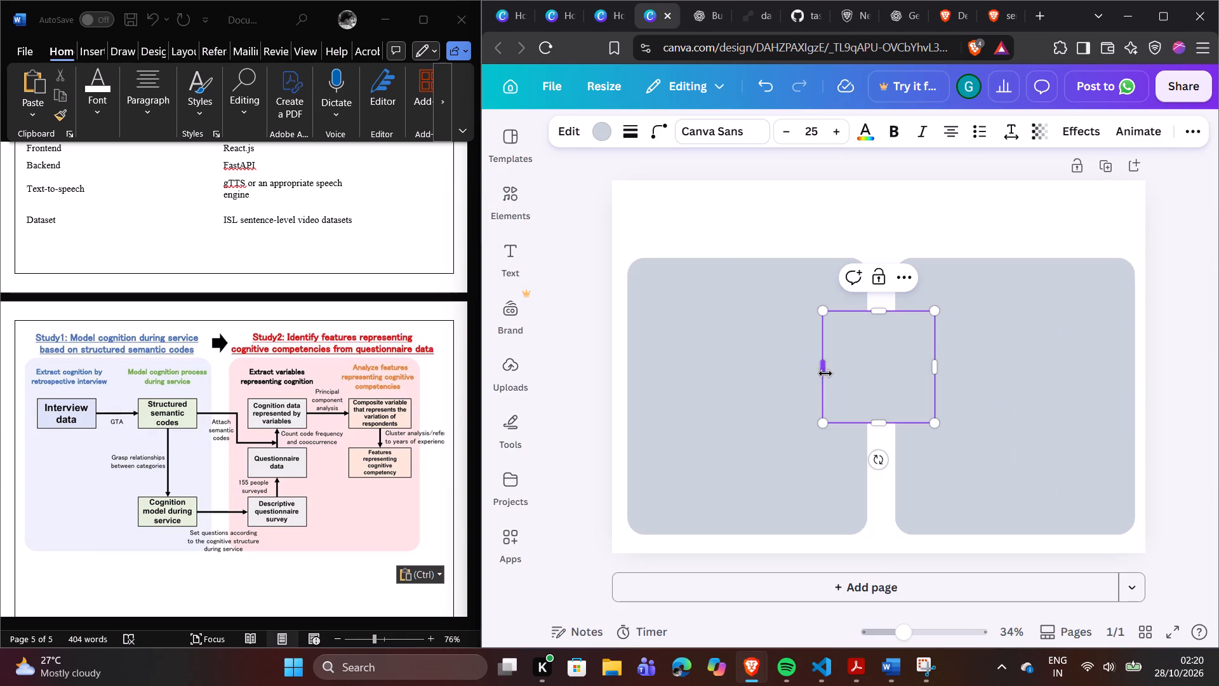
{"action": "left_click_drag", "start_coordinate": [882, 421], "coordinate": [882, 420]}
{"action": "left_click_drag", "start_coordinate": [882, 420], "coordinate": [879, 355]}
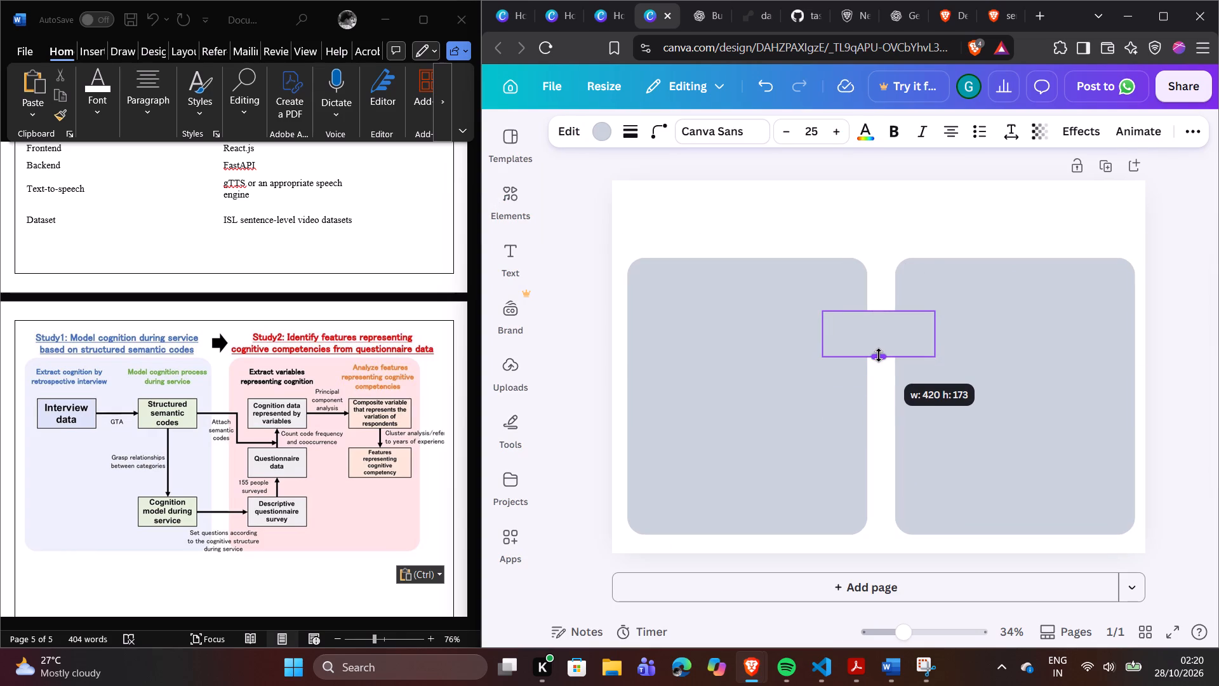
{"action": "left_click_drag", "start_coordinate": [879, 355], "coordinate": [880, 356]}
{"action": "left_click_drag", "start_coordinate": [939, 337], "coordinate": [931, 337]}
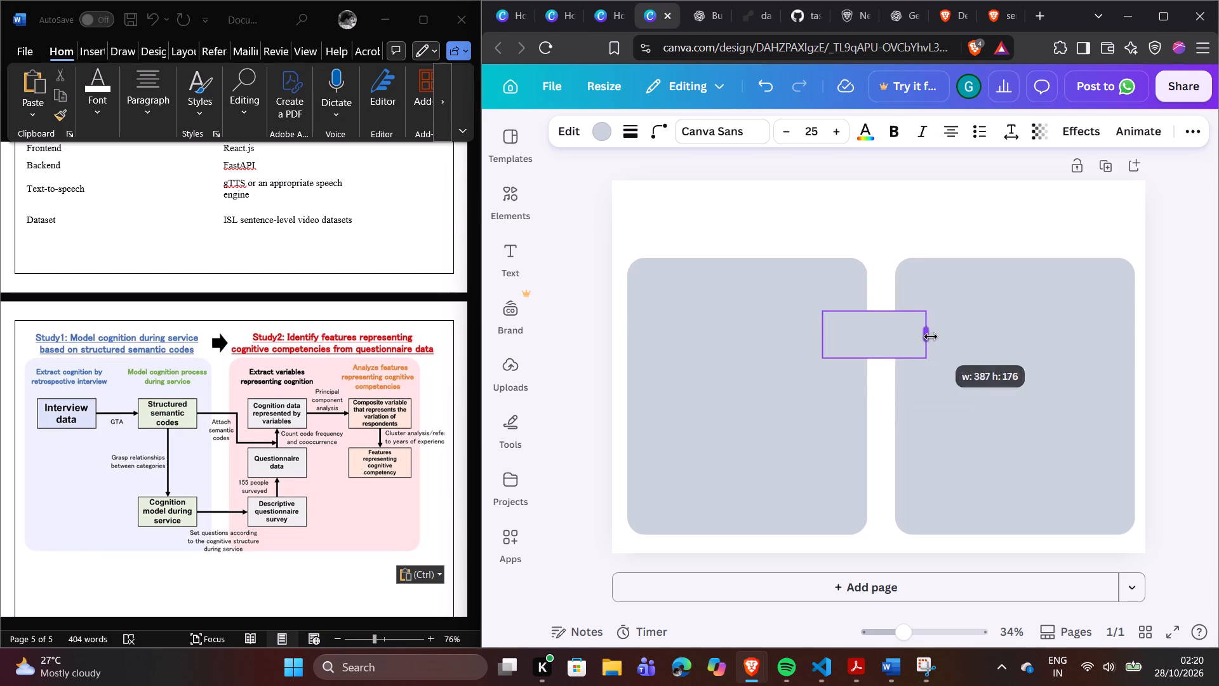
{"action": "left_click_drag", "start_coordinate": [931, 337], "coordinate": [923, 338]}
{"action": "left_click", "coordinate": [934, 338]}
Move the new box into the upper part of the left rounded panel.
{"action": "left_click_drag", "start_coordinate": [873, 332], "coordinate": [732, 333]}
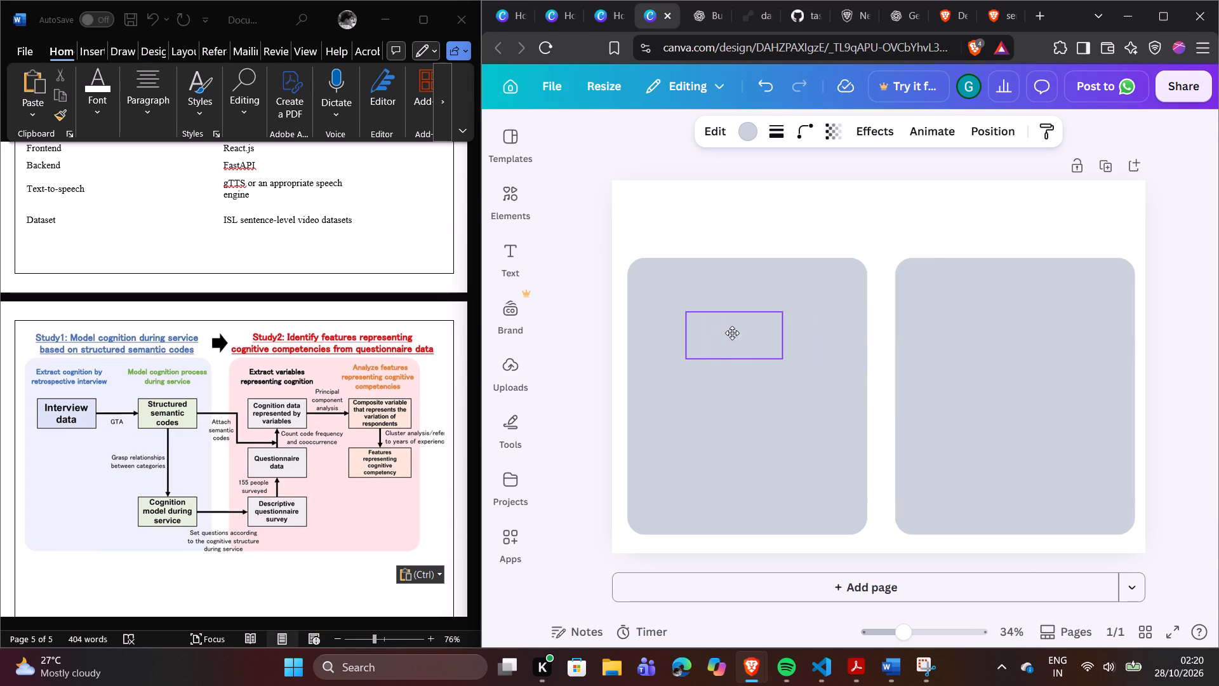
{"action": "left_click_drag", "start_coordinate": [732, 333], "coordinate": [718, 333]}
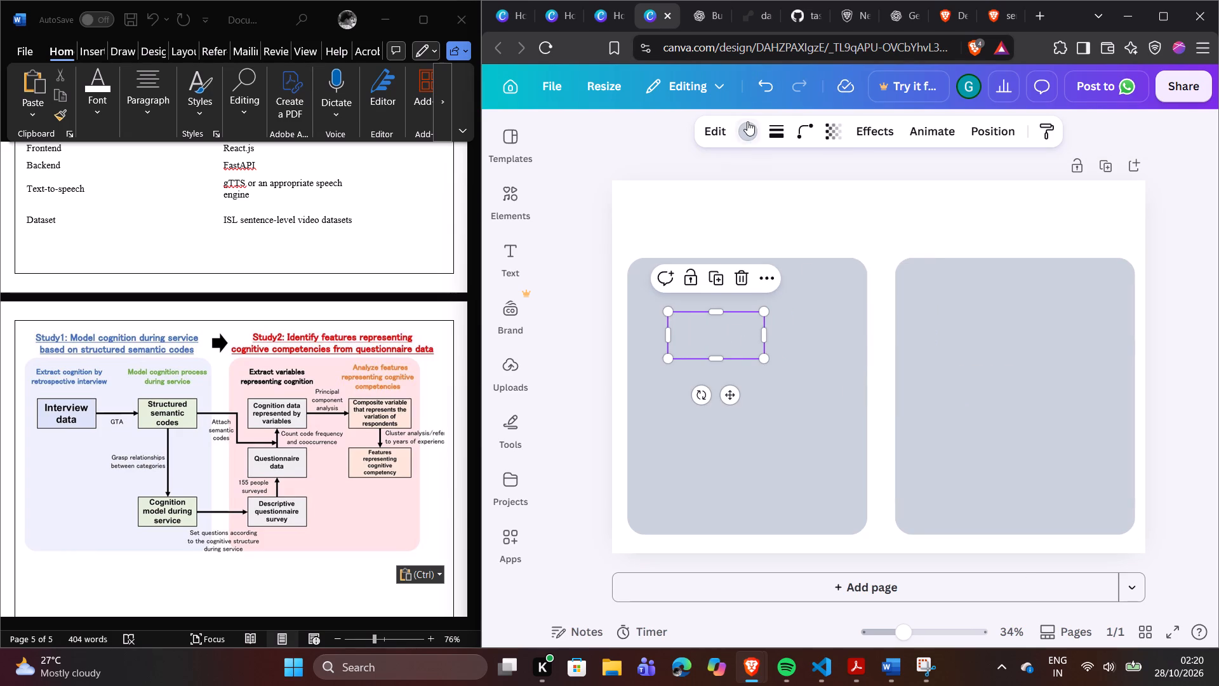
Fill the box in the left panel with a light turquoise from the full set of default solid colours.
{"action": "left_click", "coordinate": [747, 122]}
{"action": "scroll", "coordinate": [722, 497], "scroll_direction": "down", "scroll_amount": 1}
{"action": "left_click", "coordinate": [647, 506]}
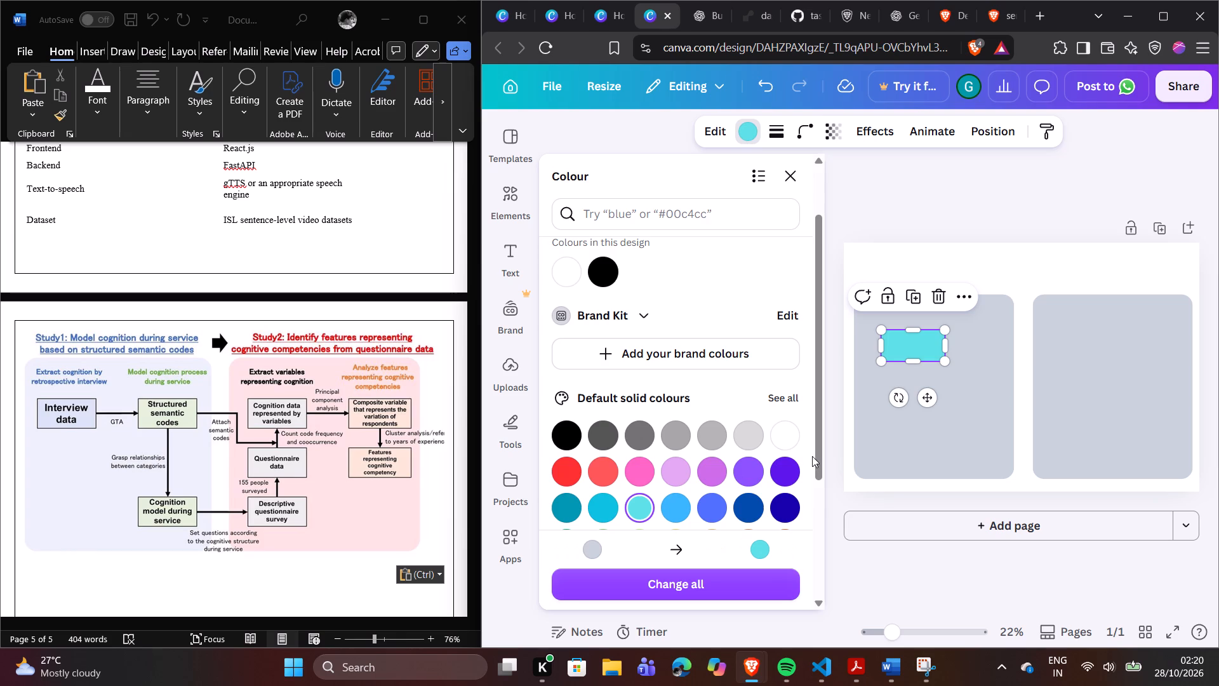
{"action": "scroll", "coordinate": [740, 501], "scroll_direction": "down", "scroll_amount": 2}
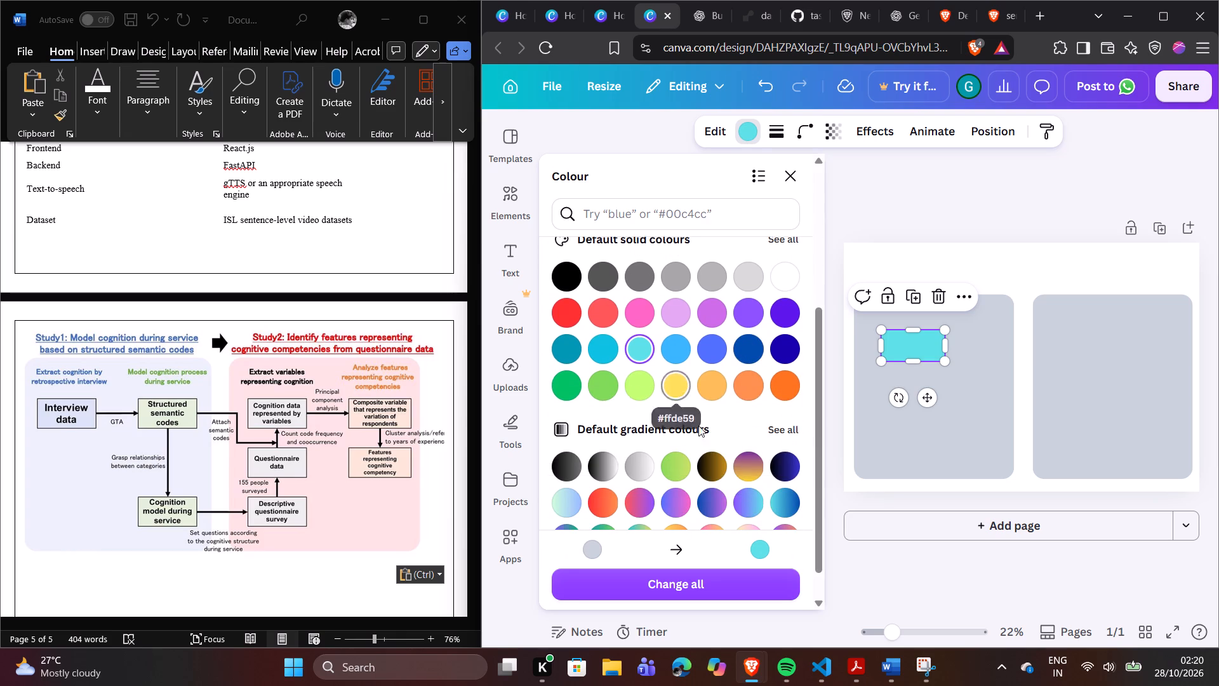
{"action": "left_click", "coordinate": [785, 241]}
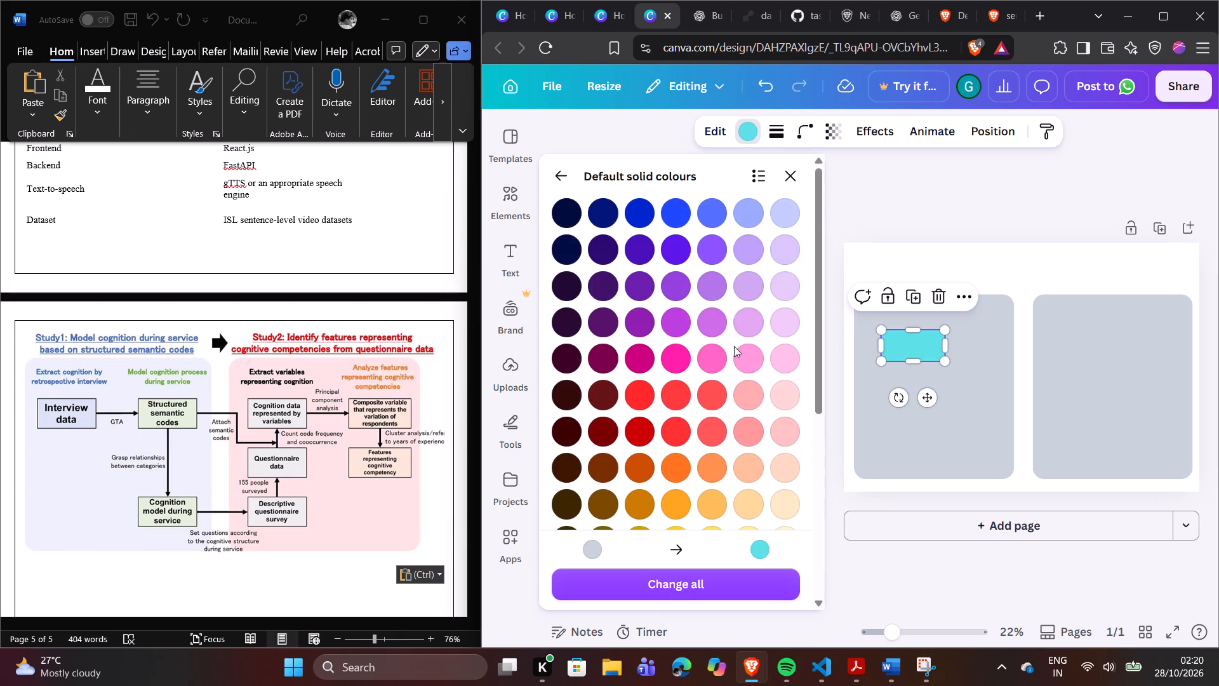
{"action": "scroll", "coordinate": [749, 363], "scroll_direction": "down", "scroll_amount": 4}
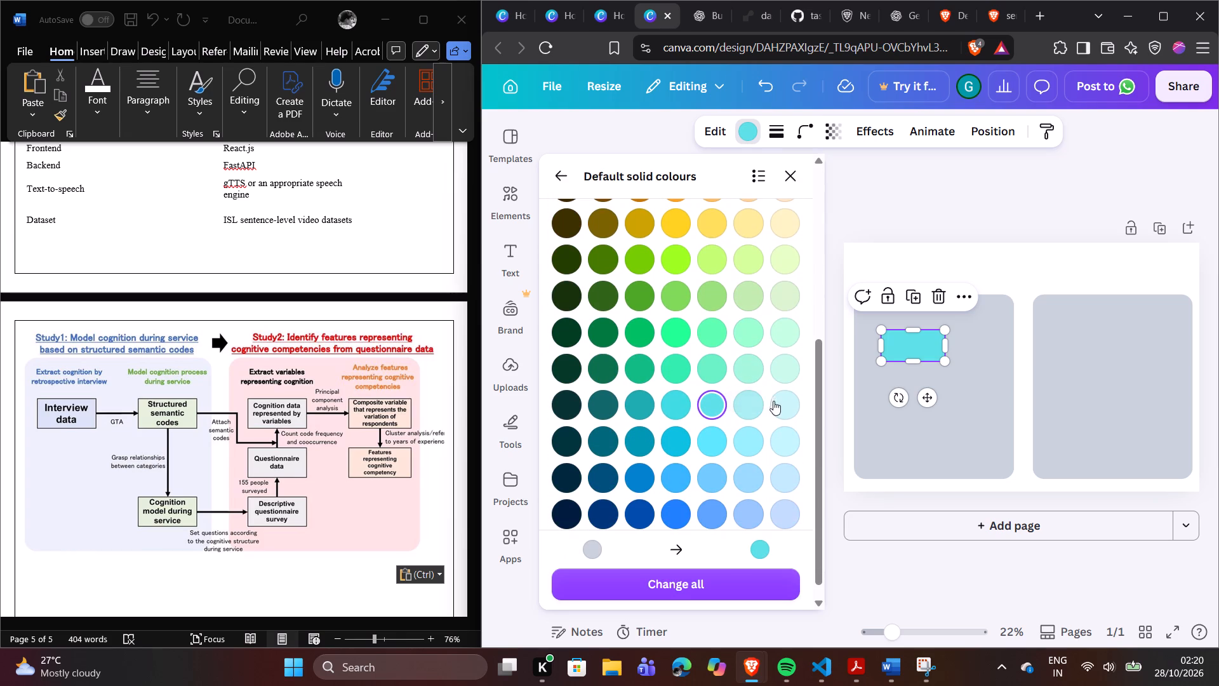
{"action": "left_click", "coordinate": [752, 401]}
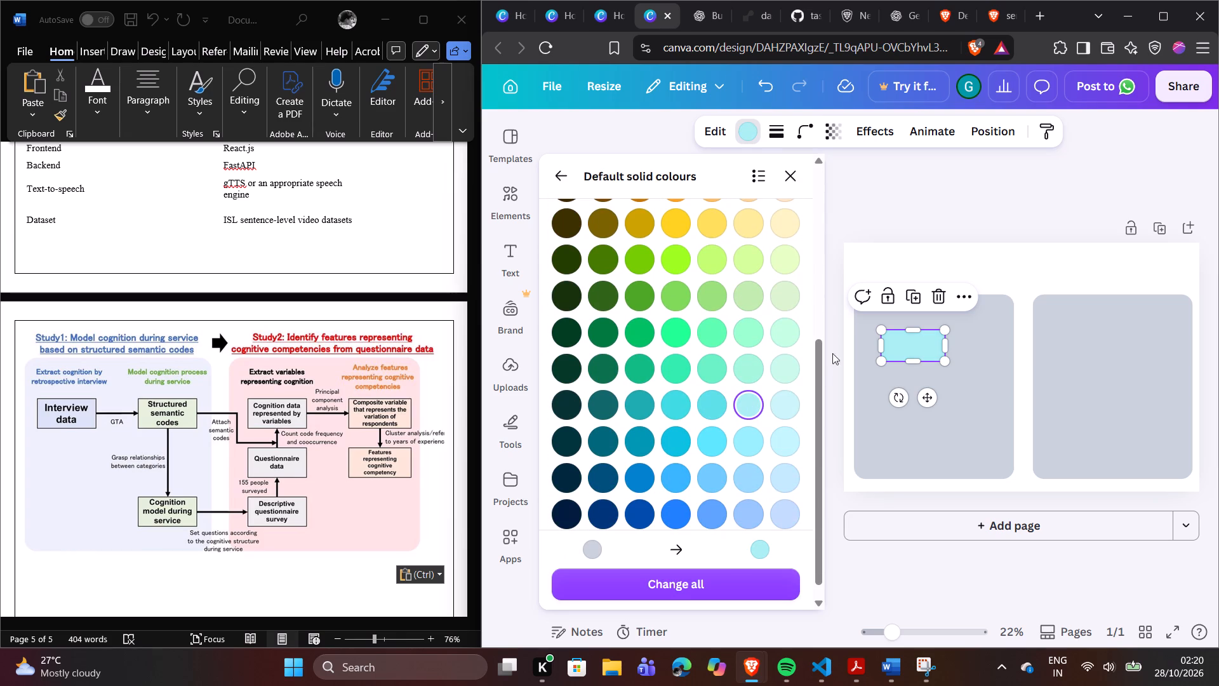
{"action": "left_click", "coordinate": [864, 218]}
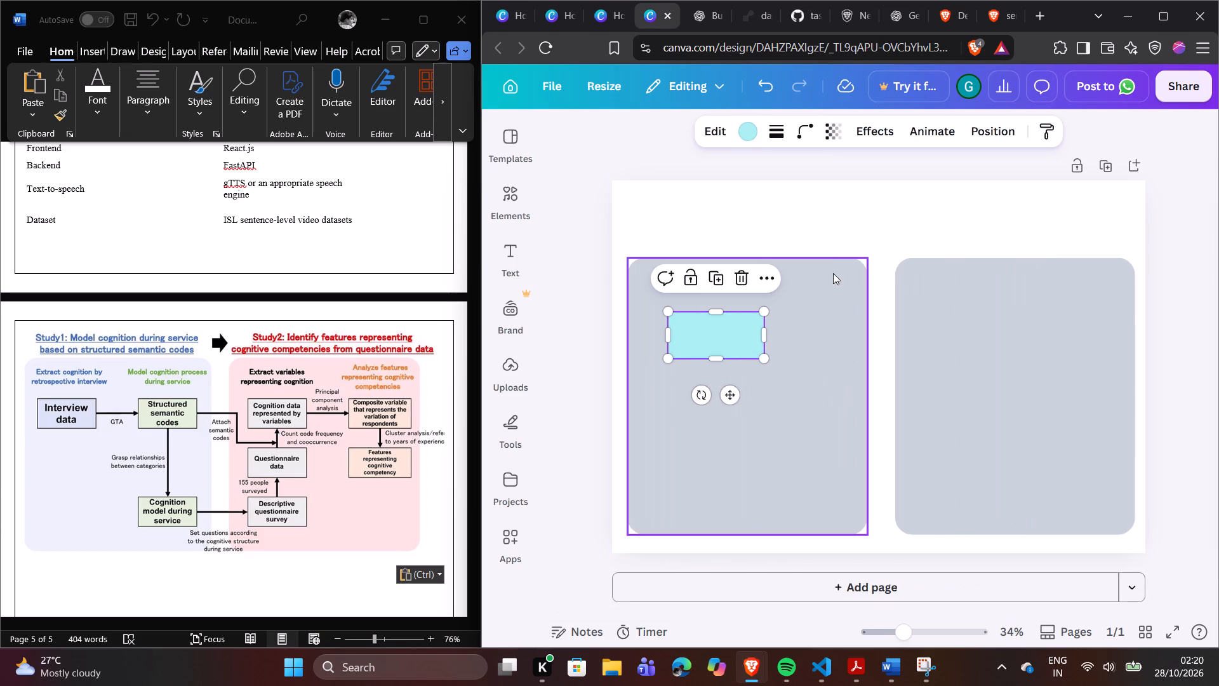
Fill the left rounded panel with the palest turquoise from the full set of default solid colours.
{"action": "left_click", "coordinate": [828, 284]}
{"action": "left_click", "coordinate": [754, 121]}
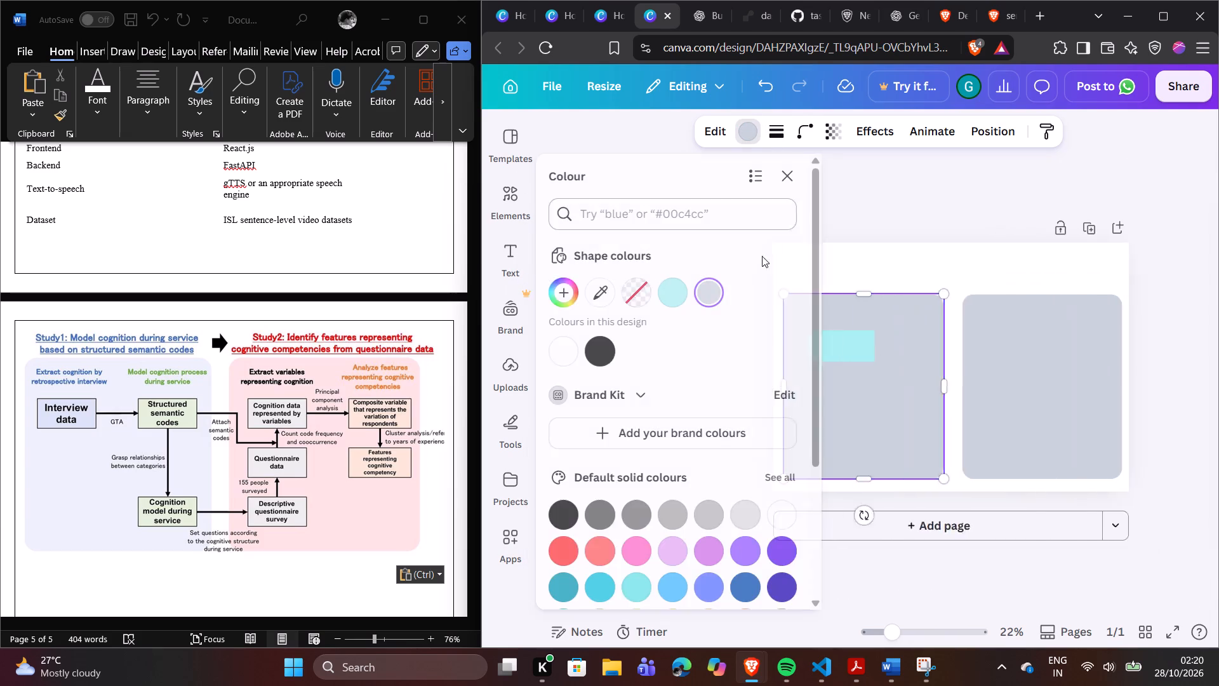
{"action": "scroll", "coordinate": [726, 441], "scroll_direction": "down", "scroll_amount": 2}
{"action": "left_click_drag", "start_coordinate": [772, 306], "coordinate": [775, 311]}
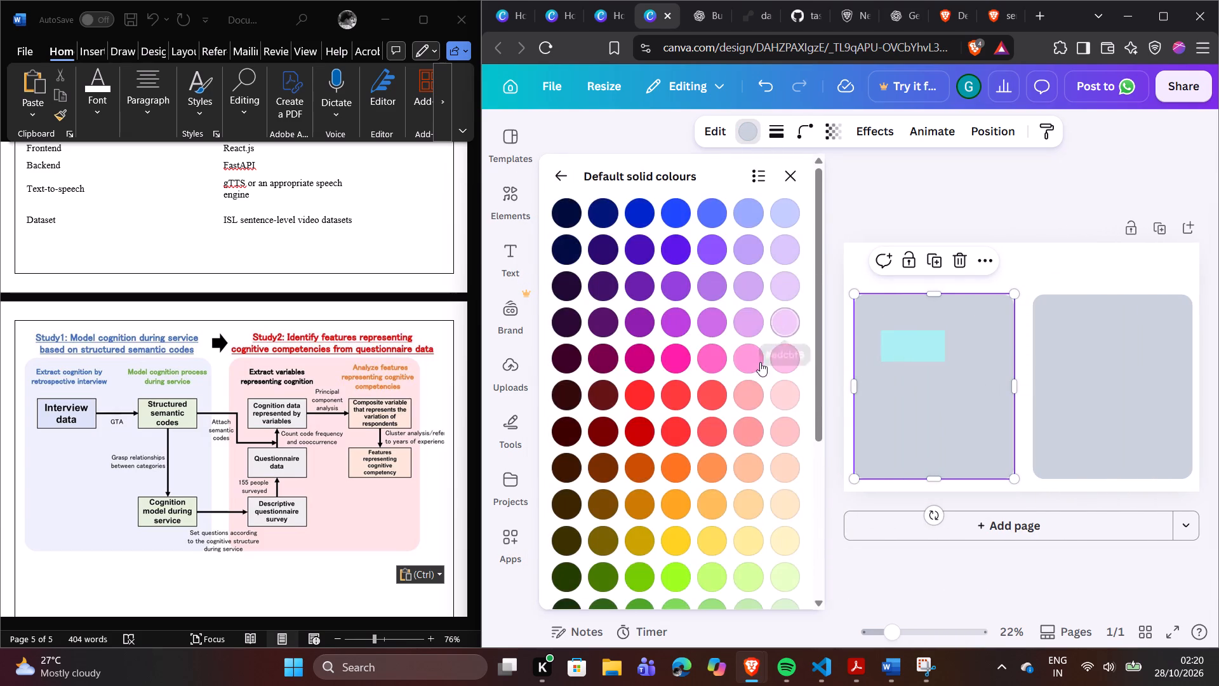
{"action": "scroll", "coordinate": [760, 366], "scroll_direction": "down", "scroll_amount": 4}
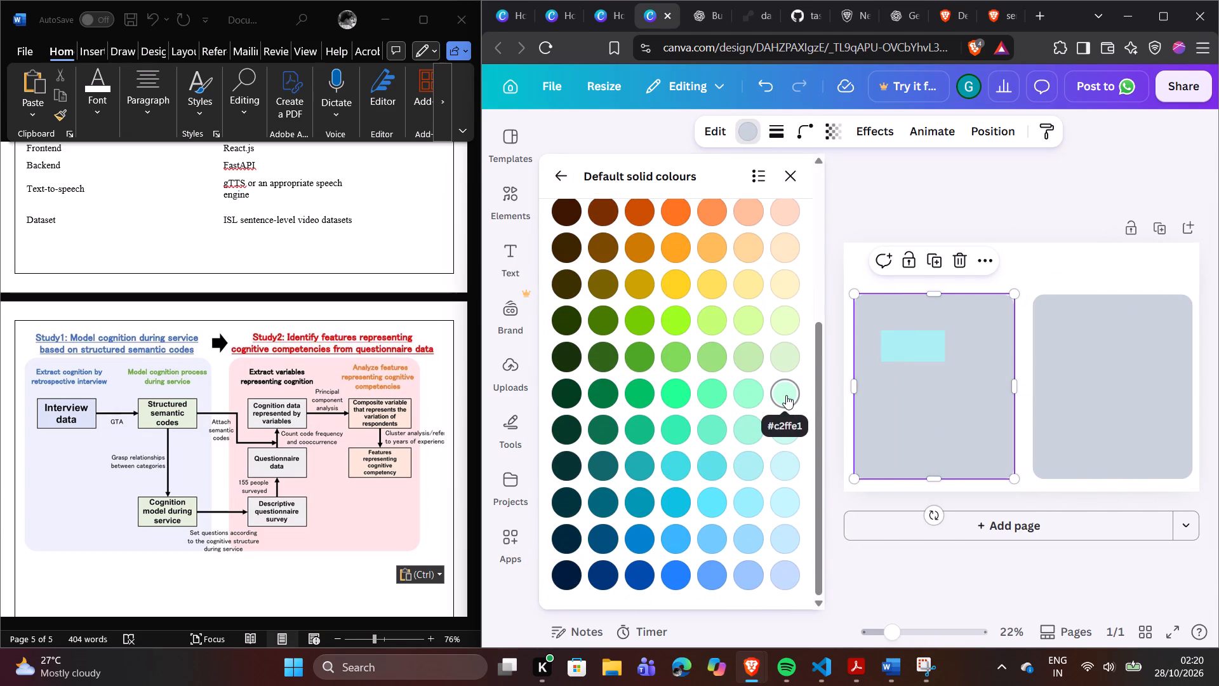
{"action": "left_click", "coordinate": [788, 469]}
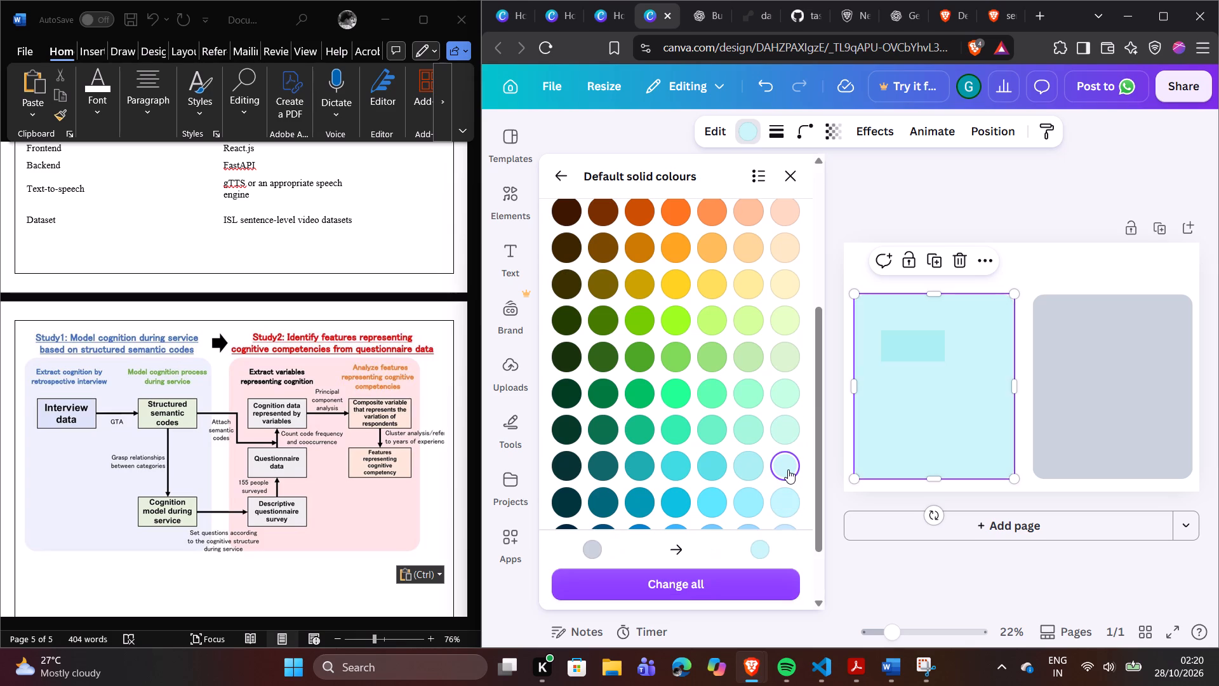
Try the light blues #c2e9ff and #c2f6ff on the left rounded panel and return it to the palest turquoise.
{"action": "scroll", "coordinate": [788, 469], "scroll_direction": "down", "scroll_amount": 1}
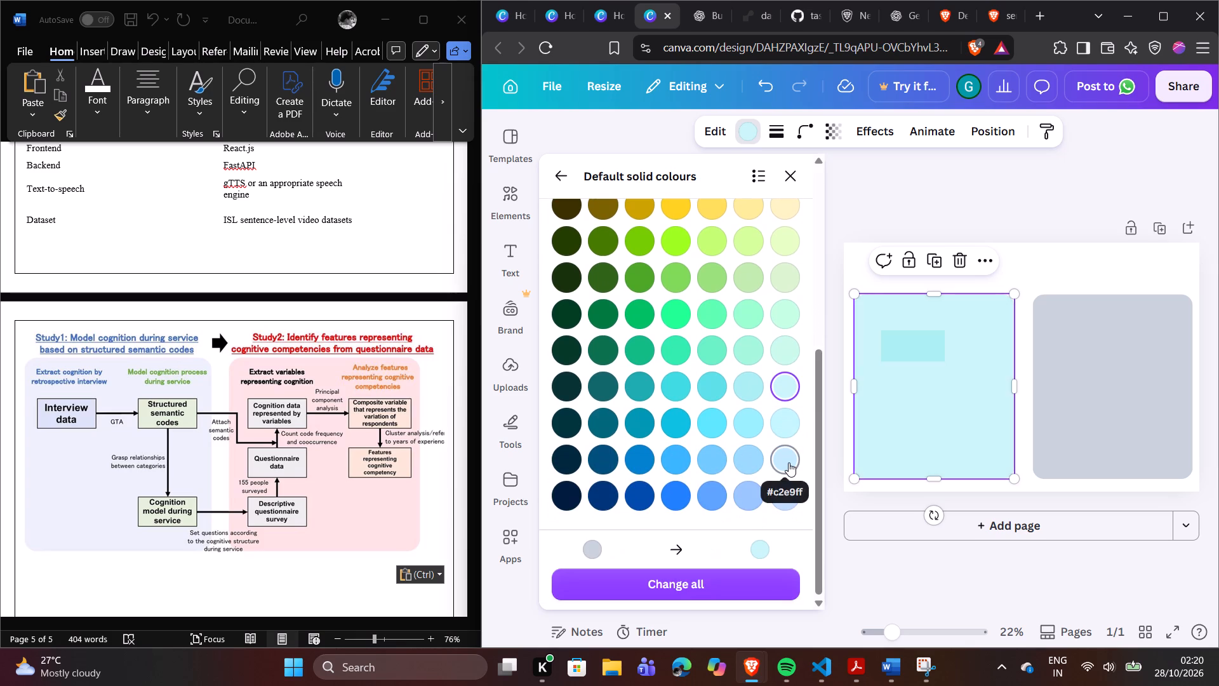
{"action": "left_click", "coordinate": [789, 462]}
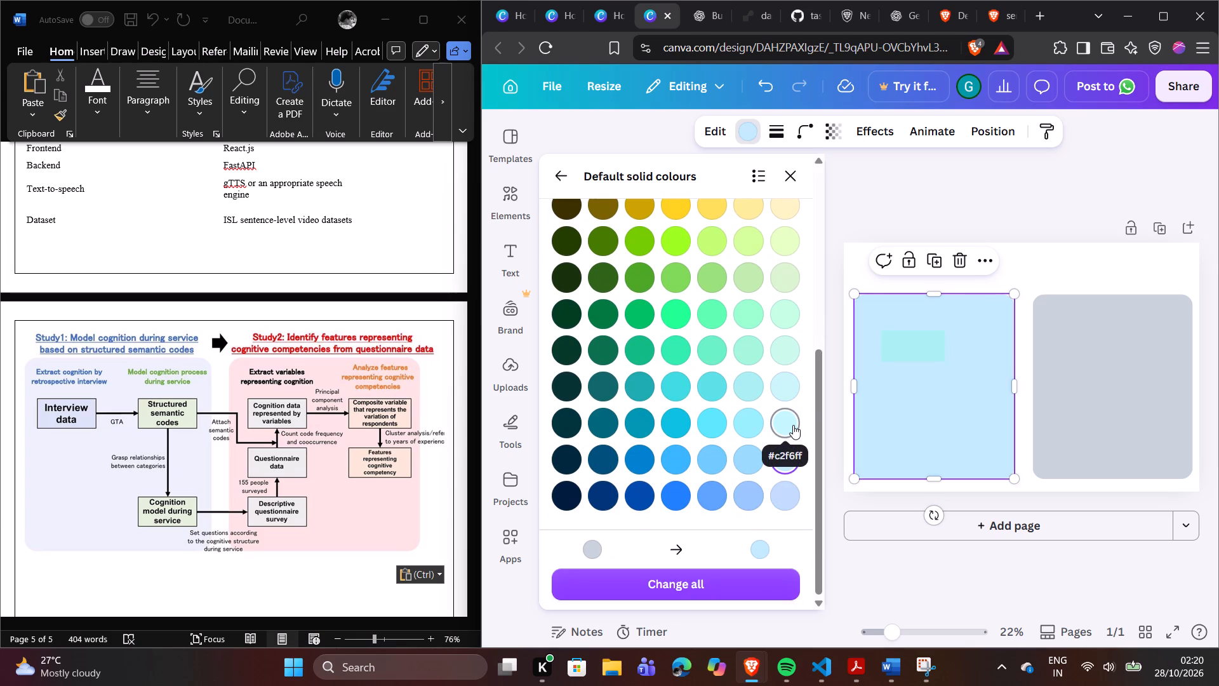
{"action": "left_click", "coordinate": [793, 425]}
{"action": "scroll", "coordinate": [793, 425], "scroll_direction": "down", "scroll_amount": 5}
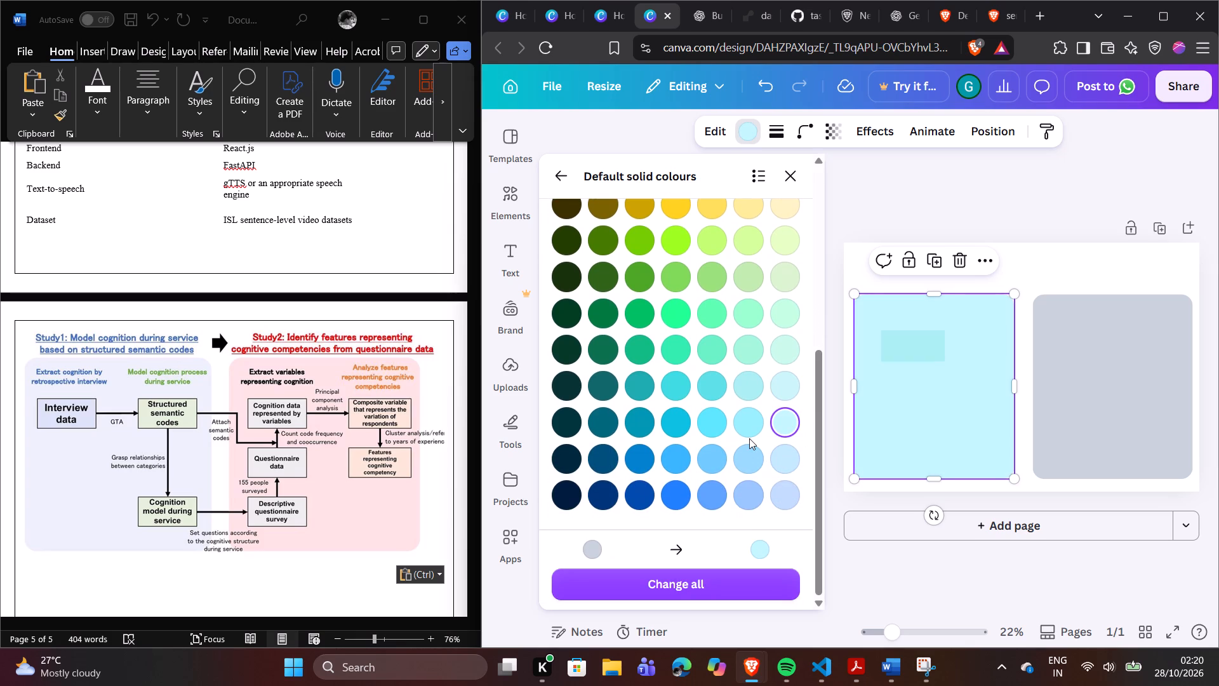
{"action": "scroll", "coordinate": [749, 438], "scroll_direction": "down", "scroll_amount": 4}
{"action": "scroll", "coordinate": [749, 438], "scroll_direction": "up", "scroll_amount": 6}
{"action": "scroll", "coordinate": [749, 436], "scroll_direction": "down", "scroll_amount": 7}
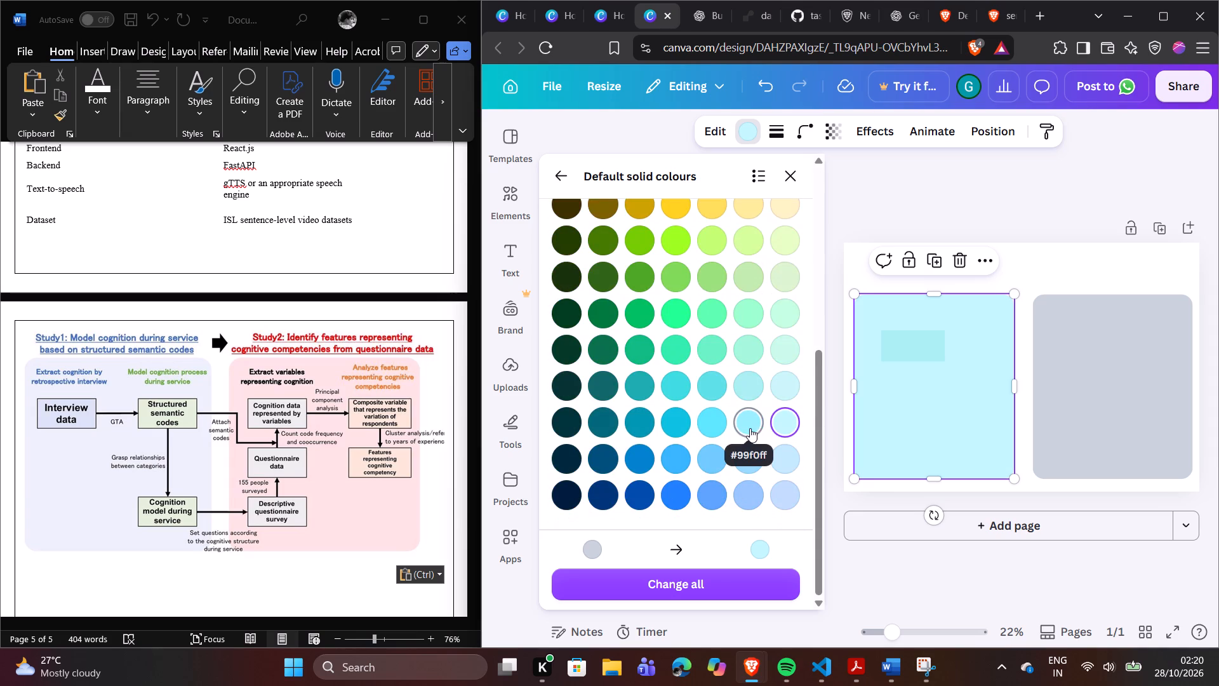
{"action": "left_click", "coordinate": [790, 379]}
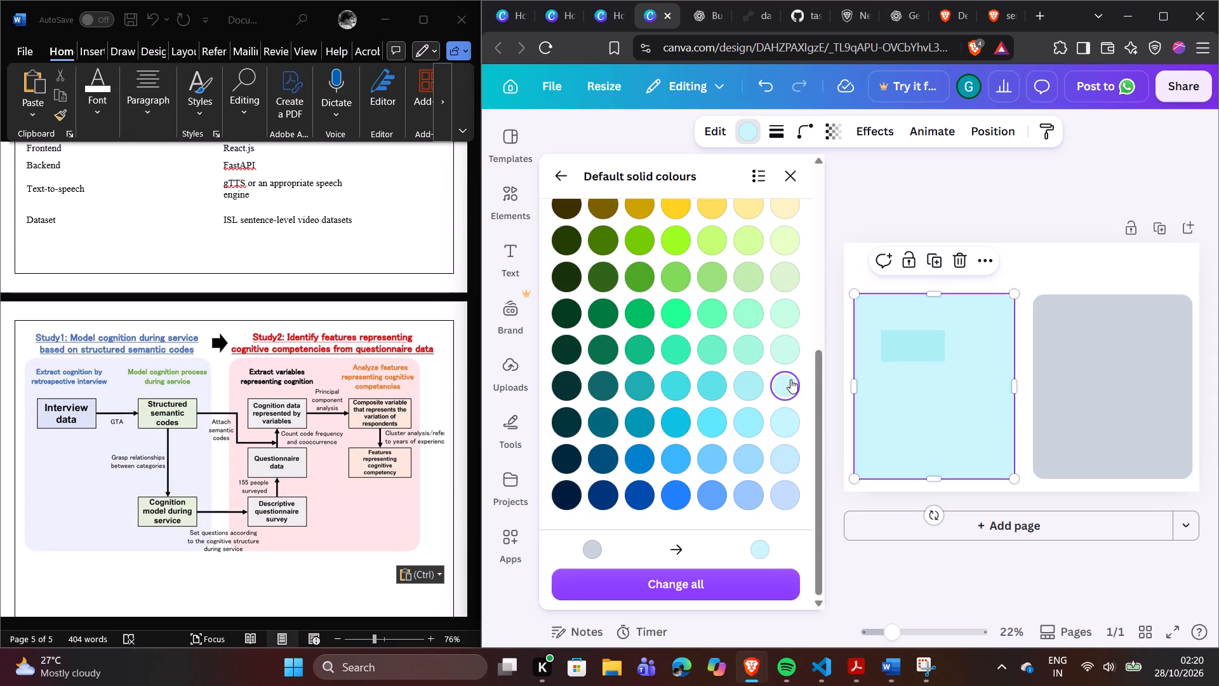
Compare turquoise and mint fills on the box in the left panel and settle on bright cyan.
{"action": "left_click", "coordinate": [917, 353]}
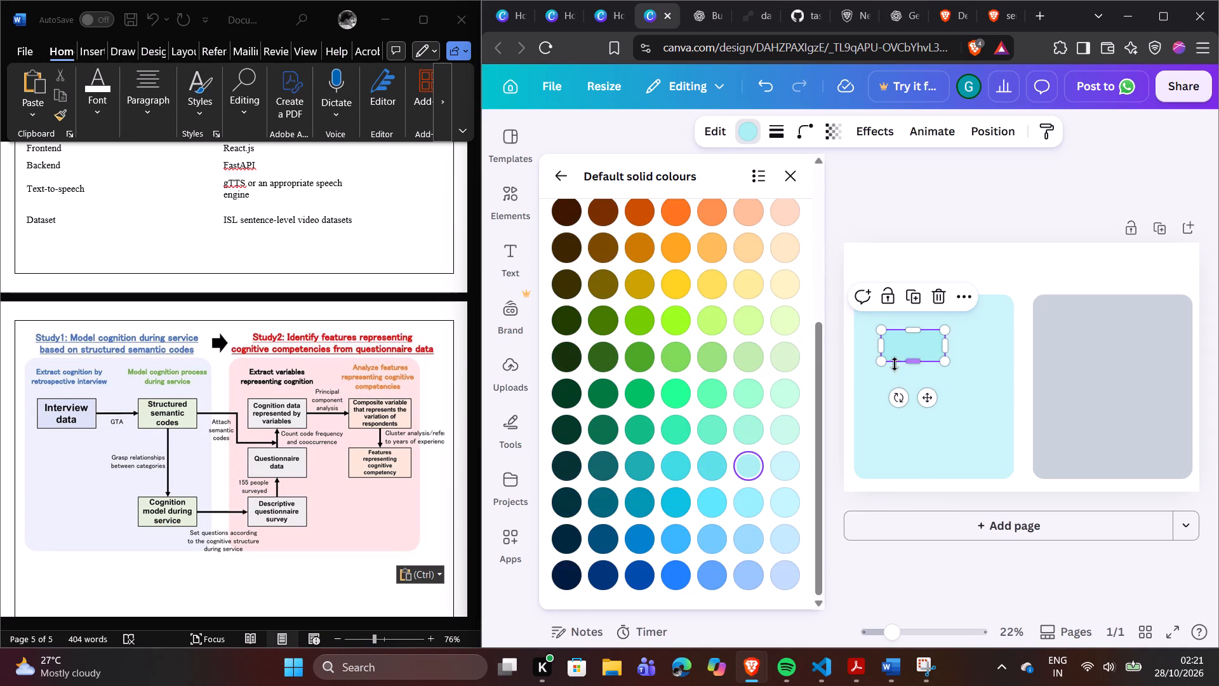
{"action": "left_click", "coordinate": [719, 467]}
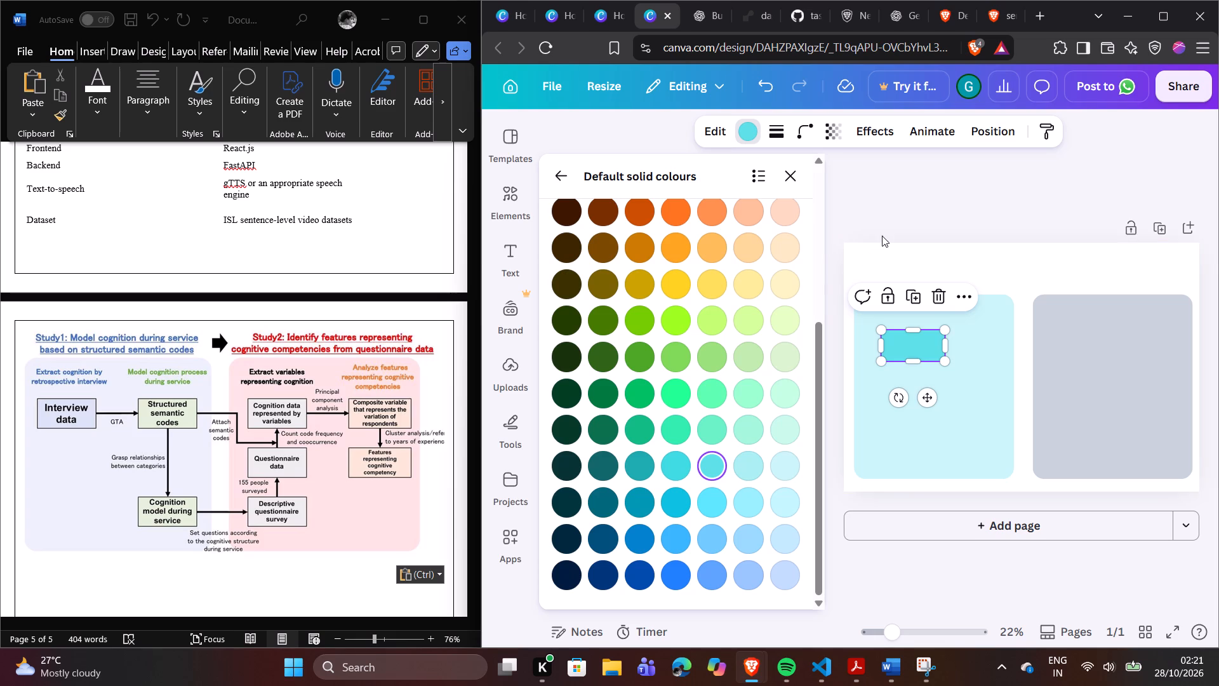
{"action": "left_click", "coordinate": [736, 431]}
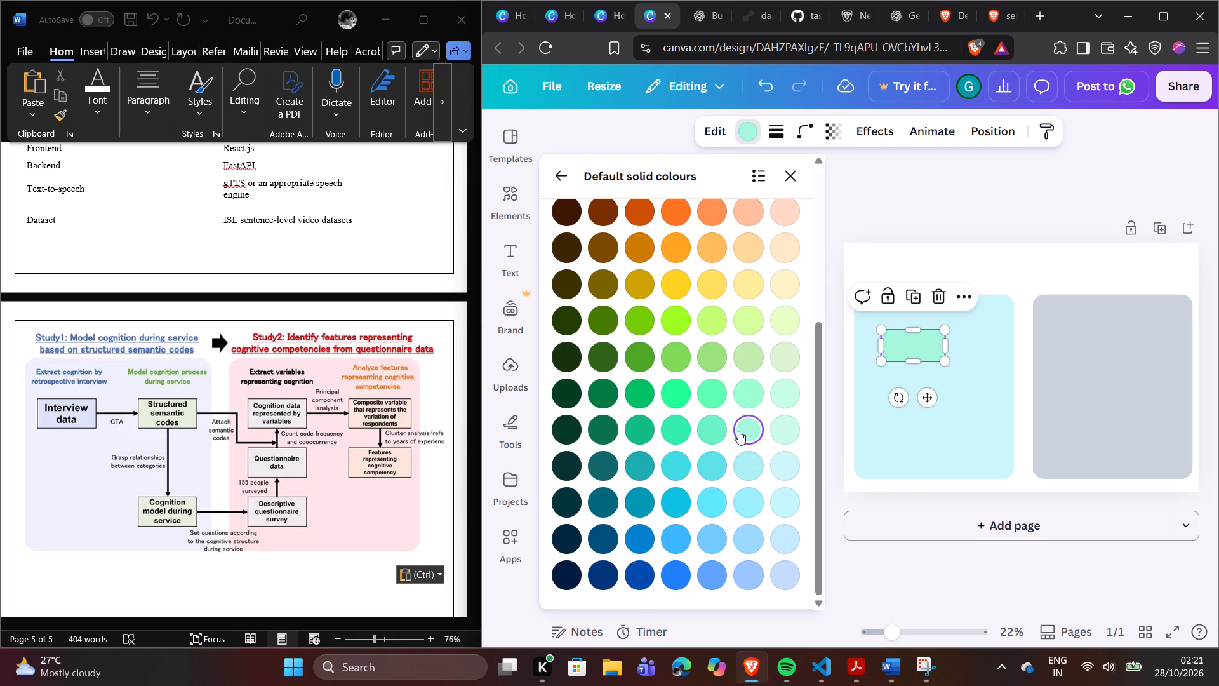
{"action": "left_click", "coordinate": [709, 427]}
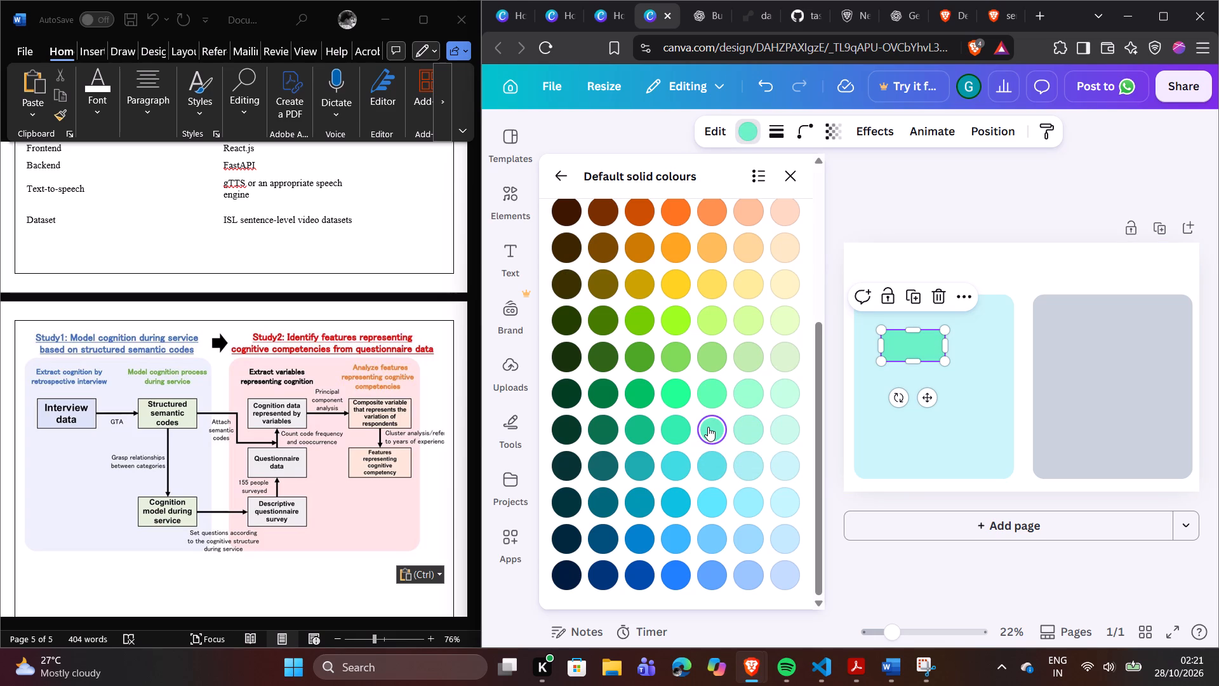
{"action": "left_click", "coordinate": [705, 462]}
{"action": "left_click", "coordinate": [719, 496]}
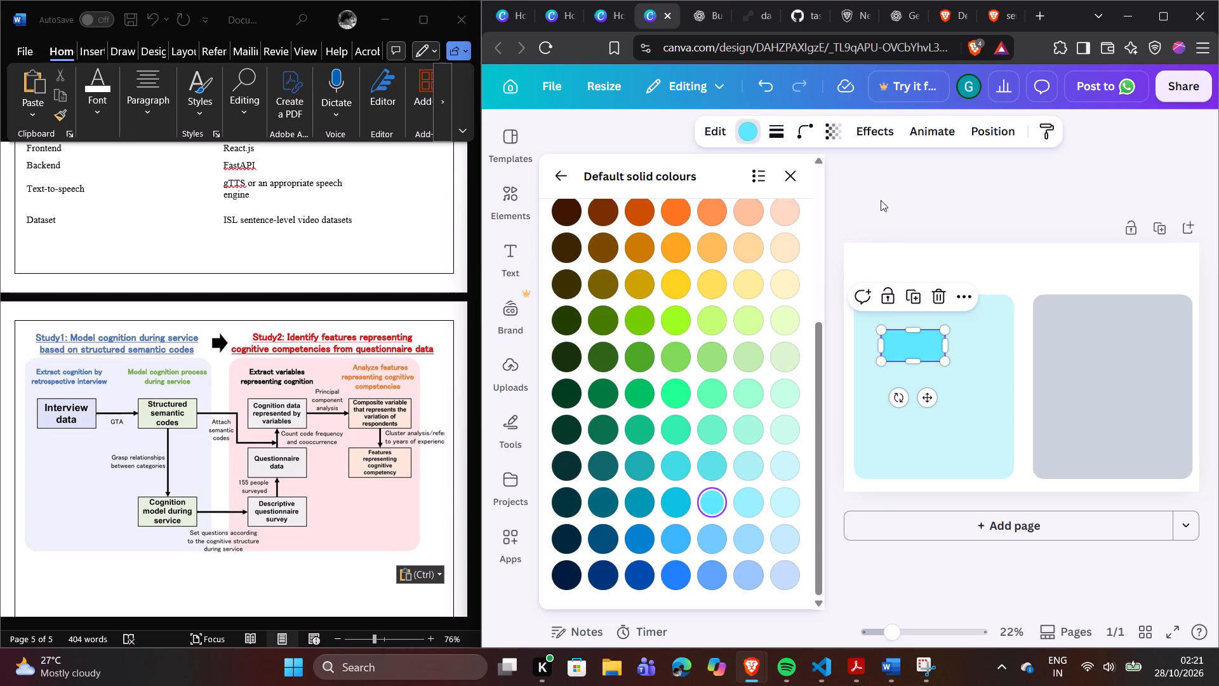
Give the cyan box in the left panel a solid black outline.
{"action": "left_click", "coordinate": [771, 134]}
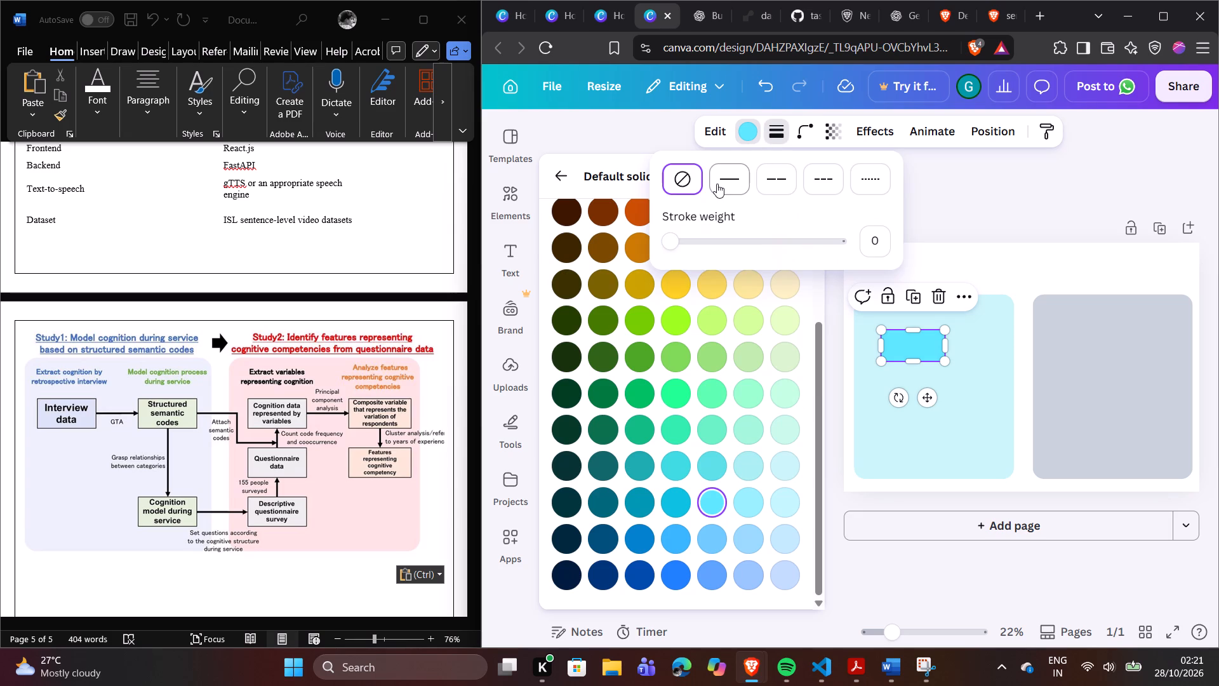
{"action": "left_click", "coordinate": [717, 184]}
{"action": "left_click", "coordinate": [956, 217]}
{"action": "left_click", "coordinate": [956, 217]}
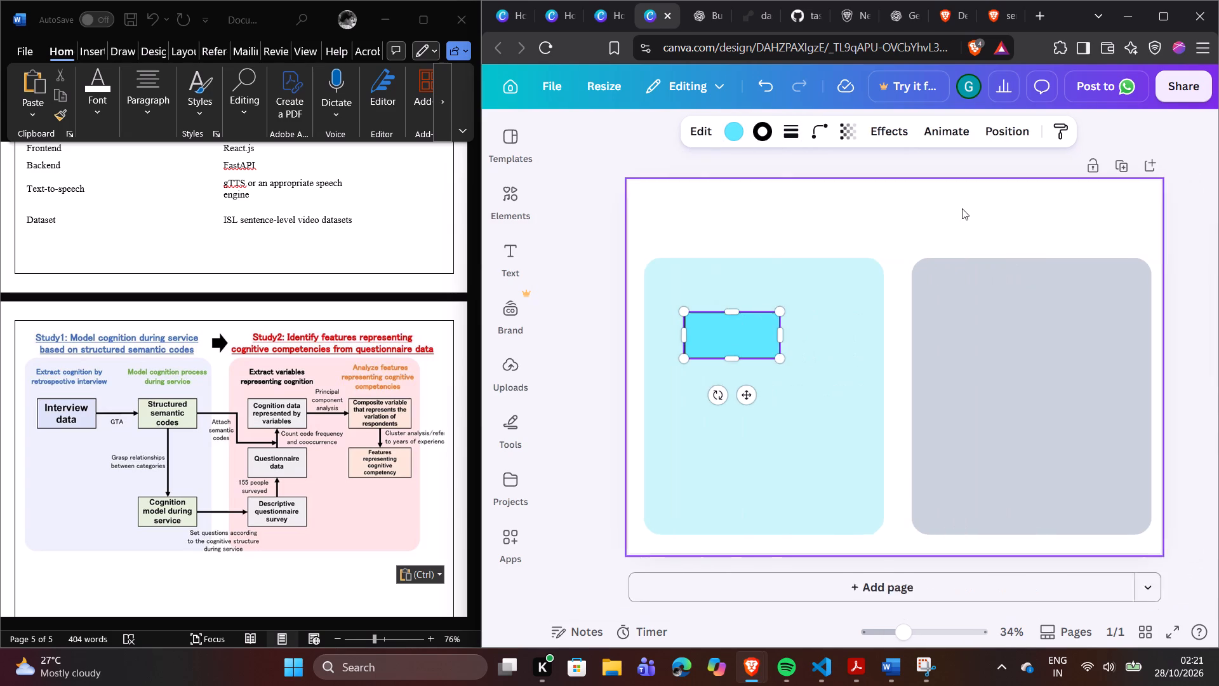
{"action": "left_click", "coordinate": [962, 208]}
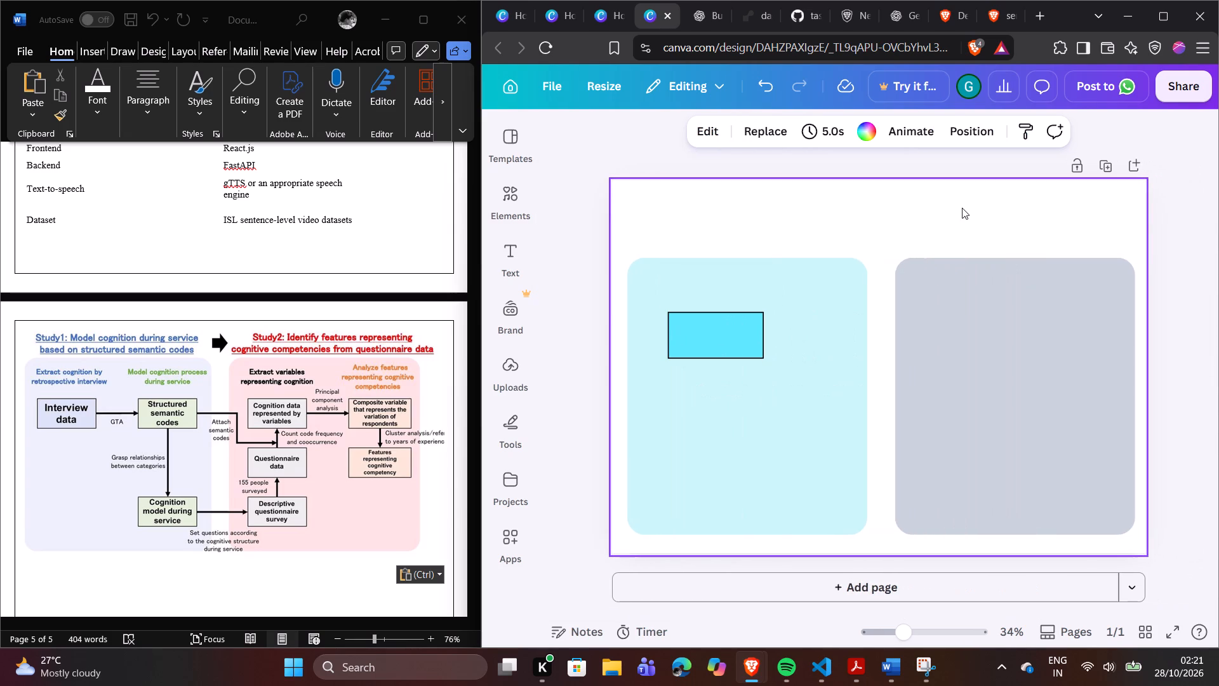
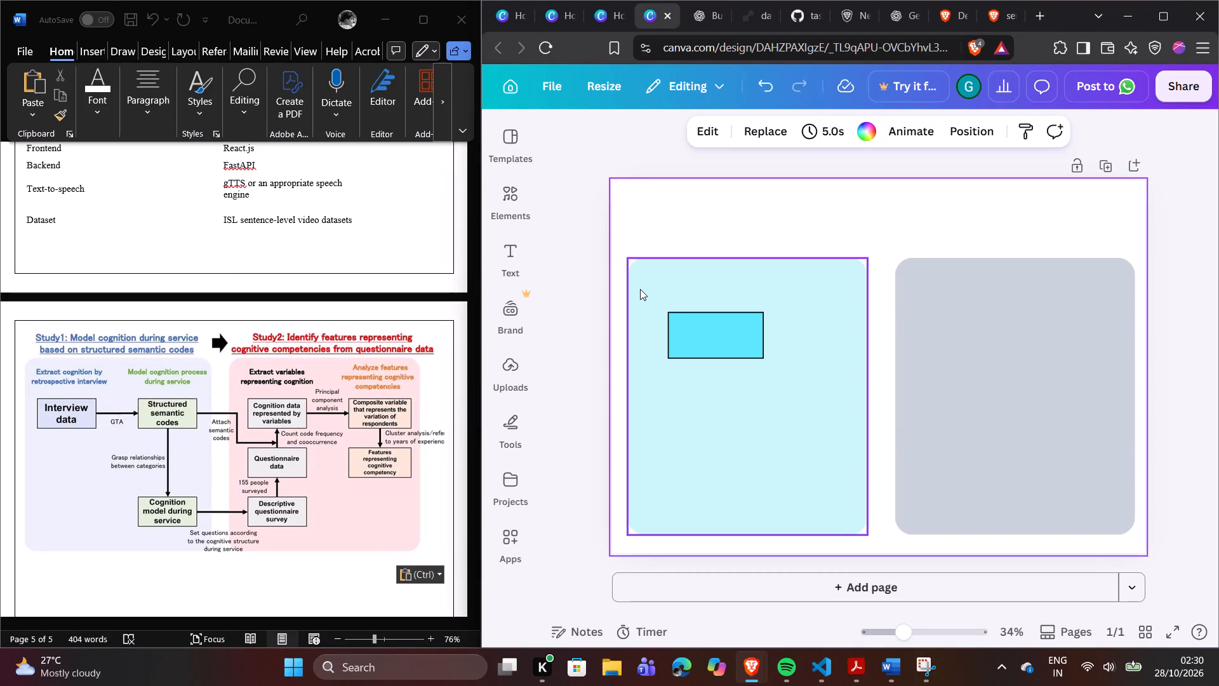
Shrink the cyan box to about 271 × 152 px and move it near the left edge of the turquoise panel.
{"action": "left_click", "coordinate": [714, 329]}
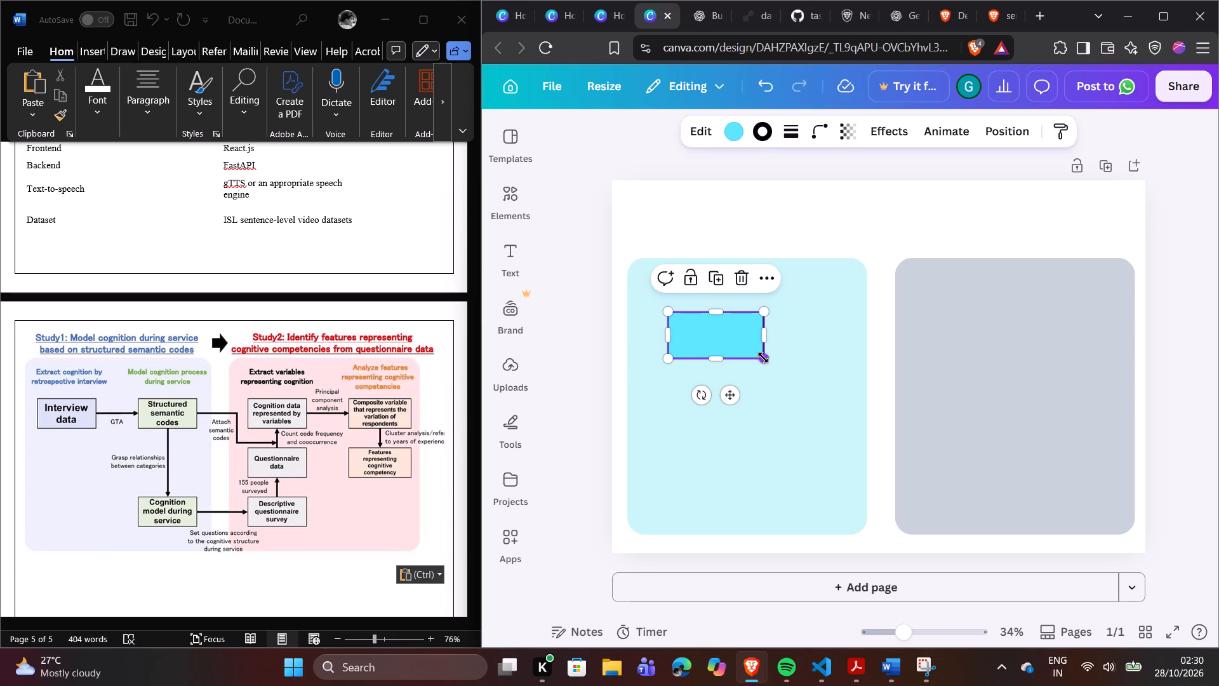
{"action": "left_click_drag", "start_coordinate": [763, 358], "coordinate": [740, 351]}
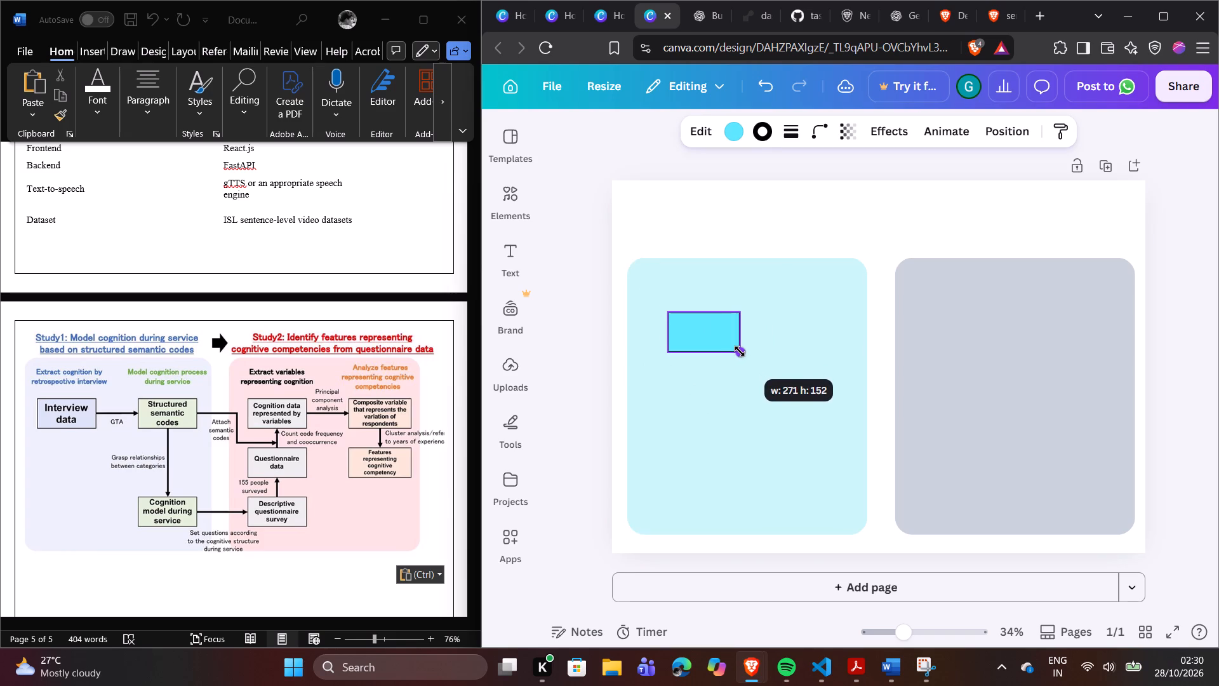
{"action": "left_click_drag", "start_coordinate": [740, 351], "coordinate": [740, 351]}
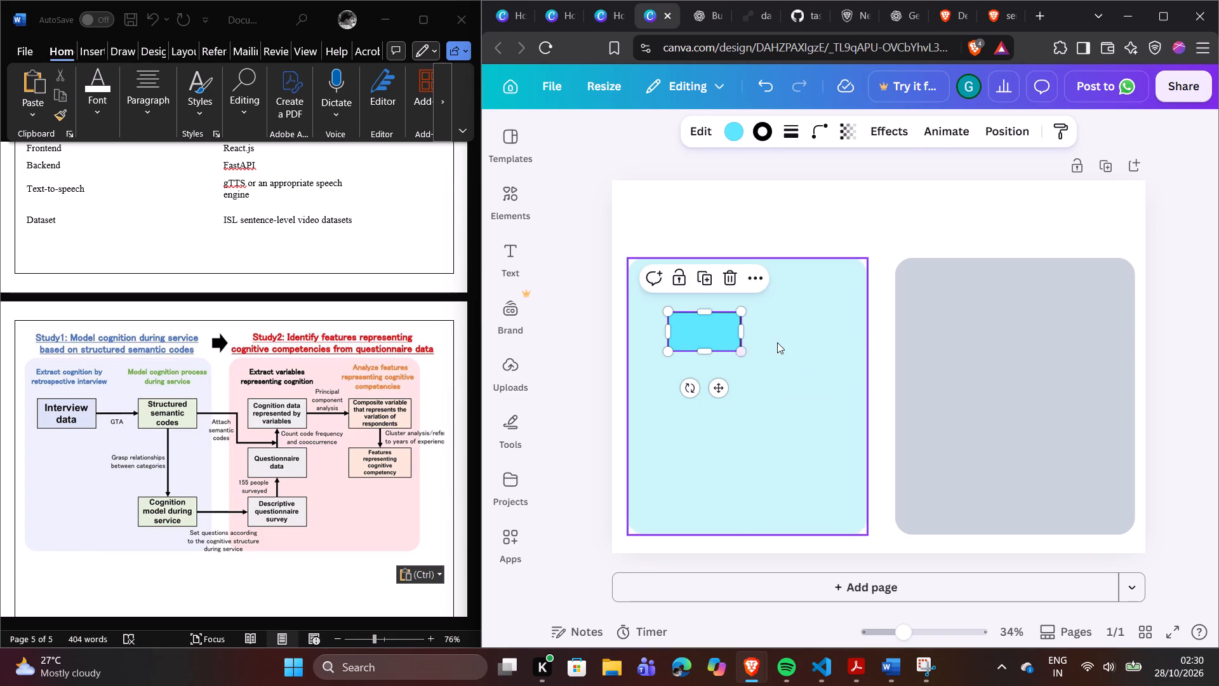
{"action": "left_click", "coordinate": [777, 342]}
{"action": "left_click_drag", "start_coordinate": [688, 330], "coordinate": [658, 344]}
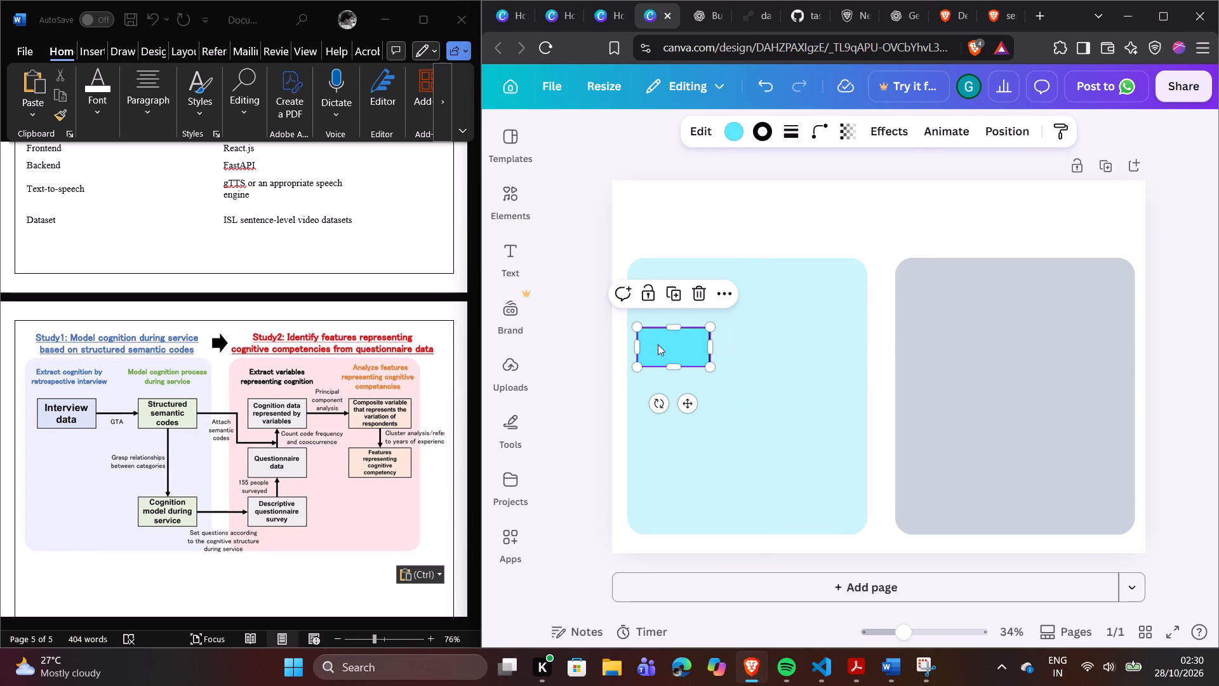
Label the cyan box "Interview data", with "data" on a second line.
{"action": "double_click", "coordinate": [658, 344]}
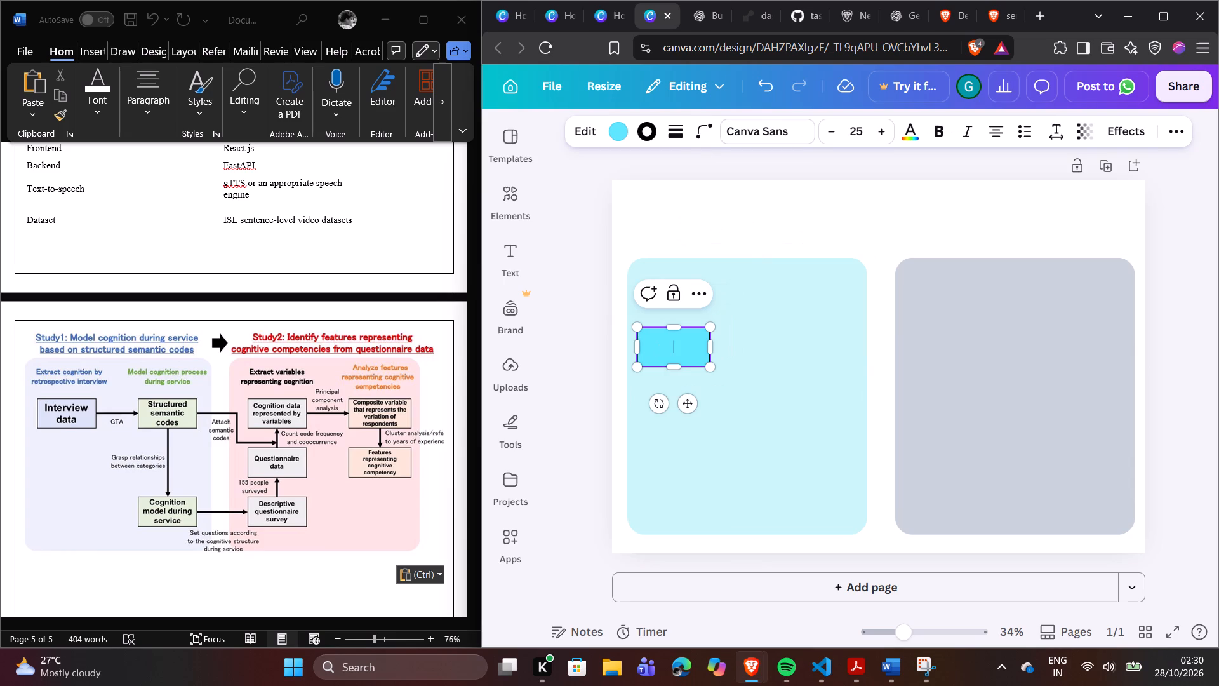
{"action": "key", "text": "shift+i"}
{"action": "type", "text": "nter"}
{"action": "type", "text": "vi"}
{"action": "type", "text": "ew"}
{"action": "key", "text": "Return"}
{"action": "type", "text": "dar"}
{"action": "key", "text": "BackSpace"}
{"action": "type", "text": "ta"}
Try bold and Abril Fatface on the "Interview data" label and settle on the League Spartan font.
{"action": "left_click_drag", "start_coordinate": [691, 356], "coordinate": [648, 343]}
{"action": "left_click_drag", "start_coordinate": [648, 343], "coordinate": [646, 339]}
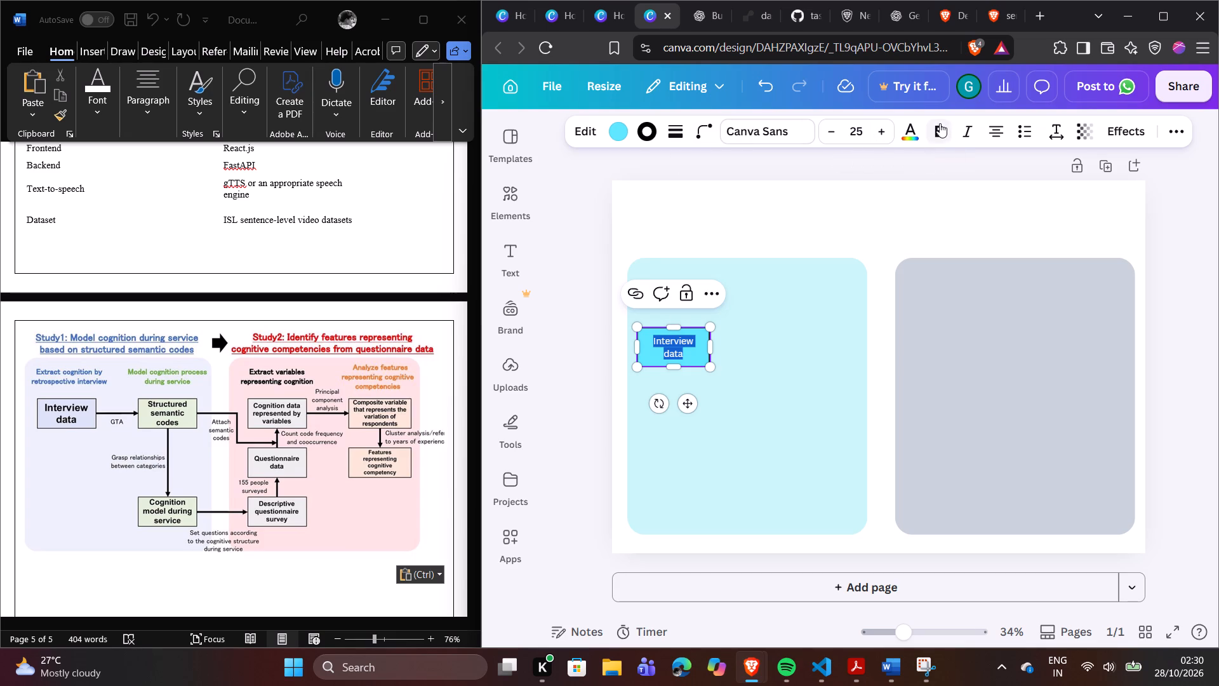
{"action": "left_click", "coordinate": [940, 123]}
{"action": "left_click", "coordinate": [729, 130]}
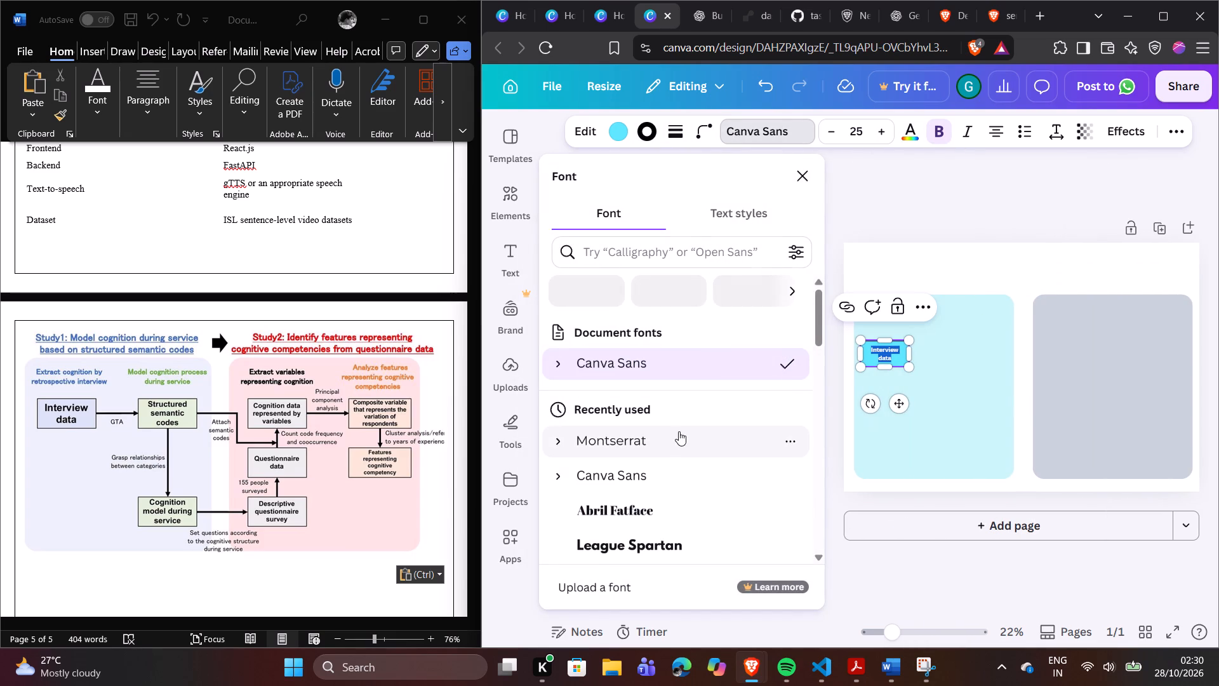
{"action": "left_click", "coordinate": [676, 498]}
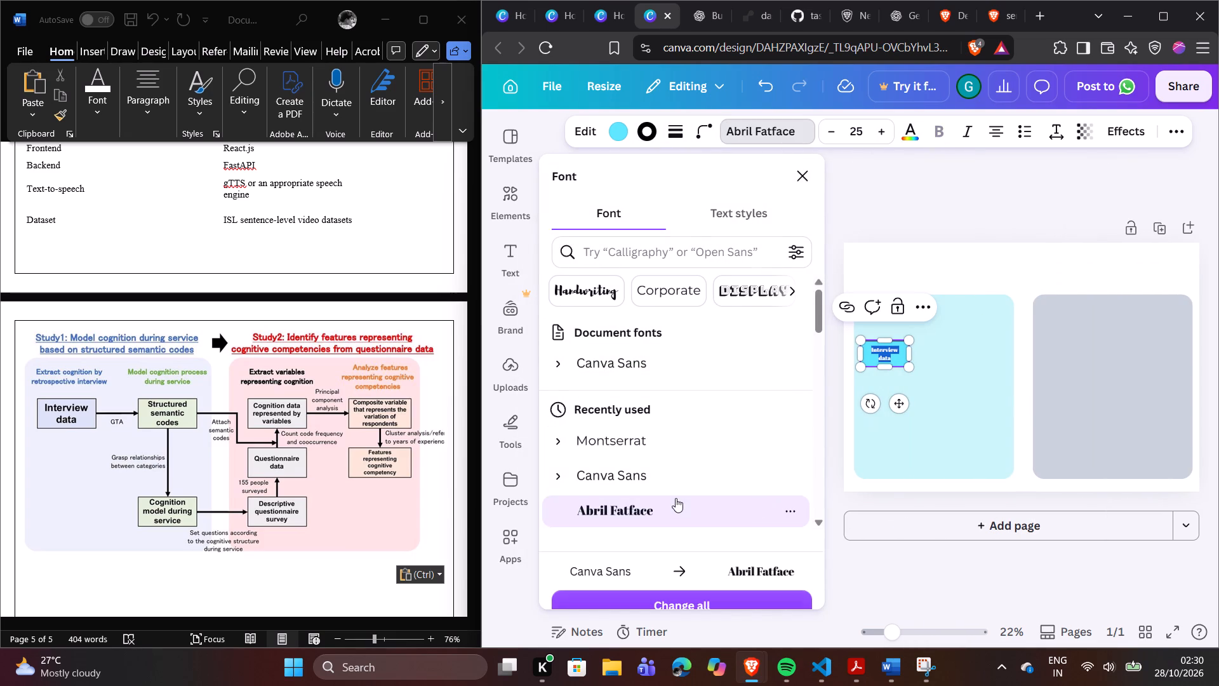
{"action": "scroll", "coordinate": [690, 445], "scroll_direction": "down", "scroll_amount": 1}
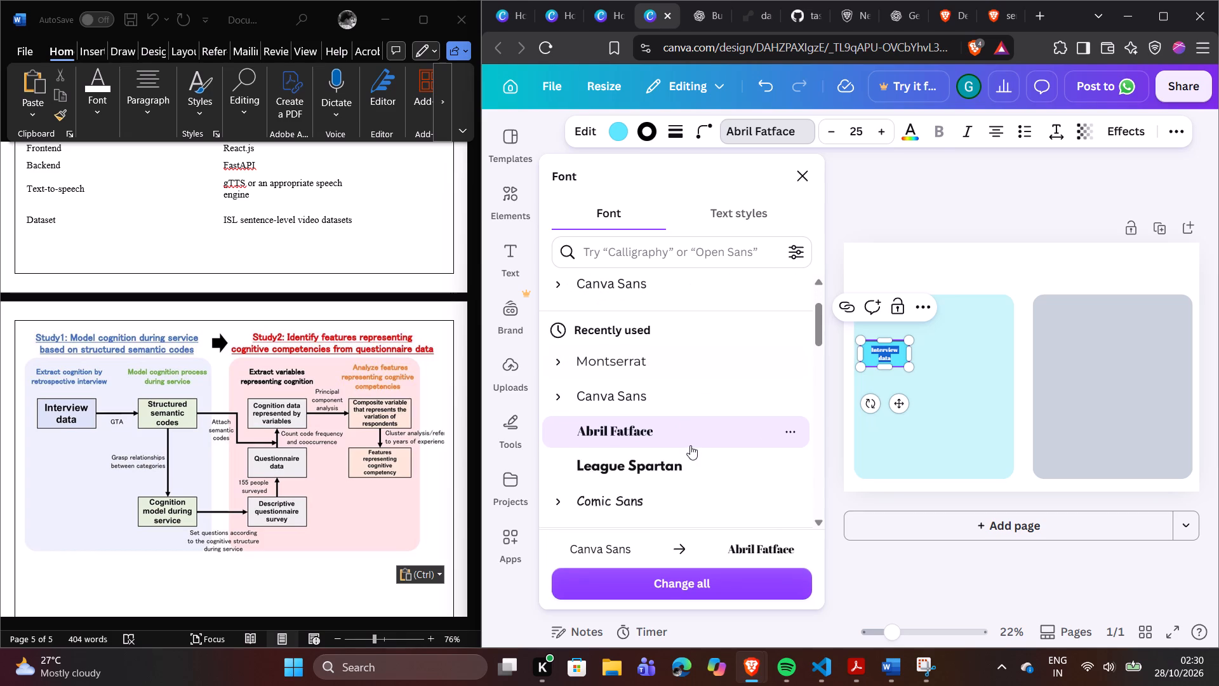
{"action": "left_click", "coordinate": [690, 454]}
{"action": "left_click", "coordinate": [970, 358]}
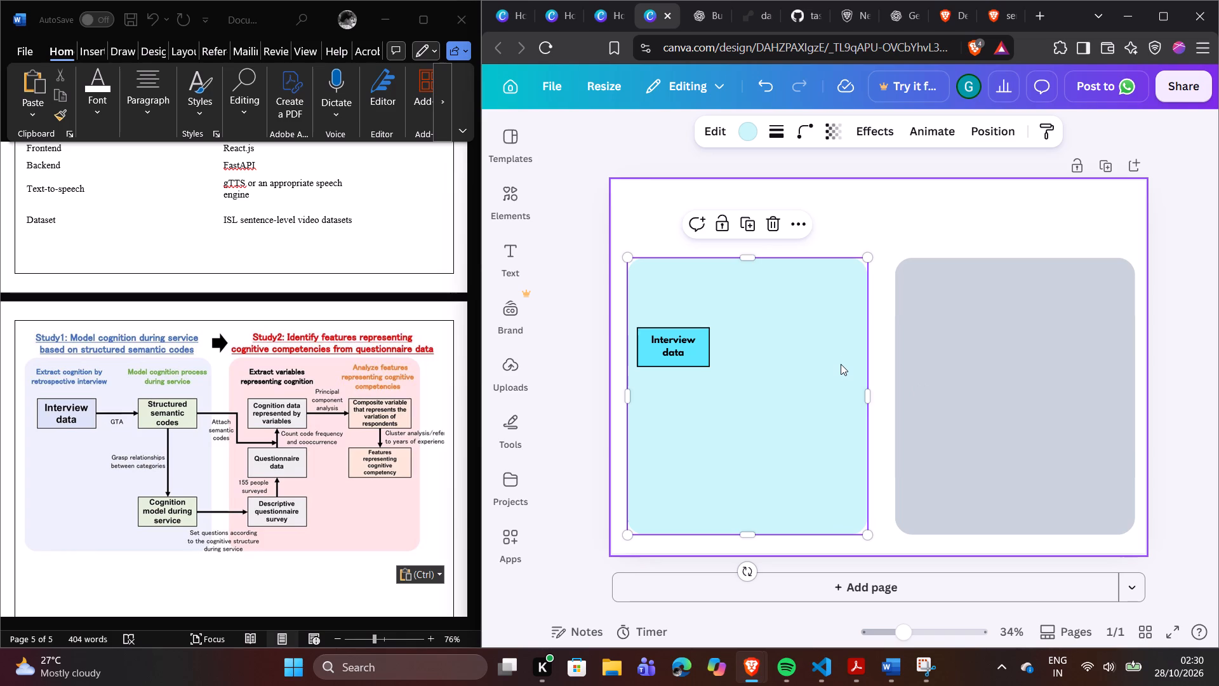
Reduce the height of the "Interview data" box to fit its two text lines and shift it slightly lower.
{"action": "left_click", "coordinate": [680, 348]}
{"action": "left_click_drag", "start_coordinate": [674, 365], "coordinate": [675, 360]}
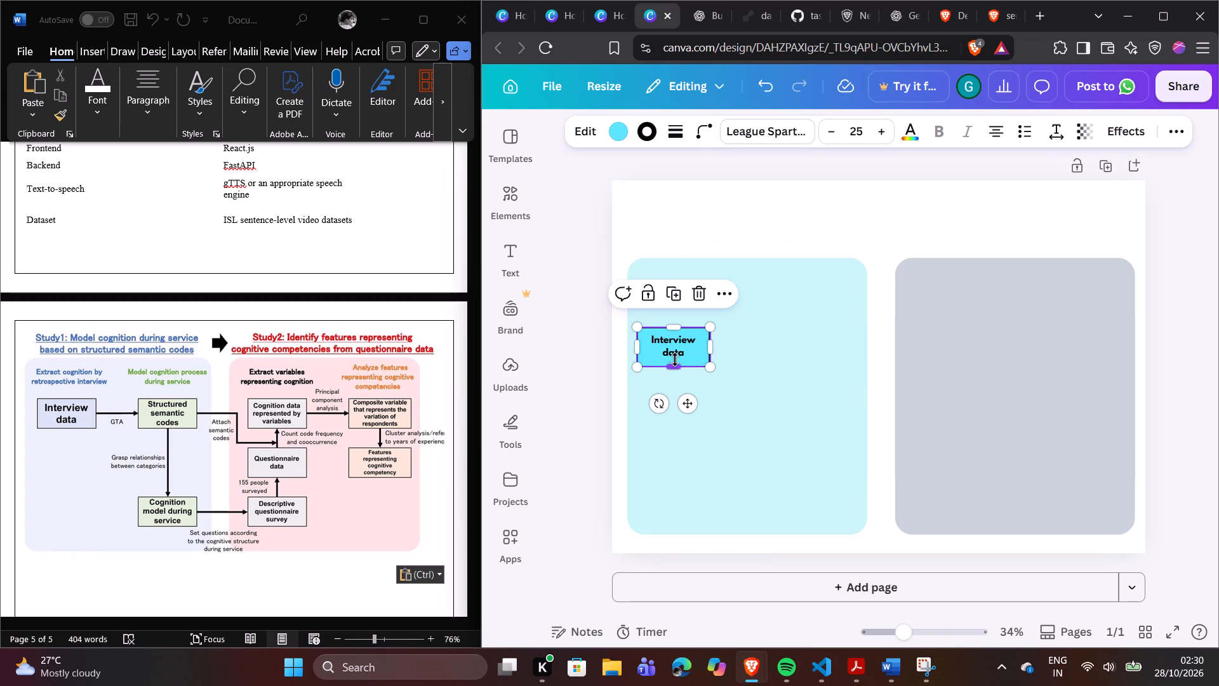
{"action": "left_click_drag", "start_coordinate": [675, 360], "coordinate": [676, 356]}
{"action": "left_click", "coordinate": [813, 329]}
{"action": "left_click_drag", "start_coordinate": [674, 340], "coordinate": [672, 350]}
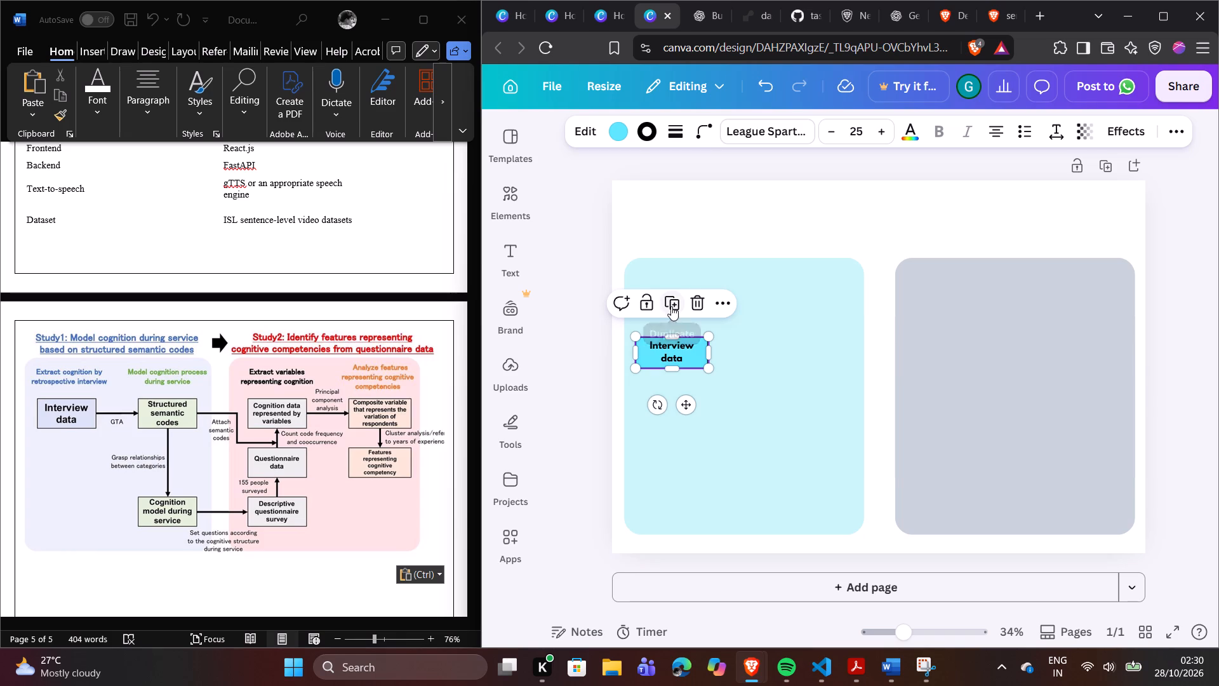
Duplicate the "Interview data" box and place the copy level with it near the turquoise panel's right edge.
{"action": "left_click", "coordinate": [676, 299]}
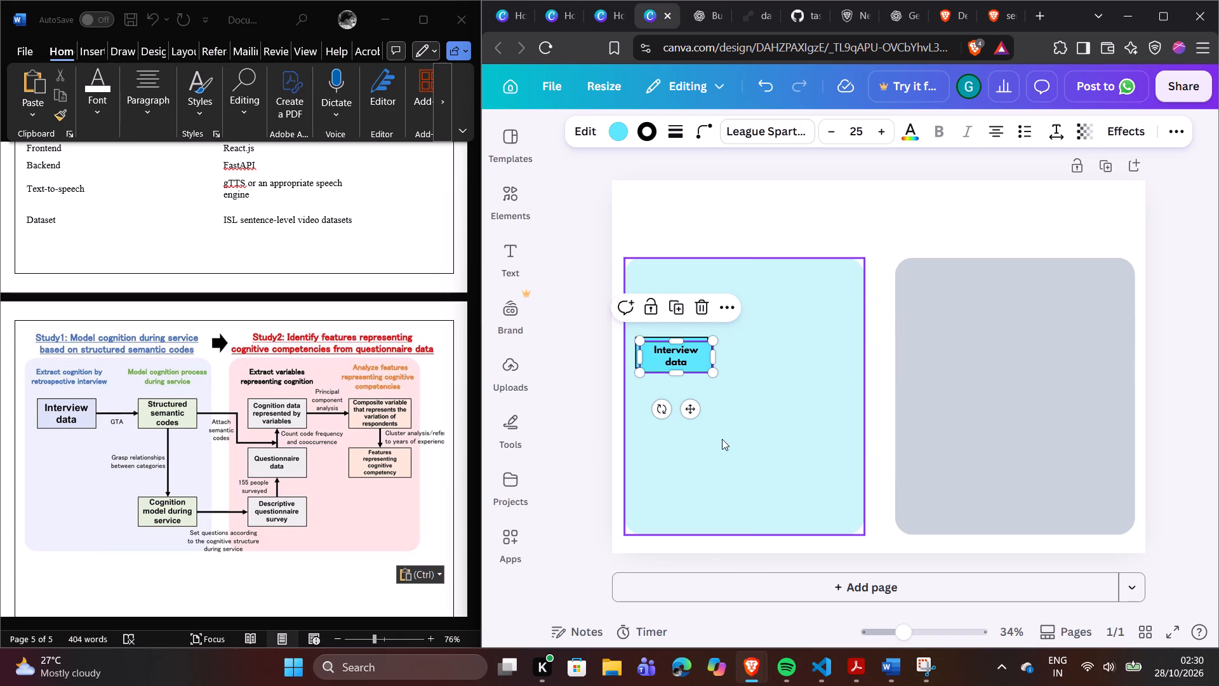
{"action": "double_click", "coordinate": [717, 439]}
{"action": "left_click_drag", "start_coordinate": [679, 363], "coordinate": [801, 348]}
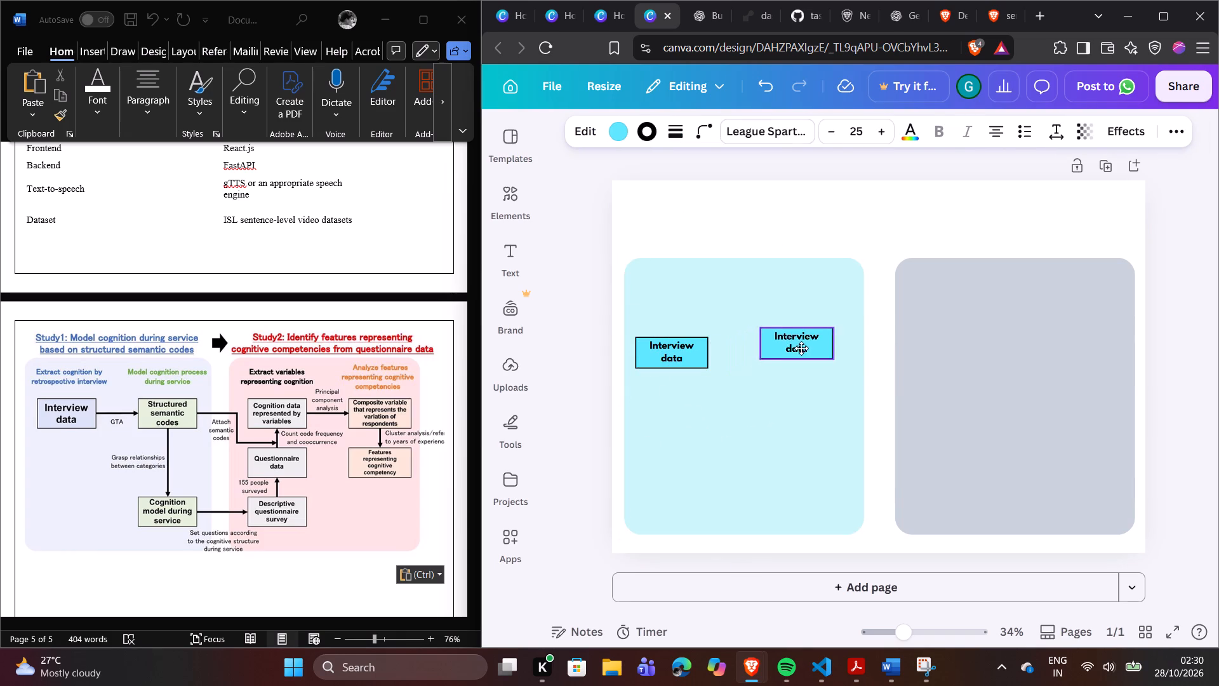
{"action": "left_click_drag", "start_coordinate": [801, 348], "coordinate": [821, 358]}
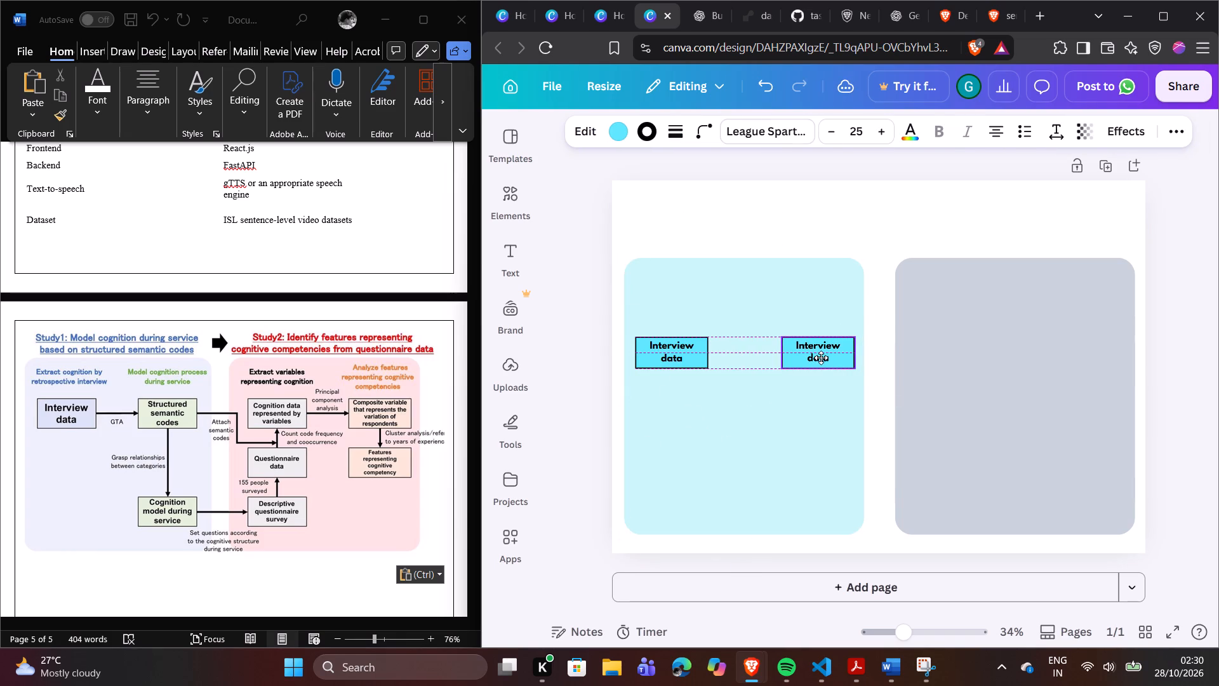
{"action": "left_click_drag", "start_coordinate": [821, 358], "coordinate": [822, 359]}
Replace the copied box's text with "Stuctured" on the first line and "Semantic codes" below it.
{"action": "triple_click", "coordinate": [822, 359]}
{"action": "triple_click", "coordinate": [822, 359]}
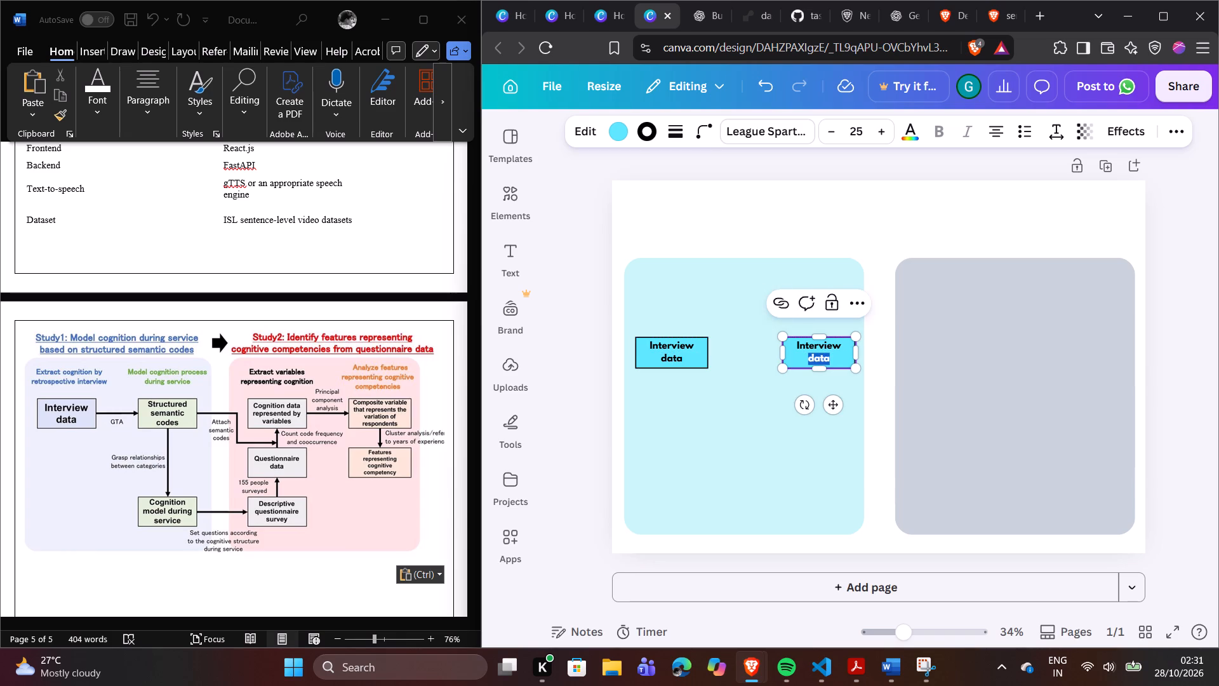
{"action": "left_click_drag", "start_coordinate": [835, 358], "coordinate": [801, 346]}
{"action": "key", "text": "shift+s"}
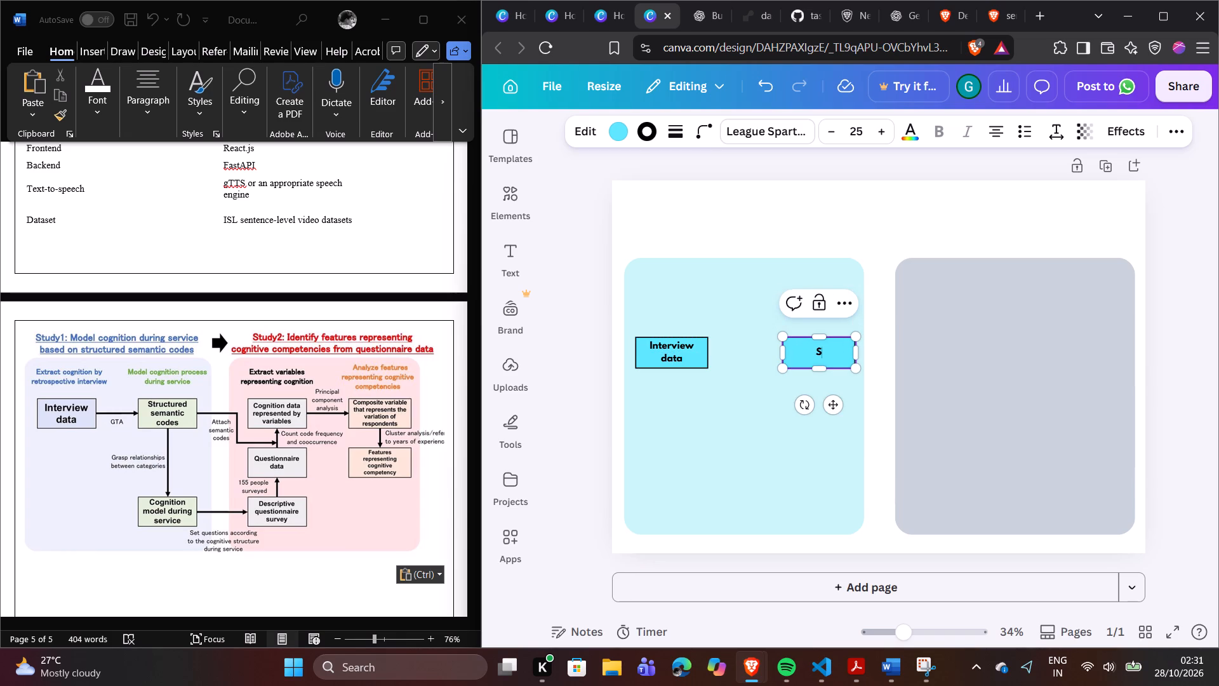
{"action": "type", "text": "tu"}
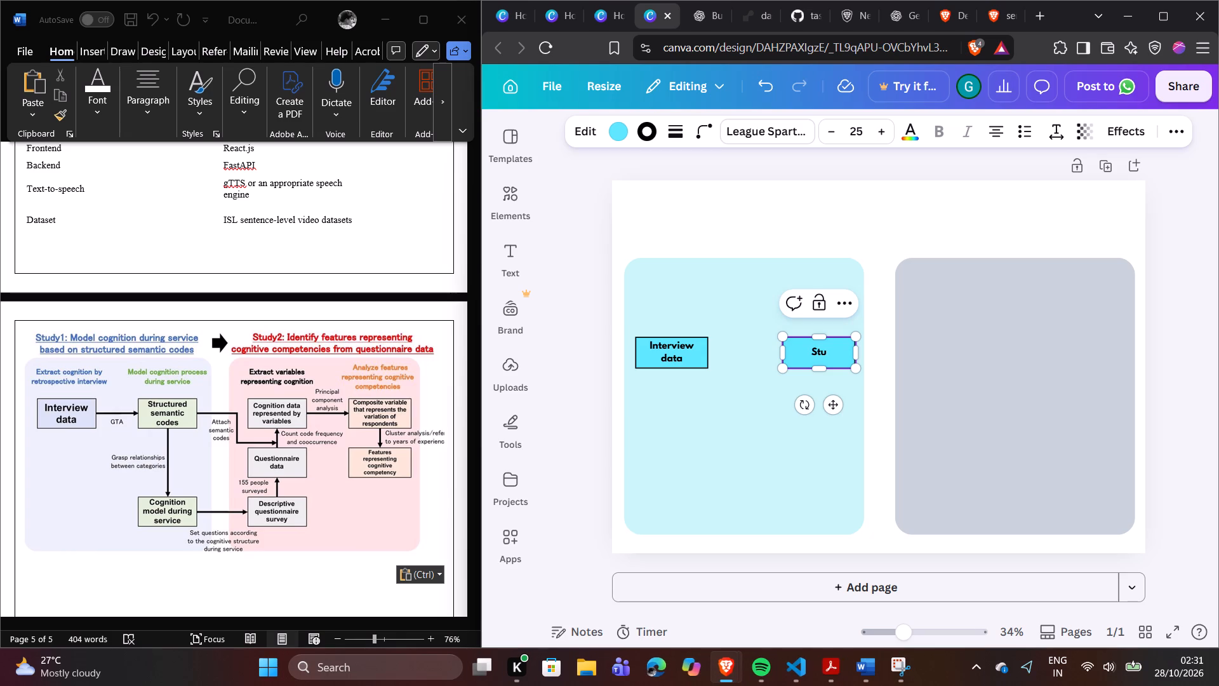
{"action": "key", "text": "c"}
{"action": "type", "text": "ture"}
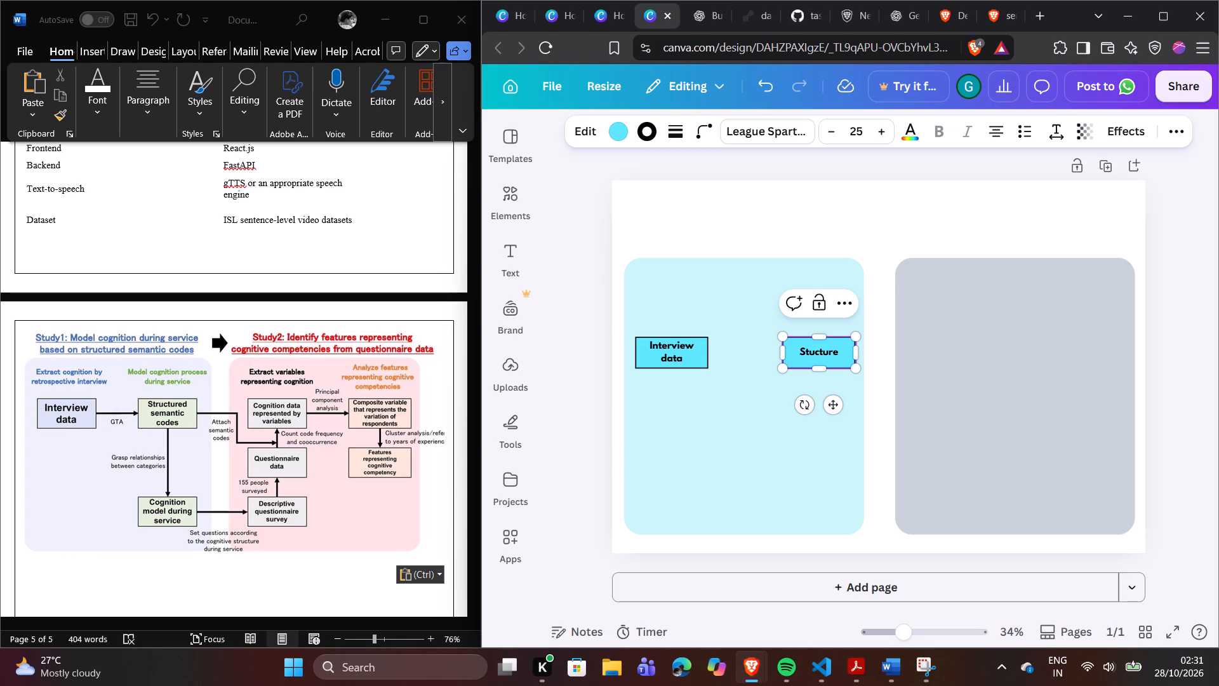
{"action": "key", "text": "d"}
{"action": "key", "text": "Return"}
{"action": "key", "text": "shift+s"}
{"action": "key", "text": "e"}
{"action": "type", "text": "ma"}
{"action": "type", "text": "ntic"}
{"action": "key", "text": "space"}
{"action": "type", "text": "co"}
{"action": "type", "text": "des"}
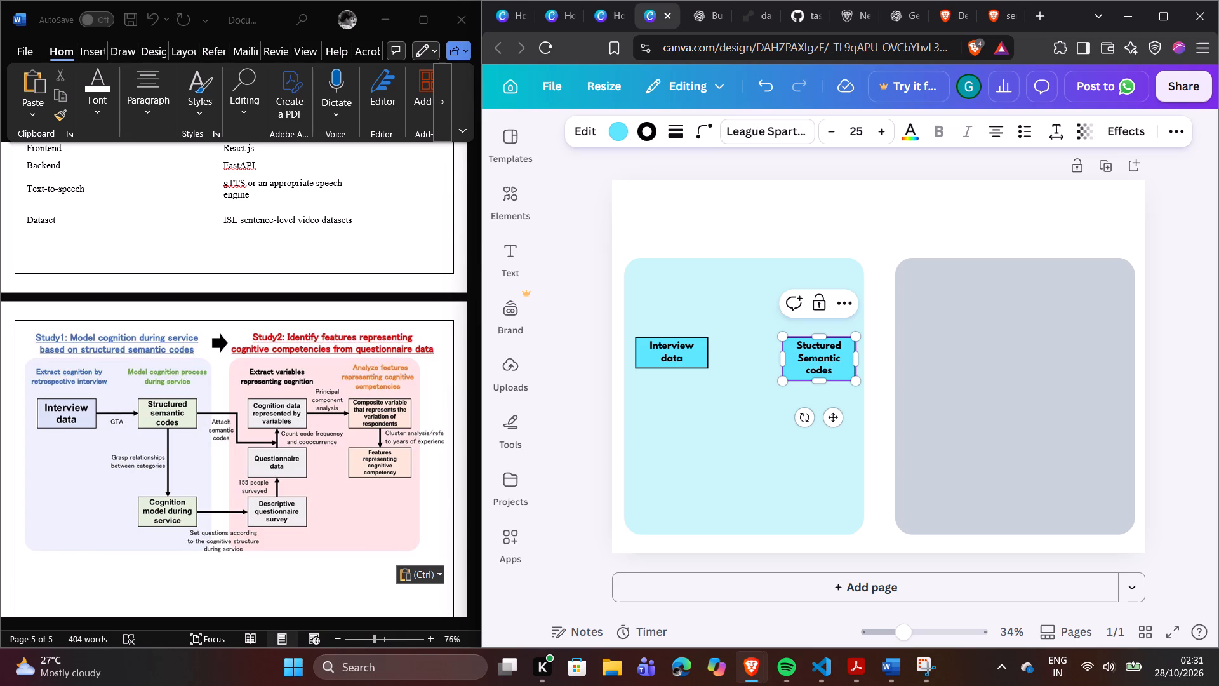
Widen the copied box slightly so that "Semantic codes" fits on one line.
{"action": "left_click", "coordinate": [855, 358]}
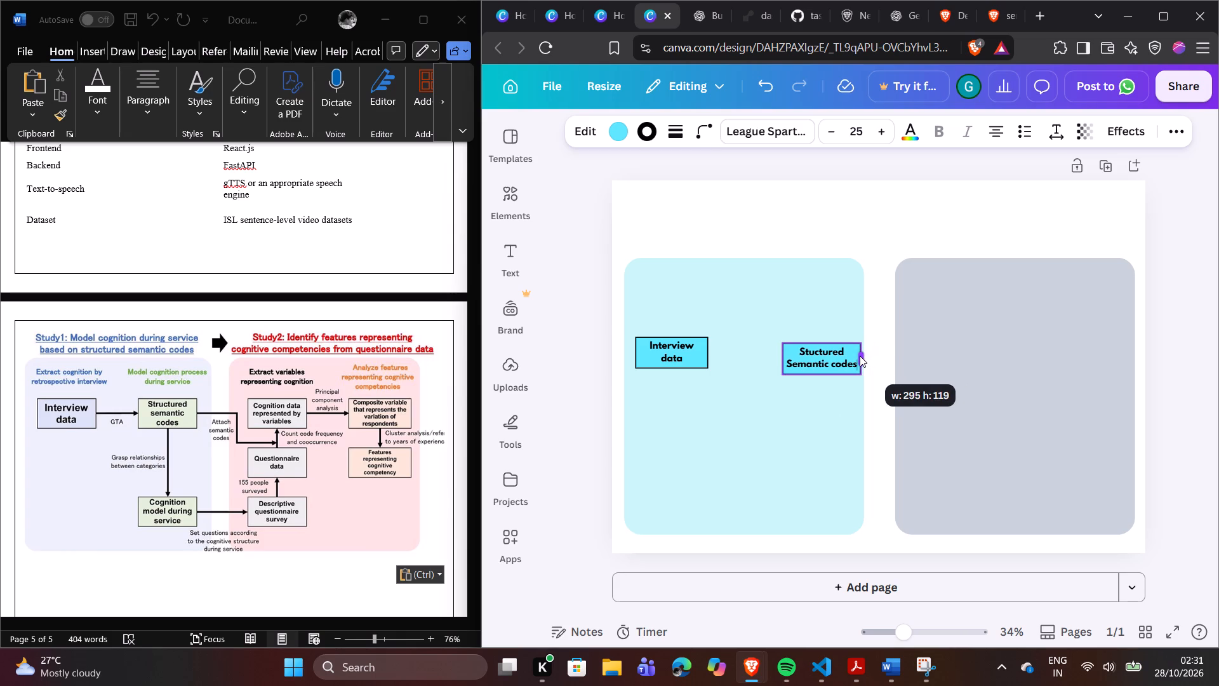
{"action": "left_click", "coordinate": [869, 356]}
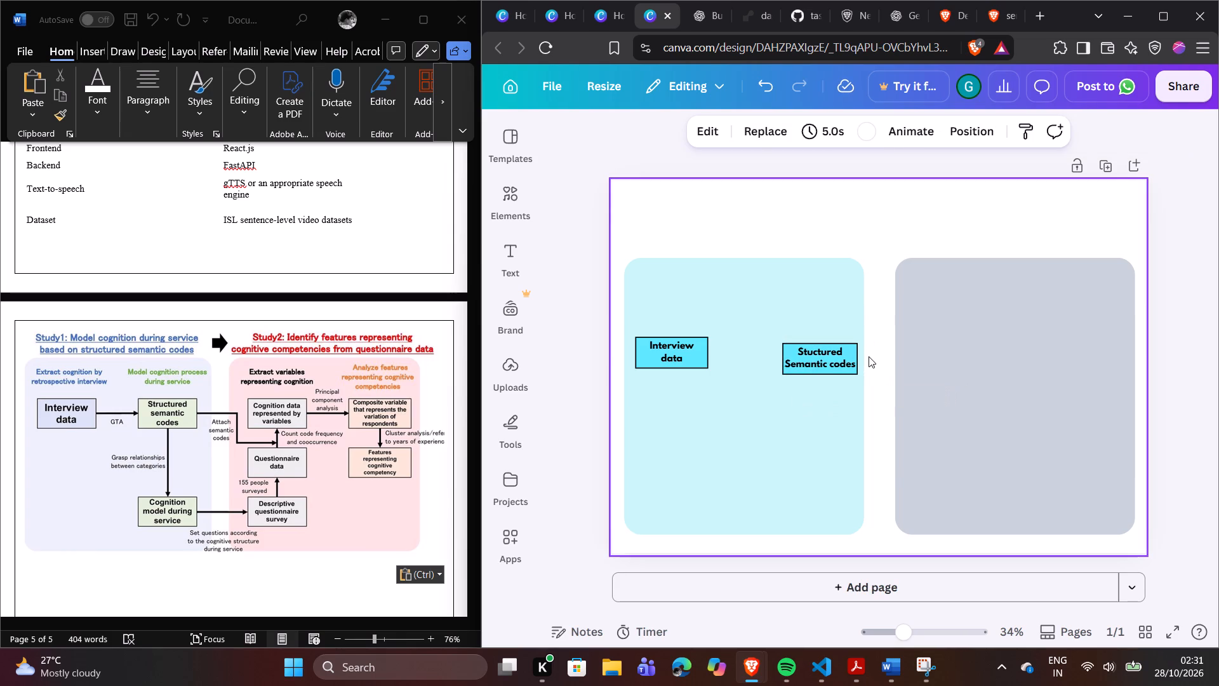
Shift the "Stuctured Semantic codes" box up to roughly level with the "Interview data" box, just inside the turquoise panel's right edge.
{"action": "left_click_drag", "start_coordinate": [831, 357], "coordinate": [834, 348]}
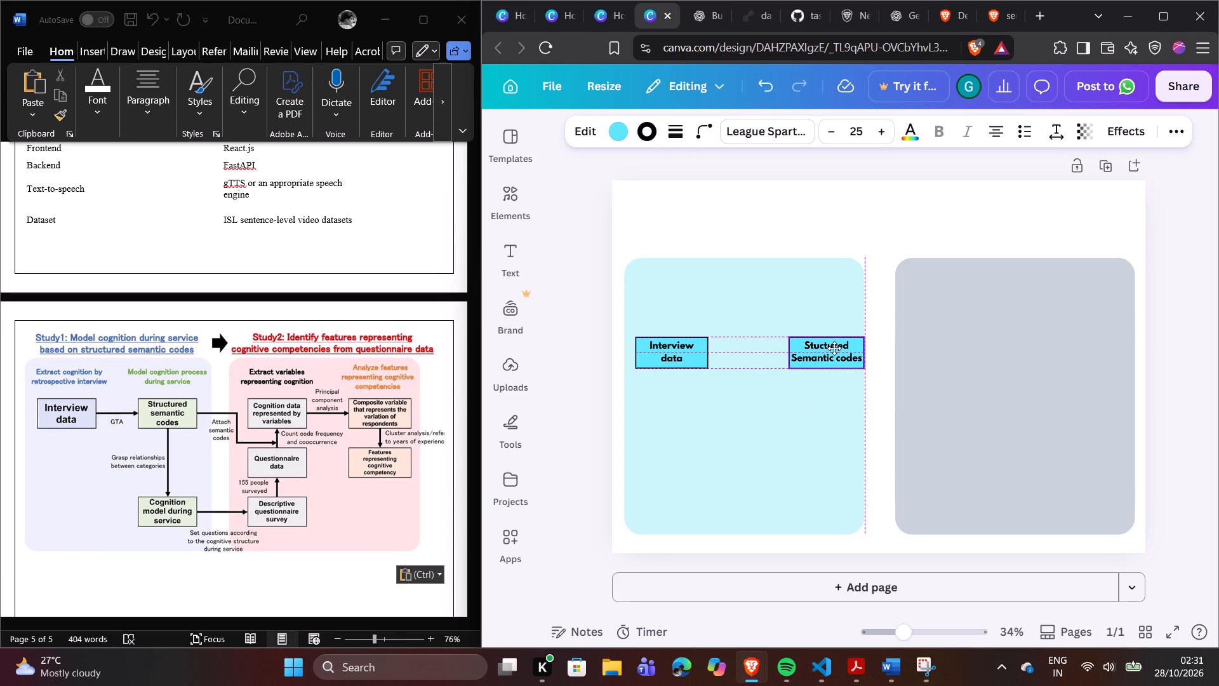
{"action": "left_click_drag", "start_coordinate": [834, 348], "coordinate": [833, 347]}
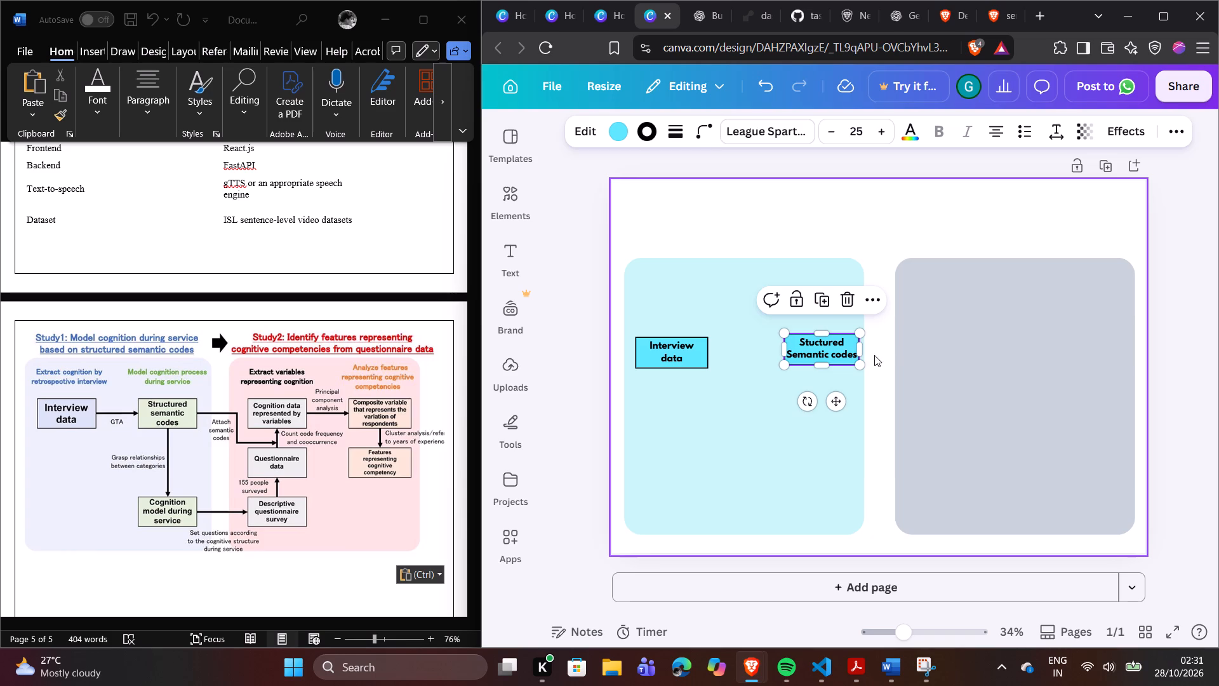
{"action": "left_click", "coordinate": [825, 350]}
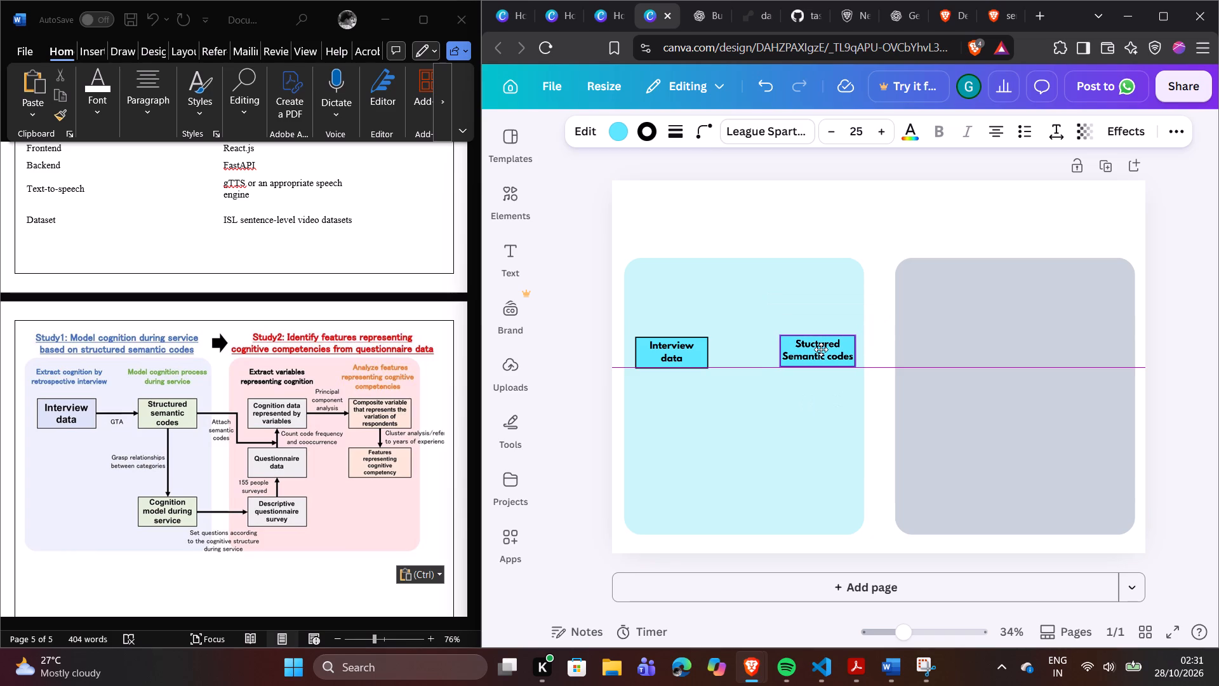
{"action": "left_click", "coordinate": [888, 348]}
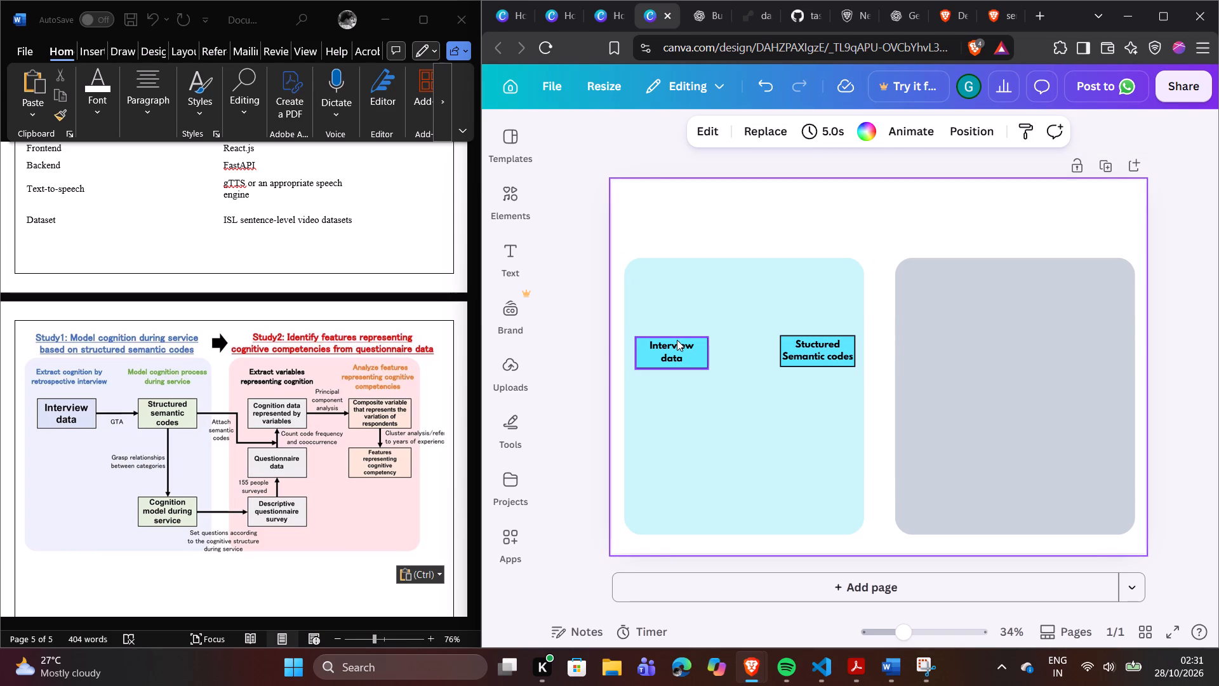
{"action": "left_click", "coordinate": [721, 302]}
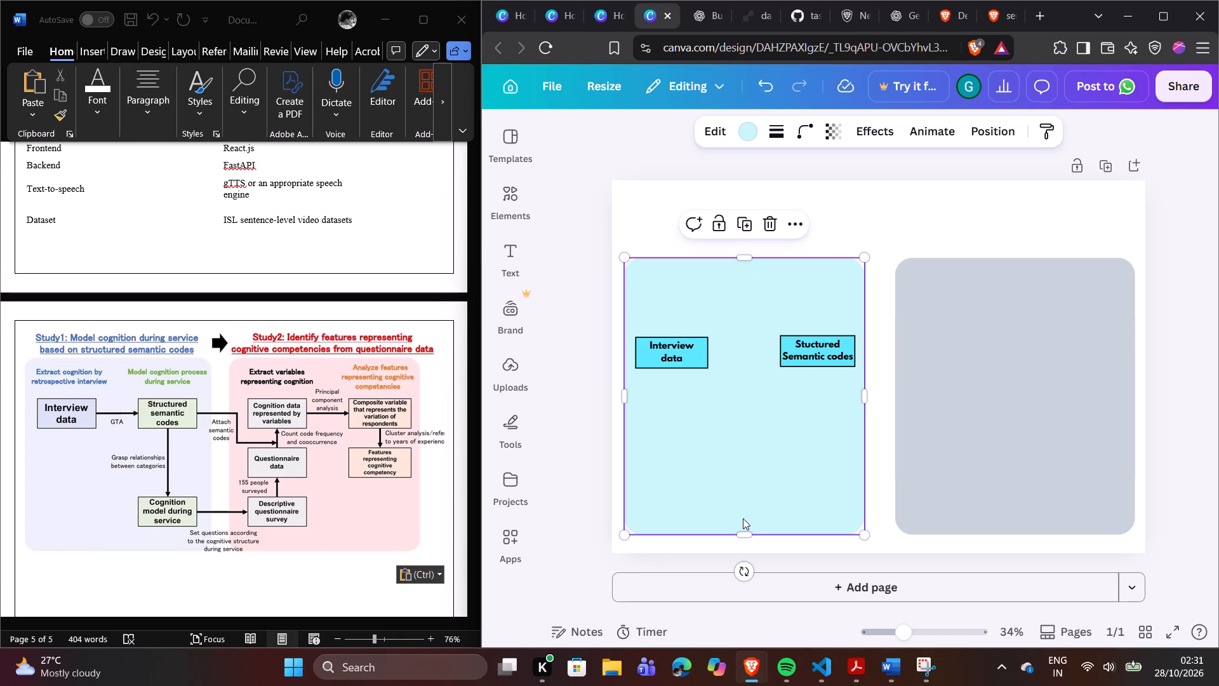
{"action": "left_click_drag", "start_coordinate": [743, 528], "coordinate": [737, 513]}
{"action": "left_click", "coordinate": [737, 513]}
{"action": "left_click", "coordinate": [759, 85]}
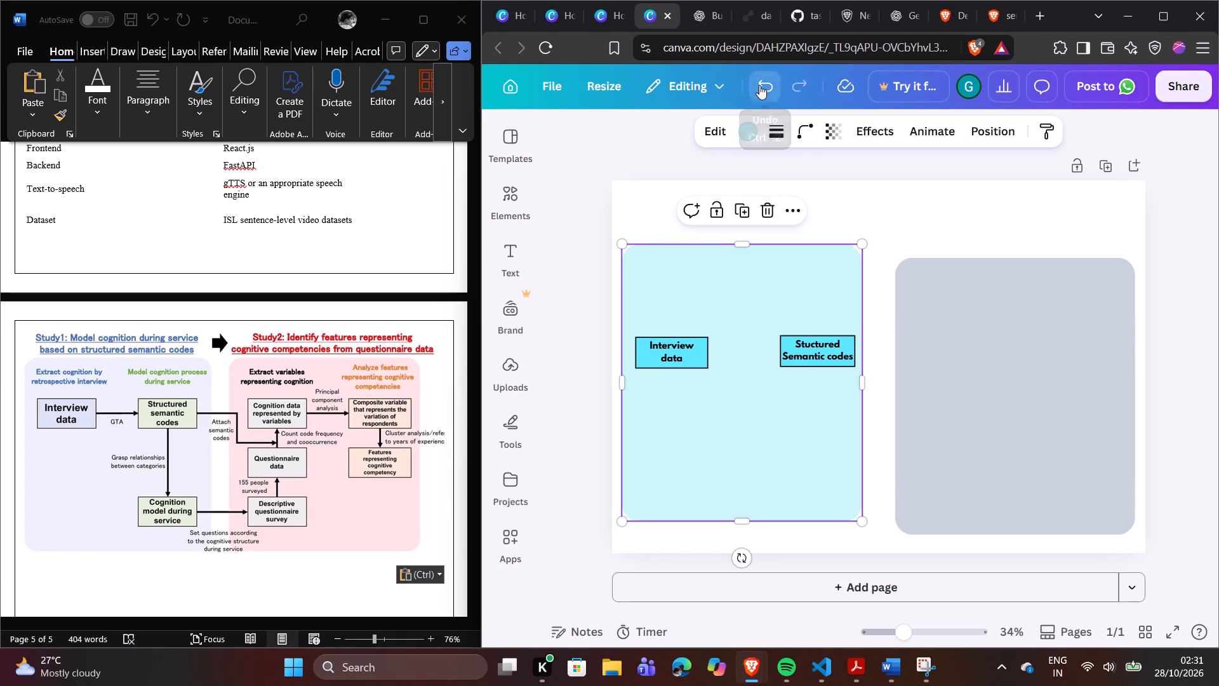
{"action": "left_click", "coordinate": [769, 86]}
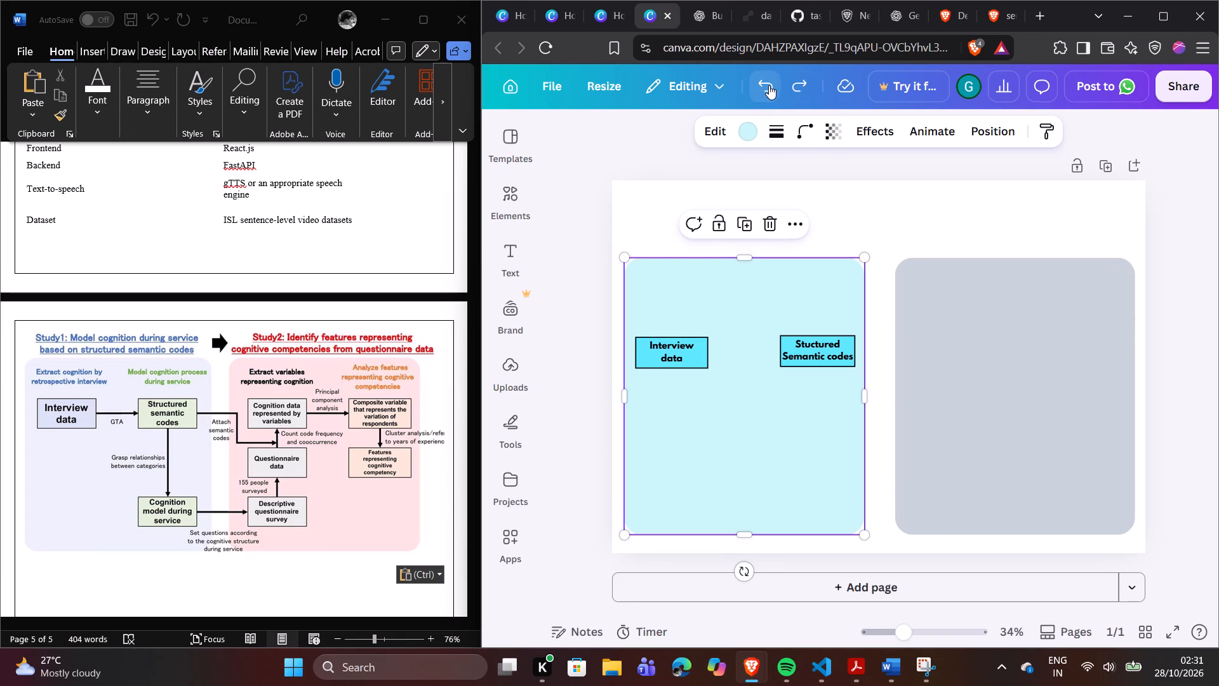
Reduce the turquoise panel's height slightly by lowering its top edge, keeping its bottom edge in place.
{"action": "left_click_drag", "start_coordinate": [747, 250], "coordinate": [752, 267]}
{"action": "left_click_drag", "start_coordinate": [749, 255], "coordinate": [750, 264]}
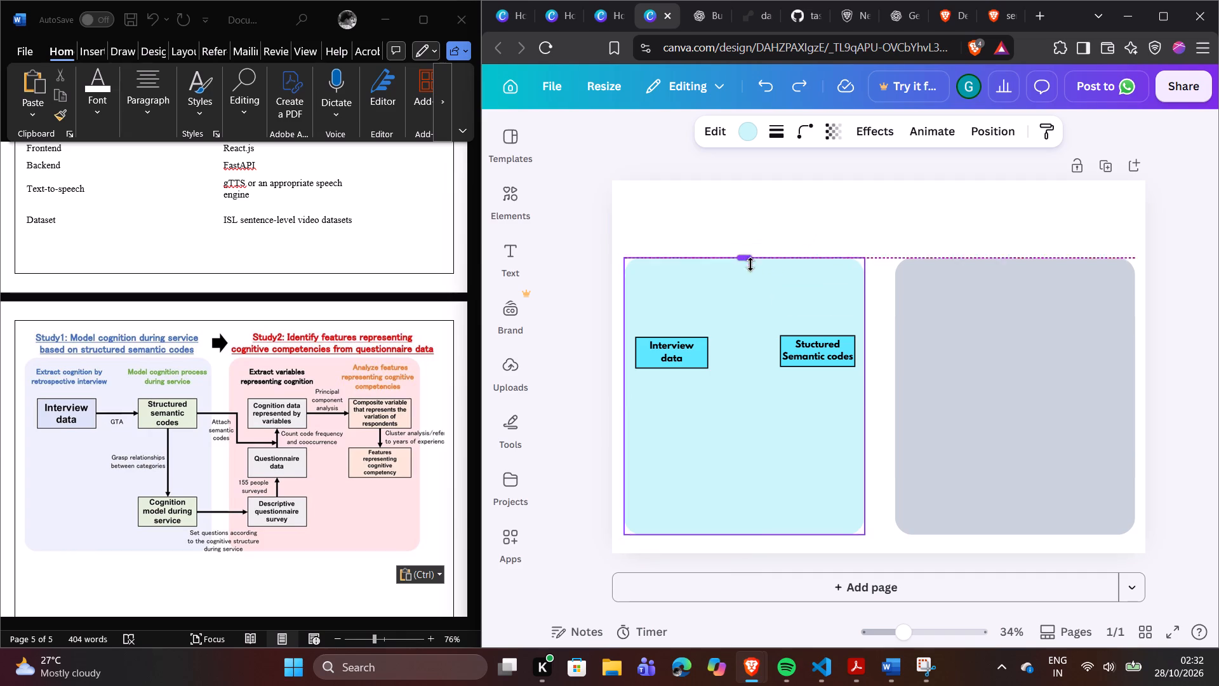
{"action": "left_click_drag", "start_coordinate": [750, 264], "coordinate": [750, 262]}
{"action": "left_click", "coordinate": [863, 225]}
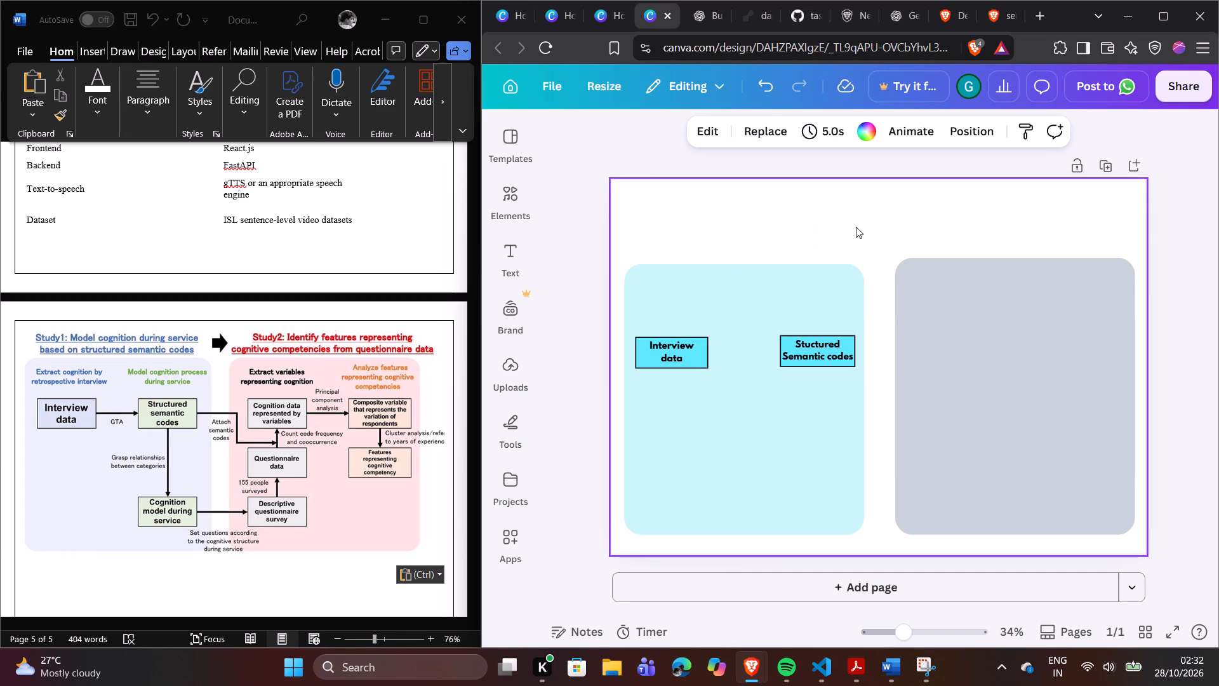
Add a heading text box to the page using the default heading style.
{"action": "left_click", "coordinate": [507, 260]}
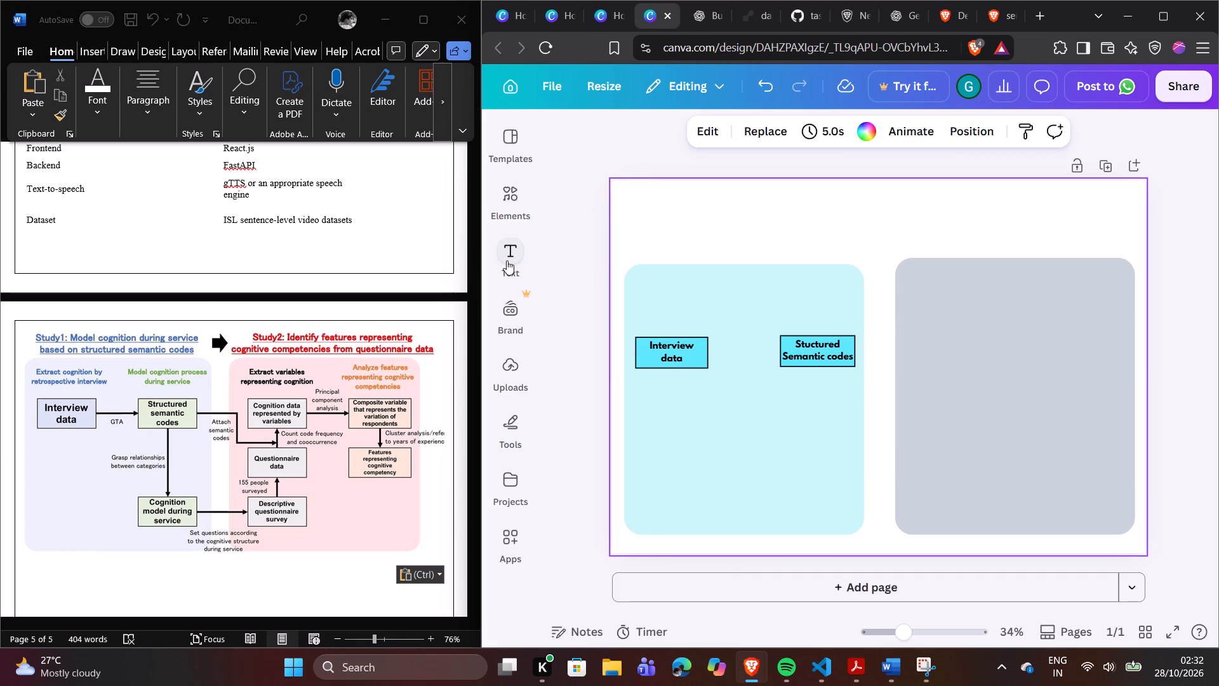
{"action": "left_click", "coordinate": [641, 384]}
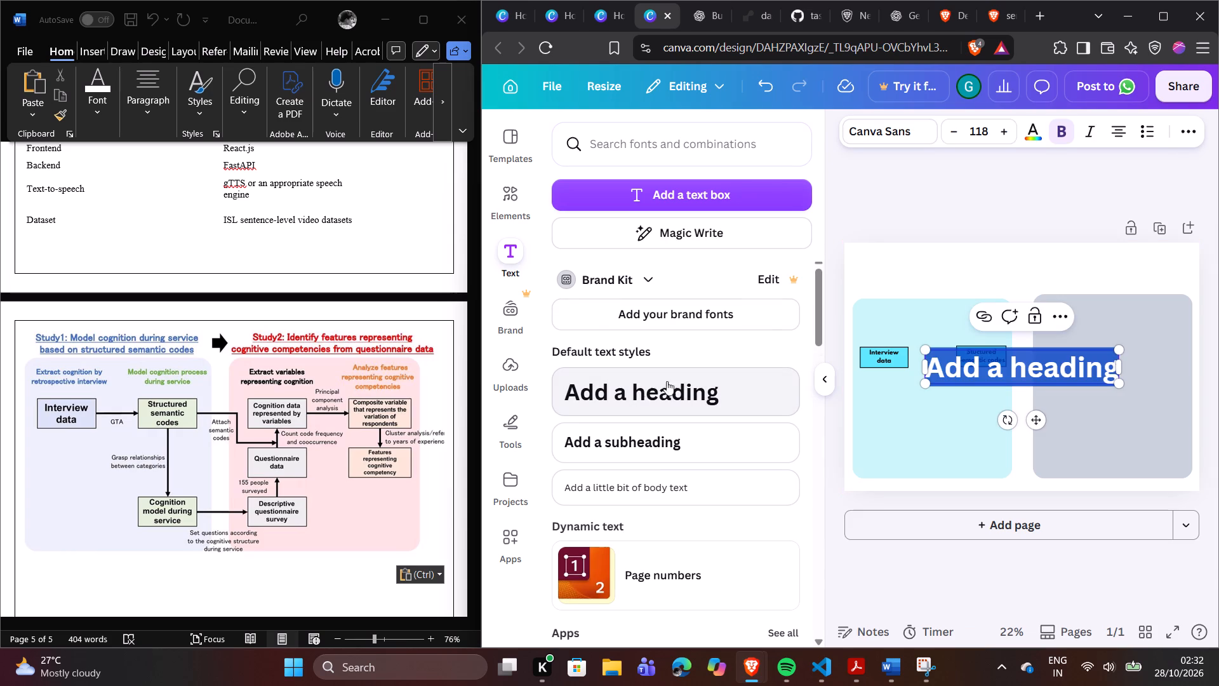
{"action": "left_click", "coordinate": [823, 383]}
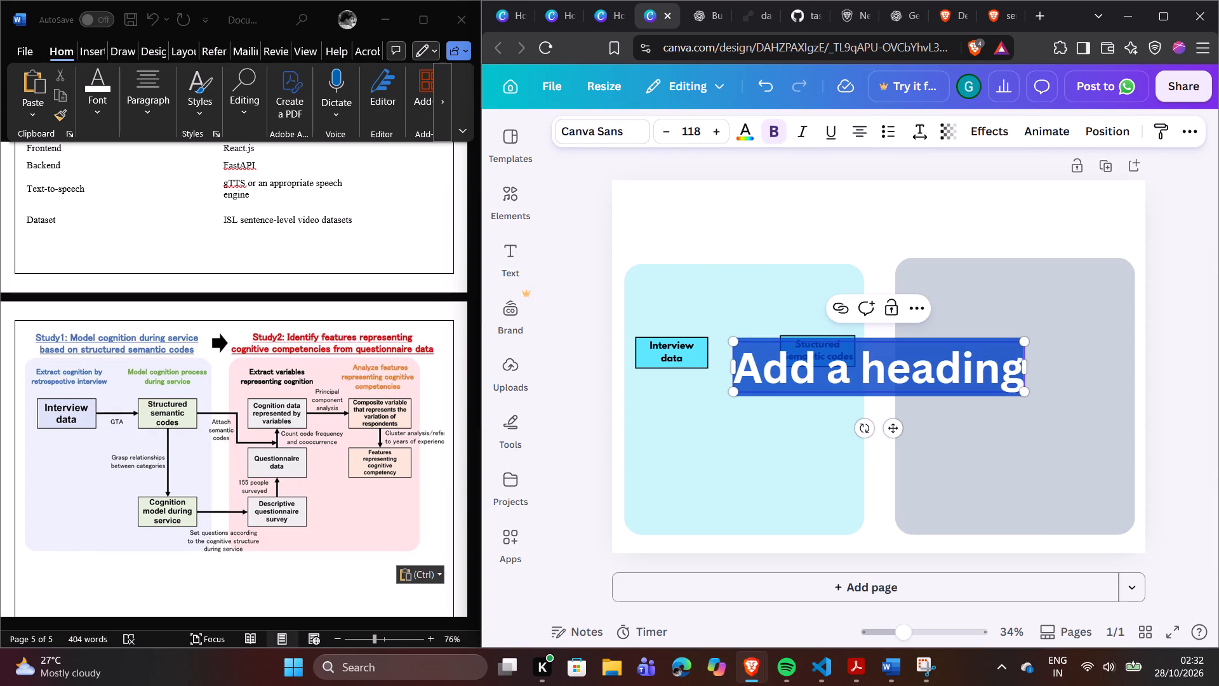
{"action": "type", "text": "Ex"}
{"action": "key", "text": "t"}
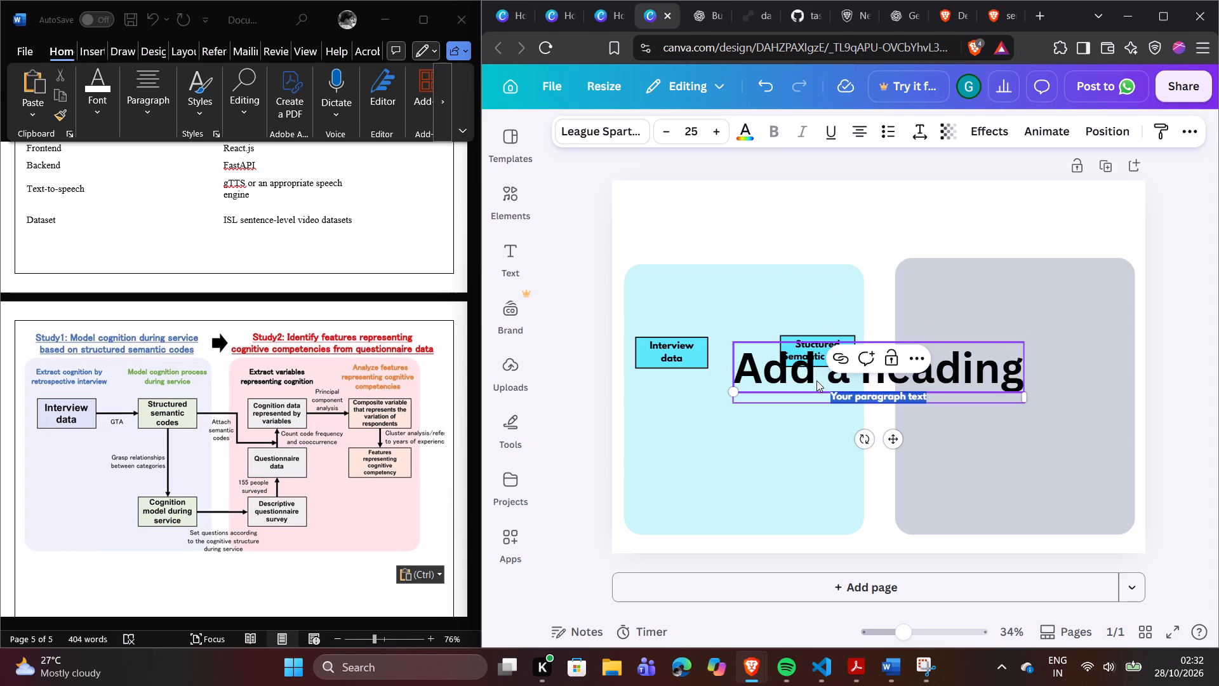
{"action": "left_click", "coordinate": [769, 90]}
Replace the heading's placeholder text with "Extract cognition by" on the first line and "retrospective interview" on the second.
{"action": "triple_click", "coordinate": [872, 363]}
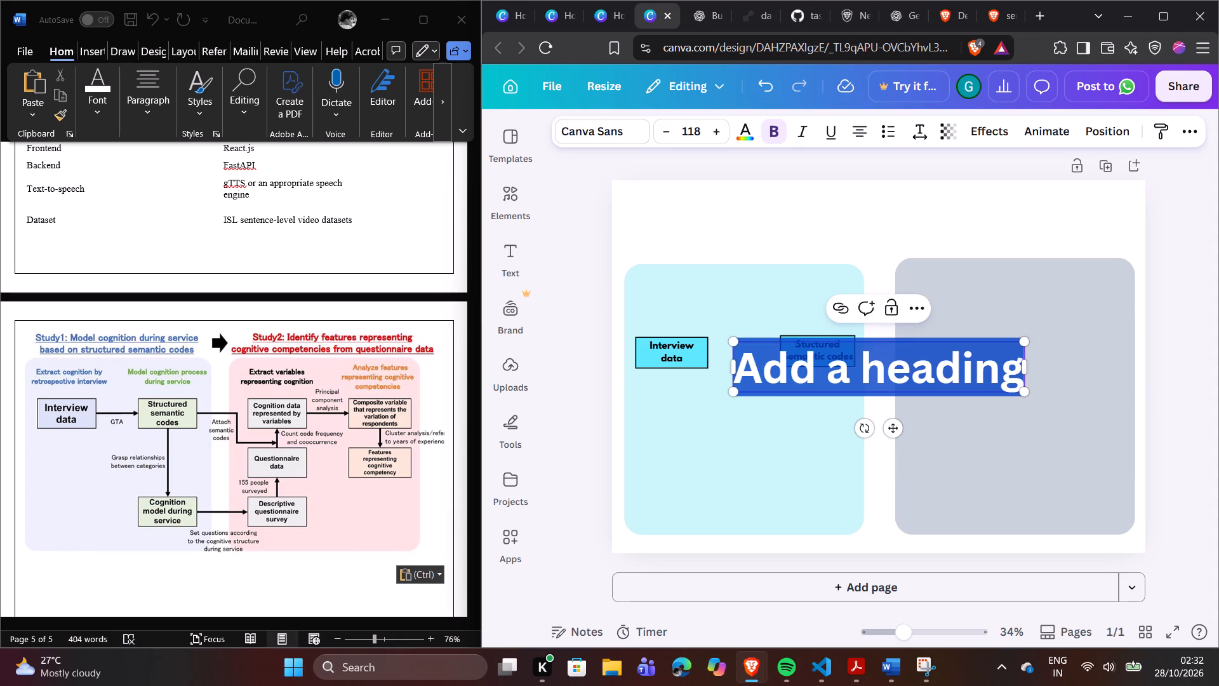
{"action": "key", "text": "shift+e"}
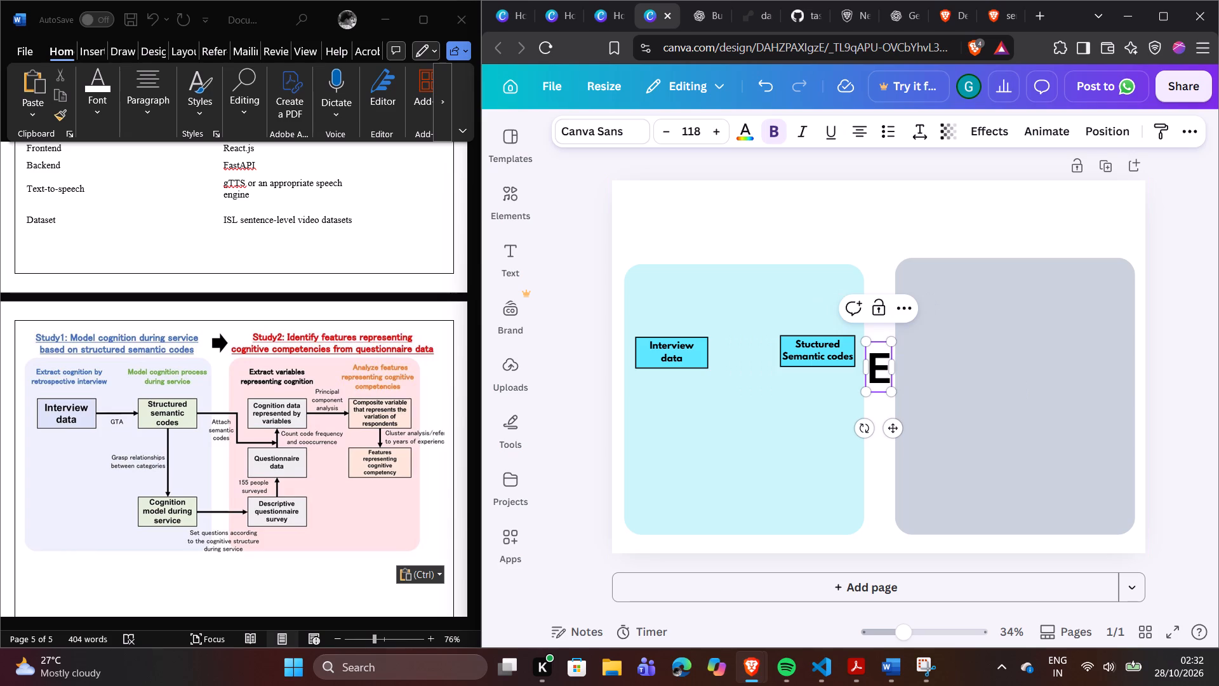
{"action": "type", "text": "xt"}
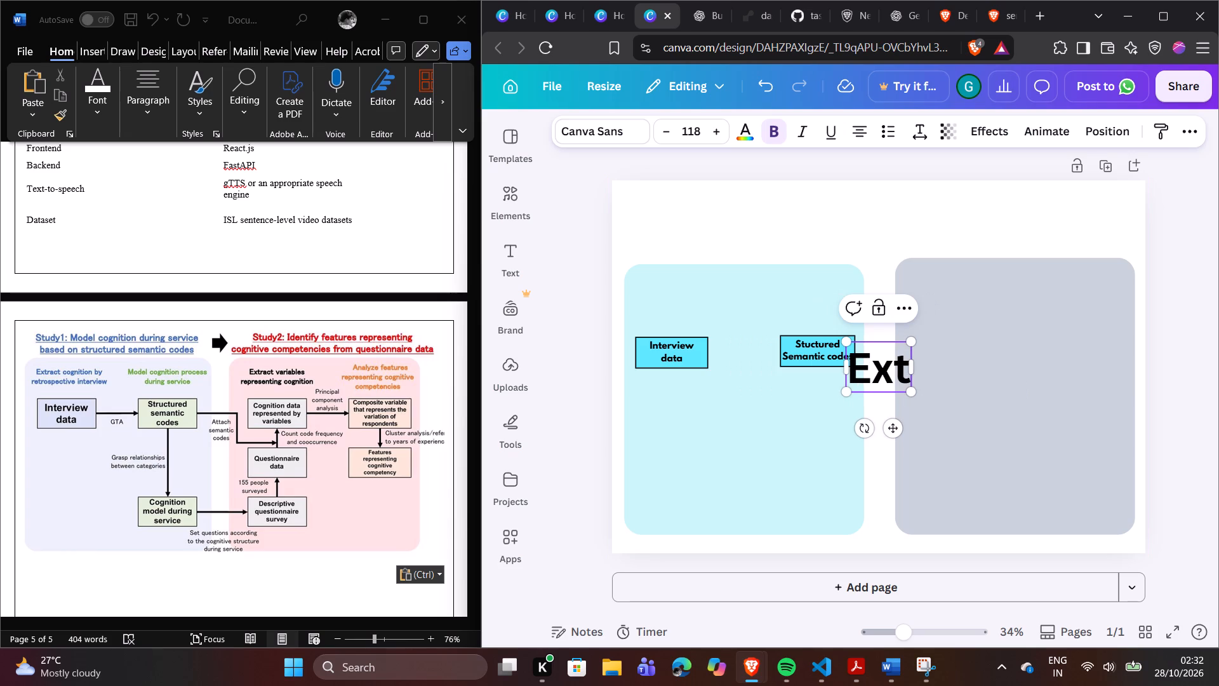
{"action": "type", "text": "ract"}
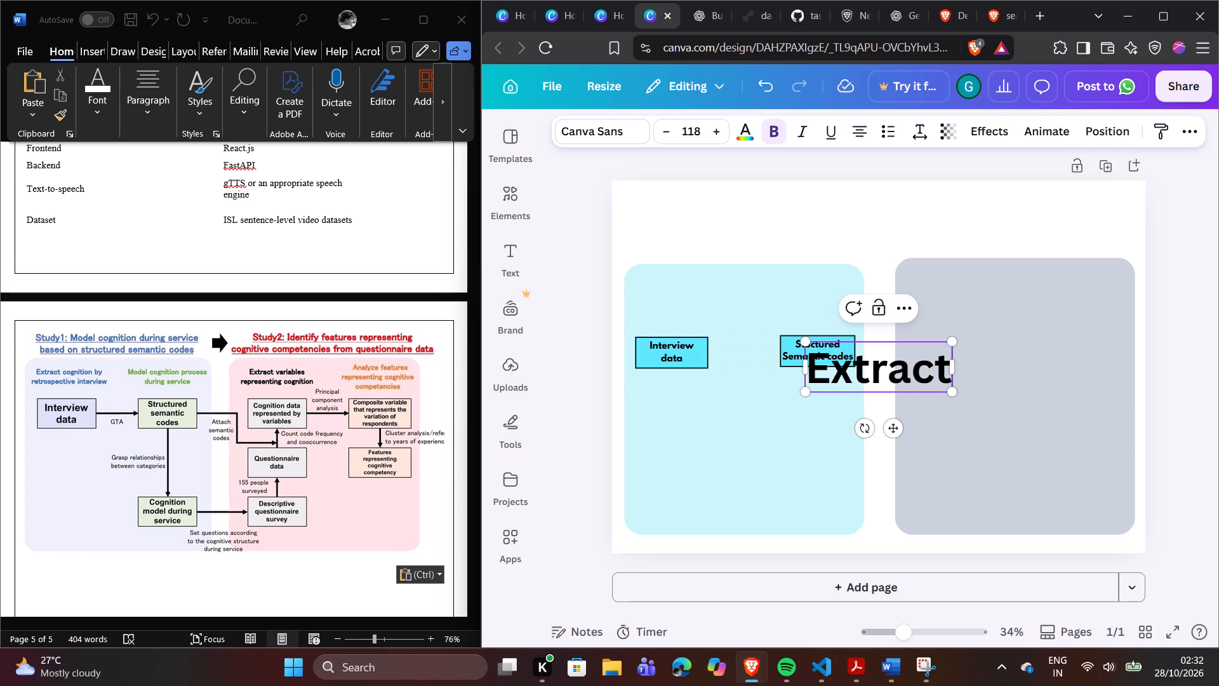
{"action": "key", "text": "space"}
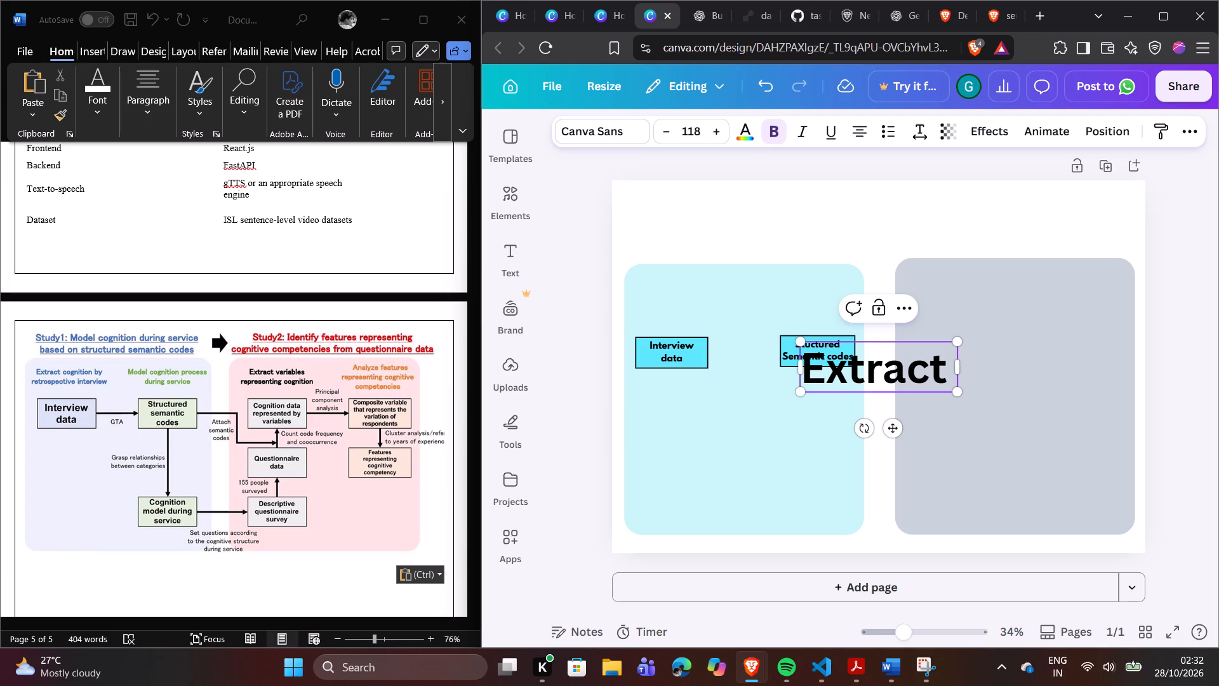
{"action": "key", "text": "c"}
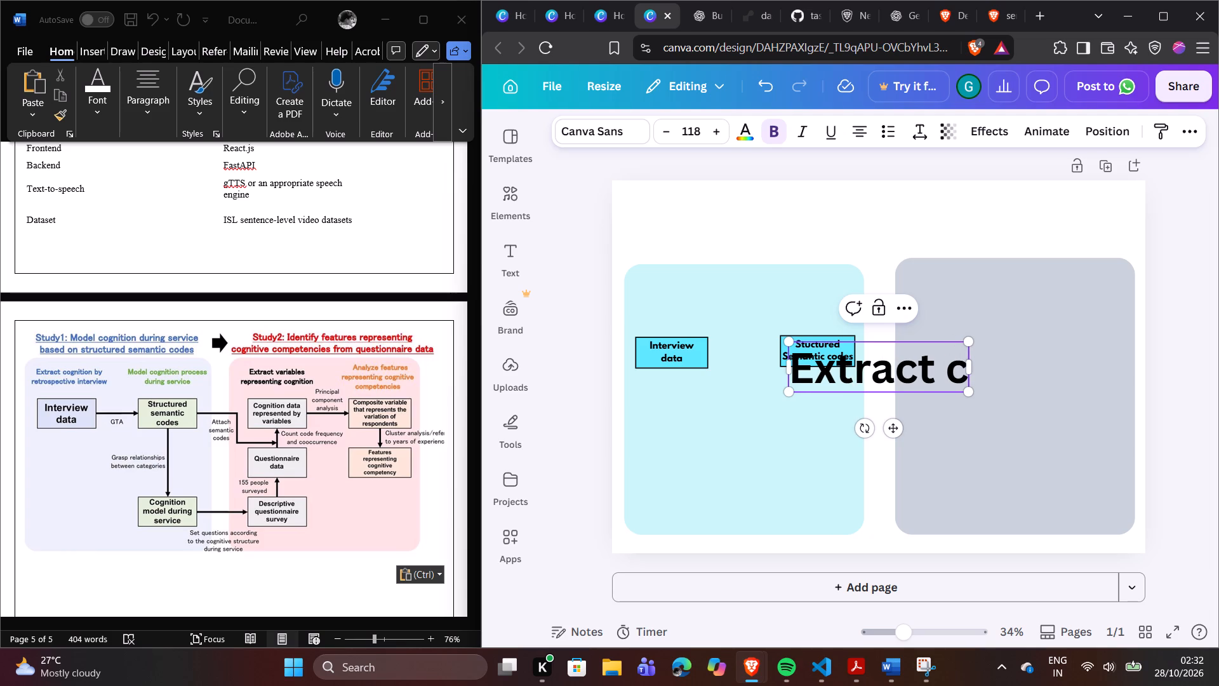
{"action": "type", "text": "og"}
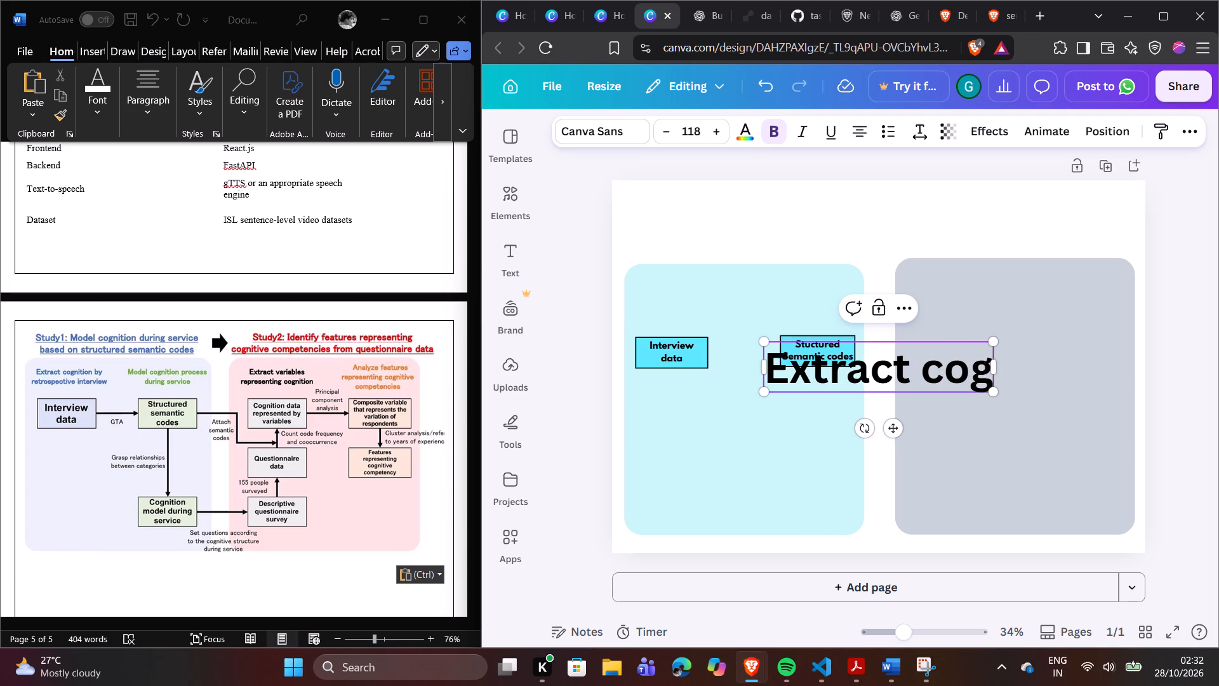
{"action": "type", "text": "nit"}
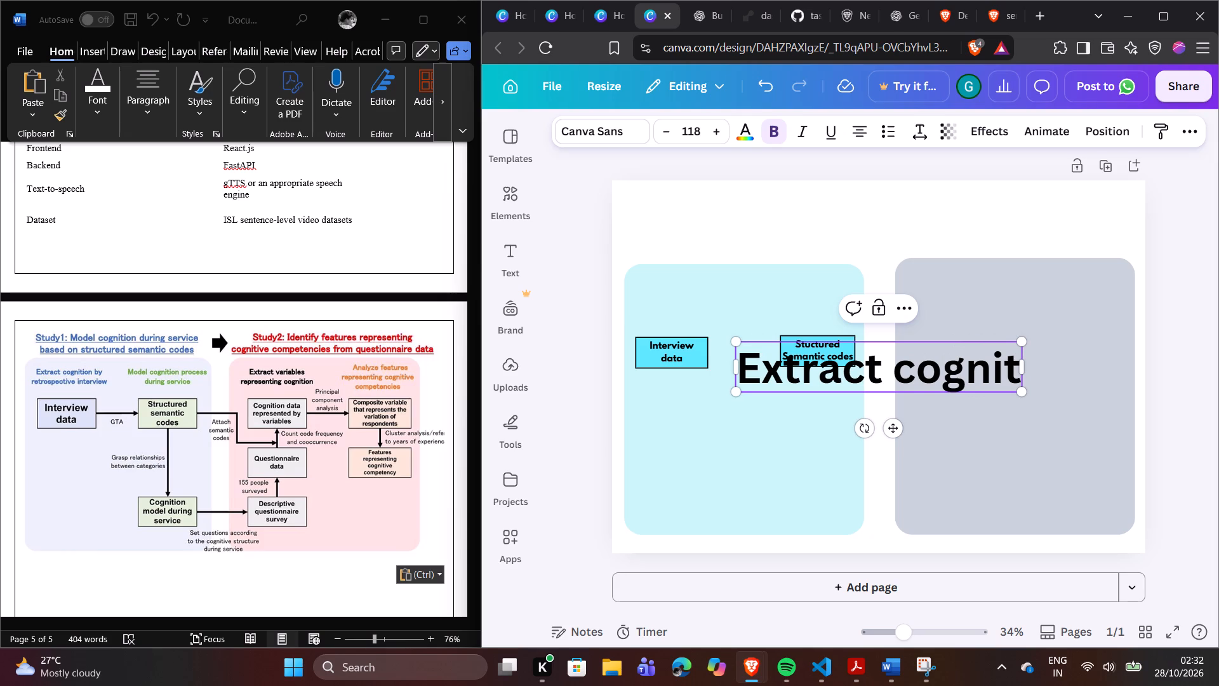
{"action": "type", "text": "io"}
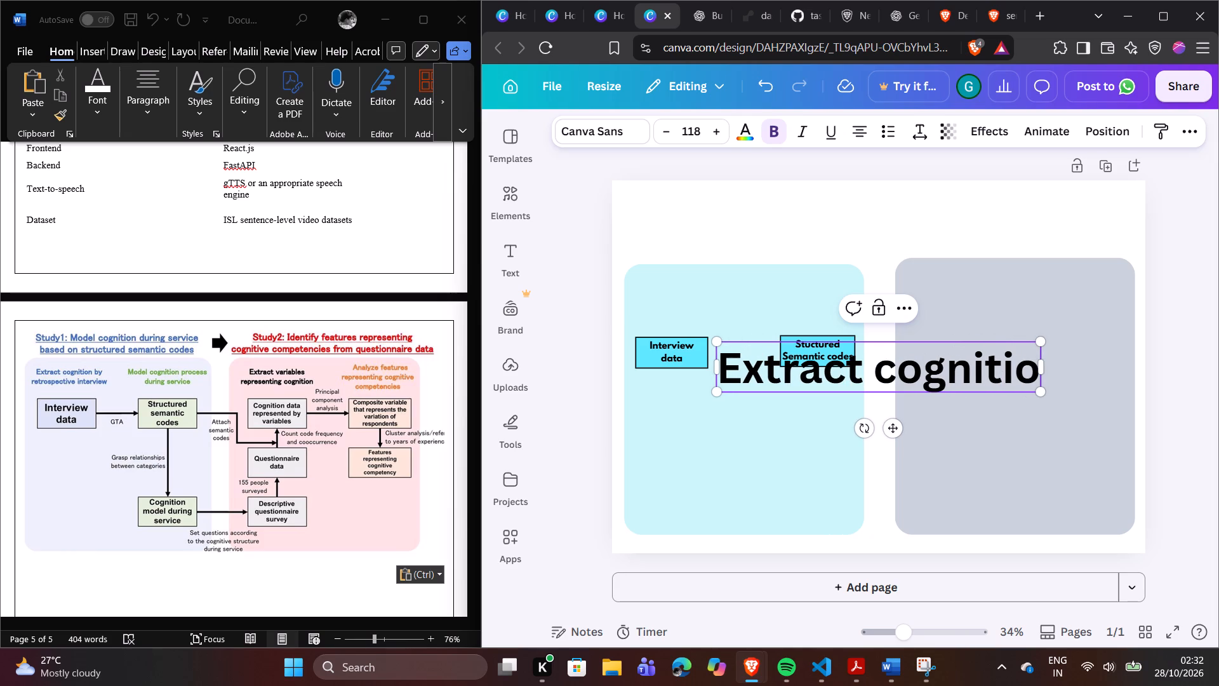
{"action": "type", "text": "n"}
{"action": "key", "text": "space"}
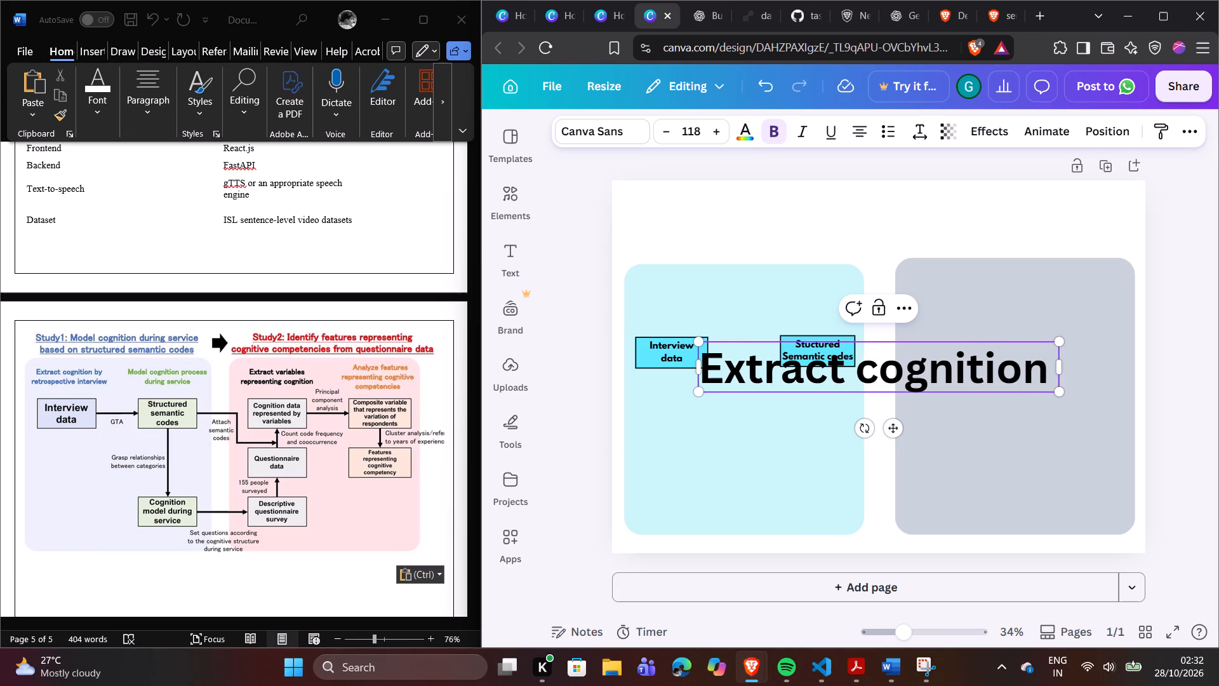
{"action": "key", "text": "b"}
{"action": "key", "text": "y"}
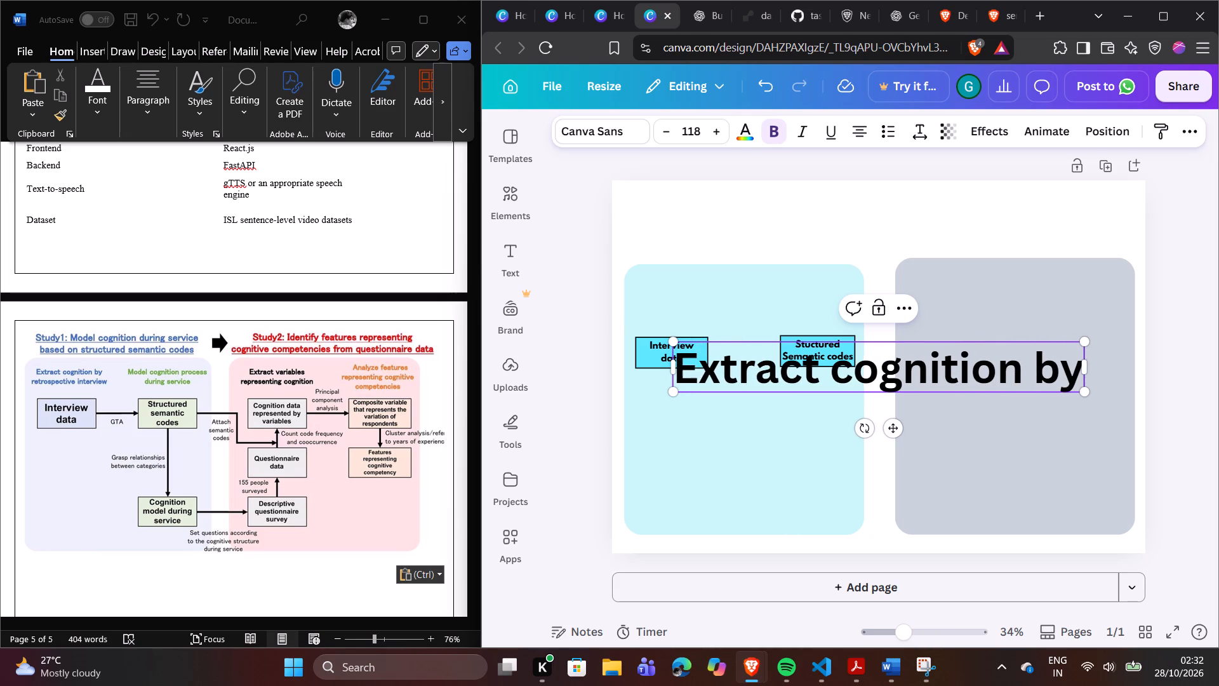
{"action": "key", "text": "Return"}
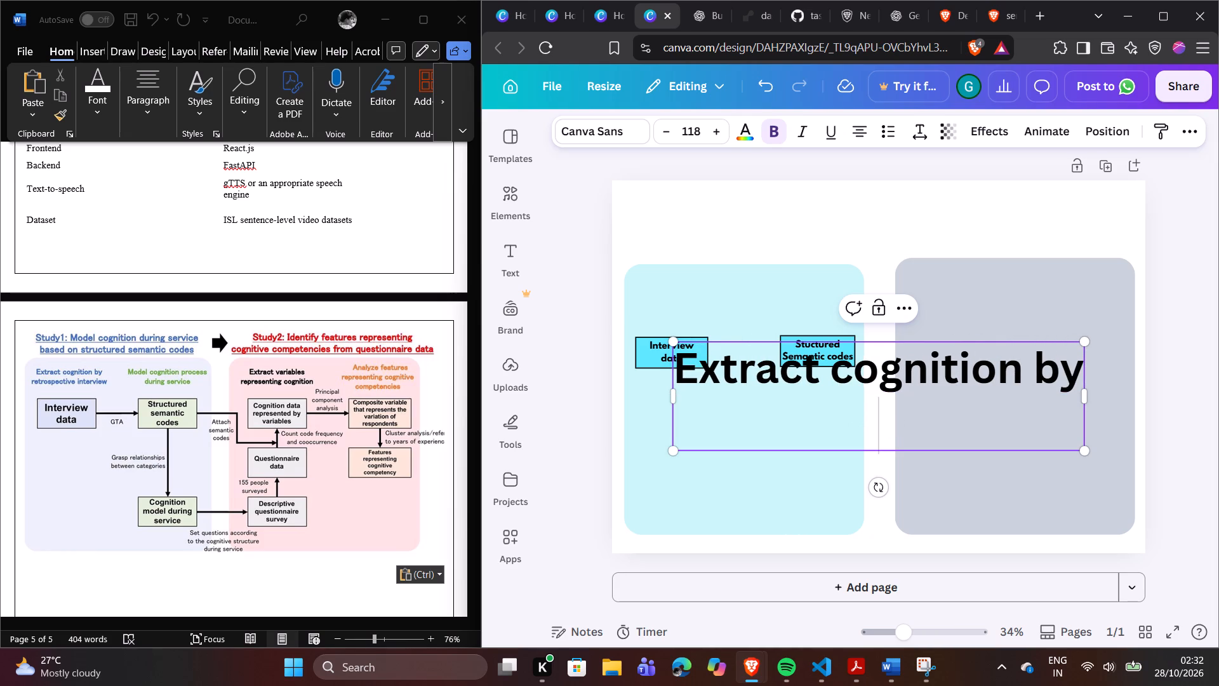
{"action": "type", "text": "re"}
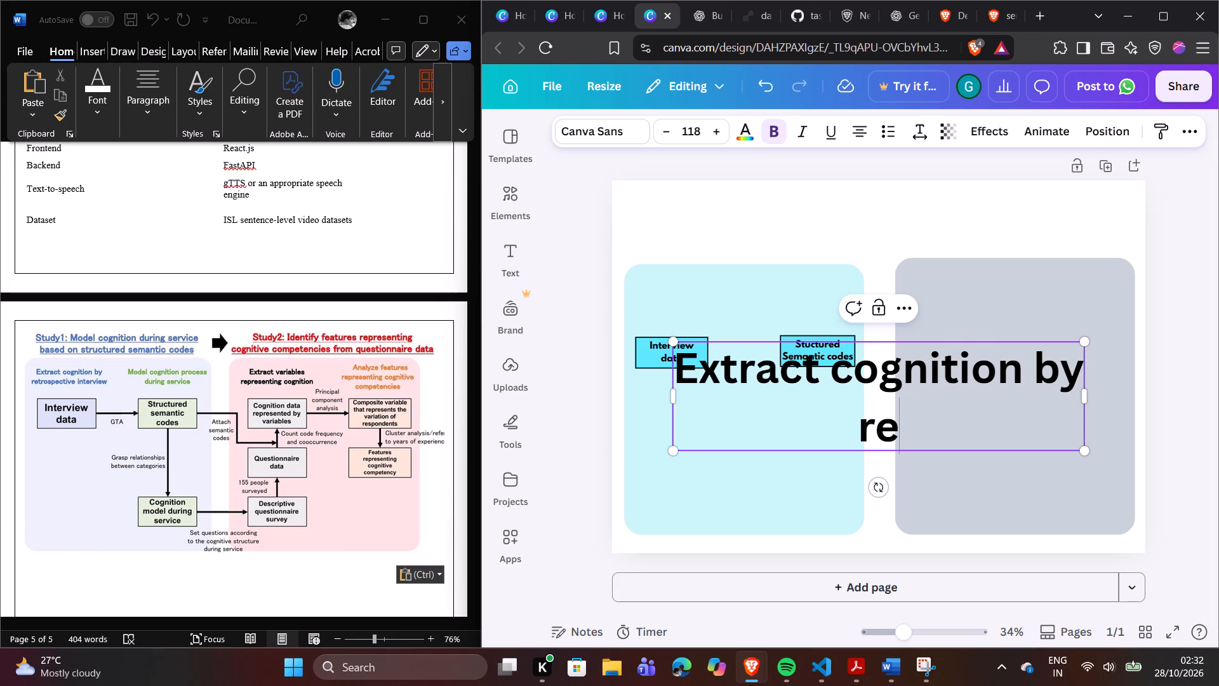
{"action": "type", "text": "tro"}
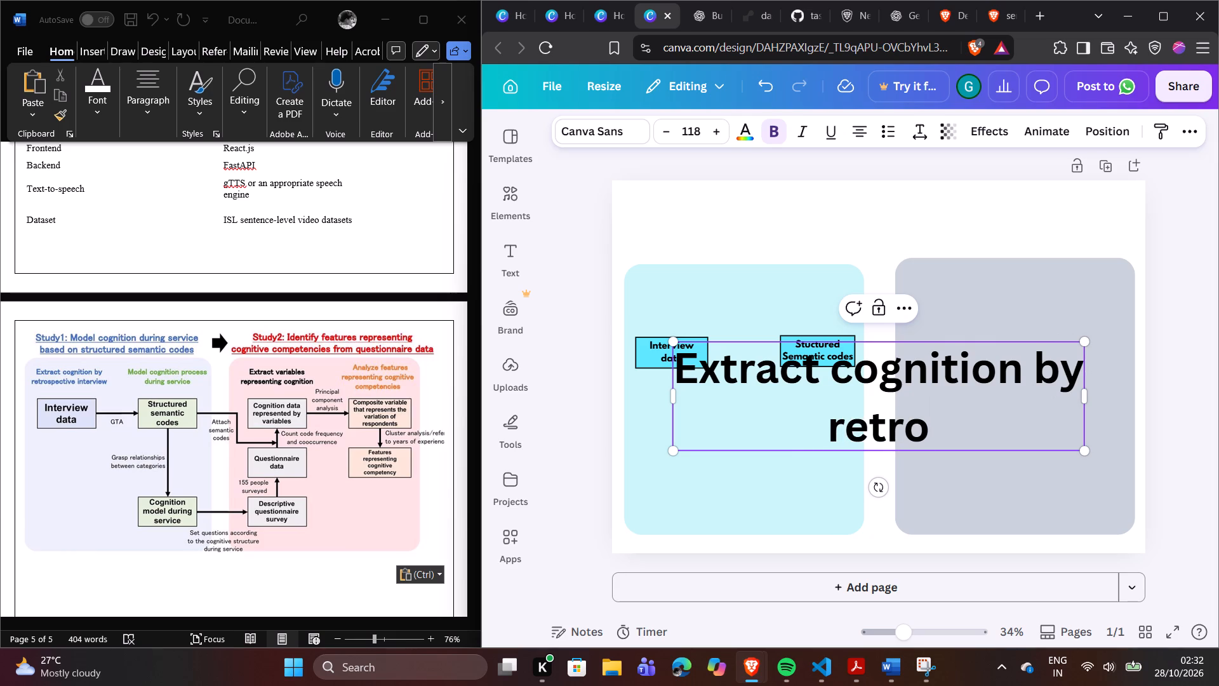
{"action": "key", "text": "s"}
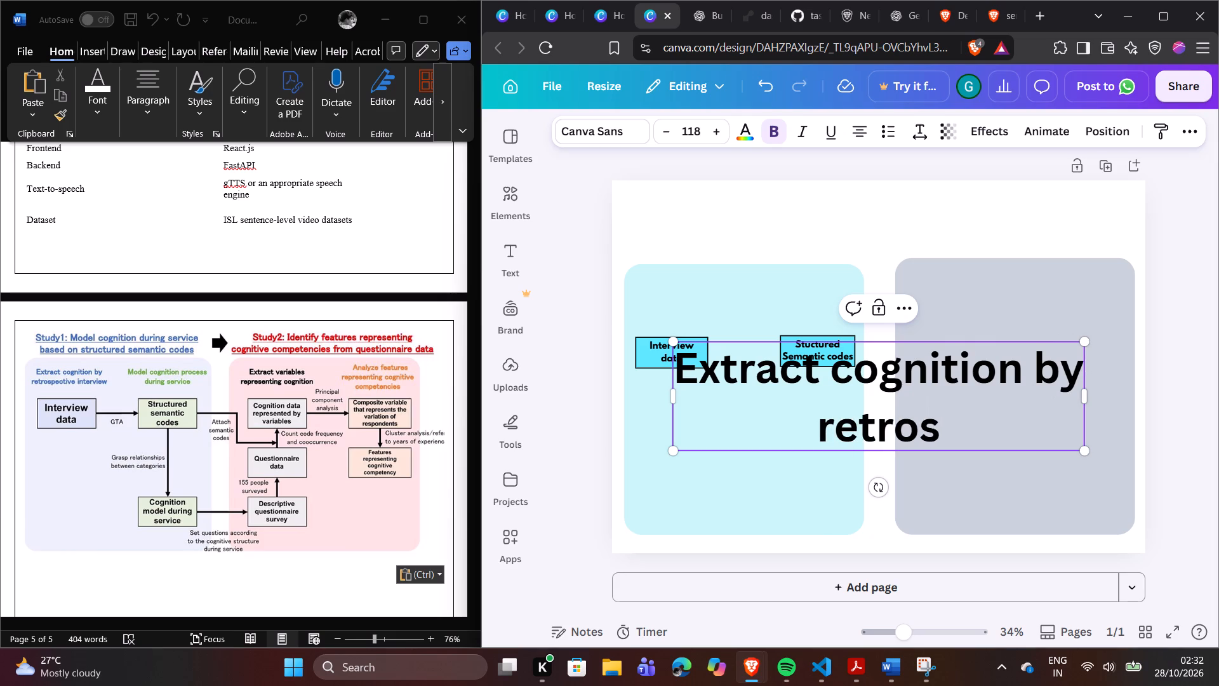
{"action": "type", "text": "pectiv"}
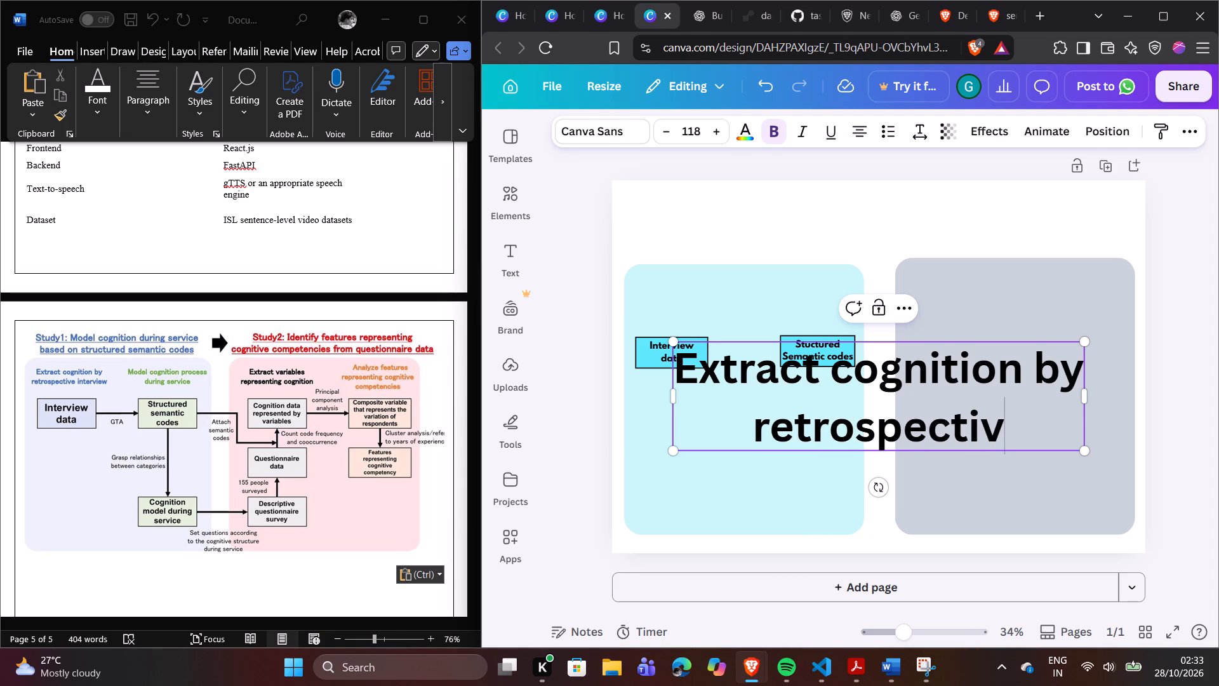
{"action": "type", "text": "e"}
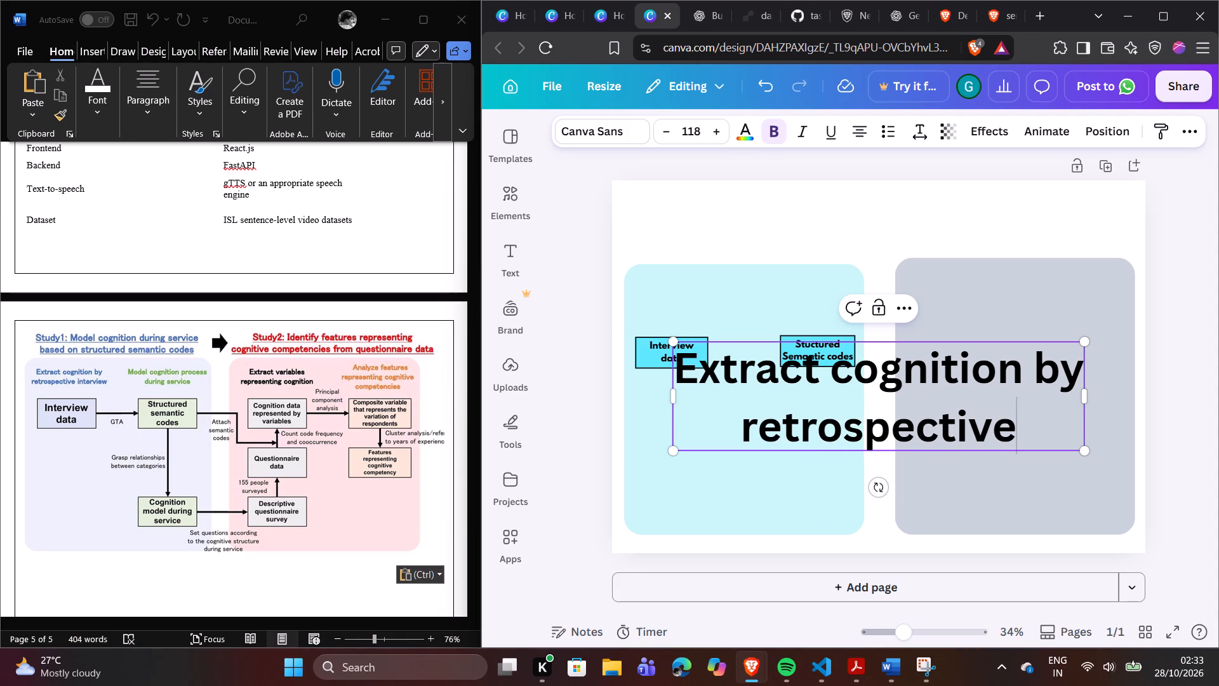
{"action": "key", "text": "space"}
{"action": "type", "text": "interview"}
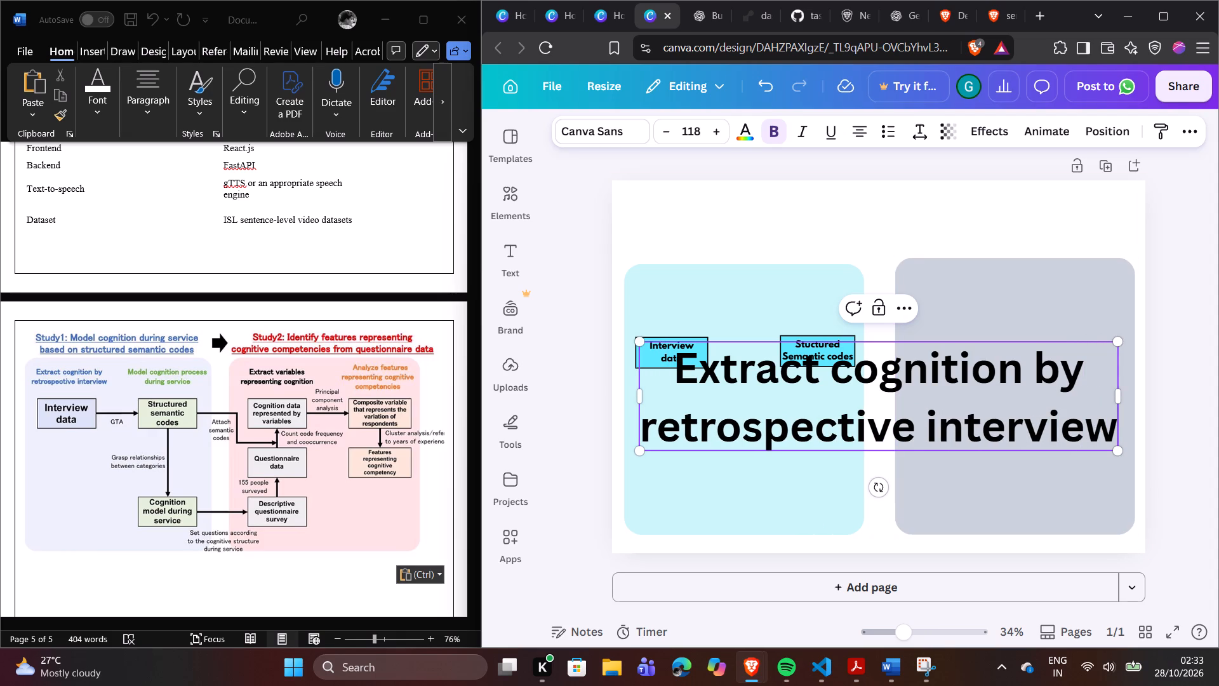
Set the font of the entire "Extract cognition by retrospective interview" heading to Abril Fatface.
{"action": "left_click_drag", "start_coordinate": [672, 377], "coordinate": [865, 399]}
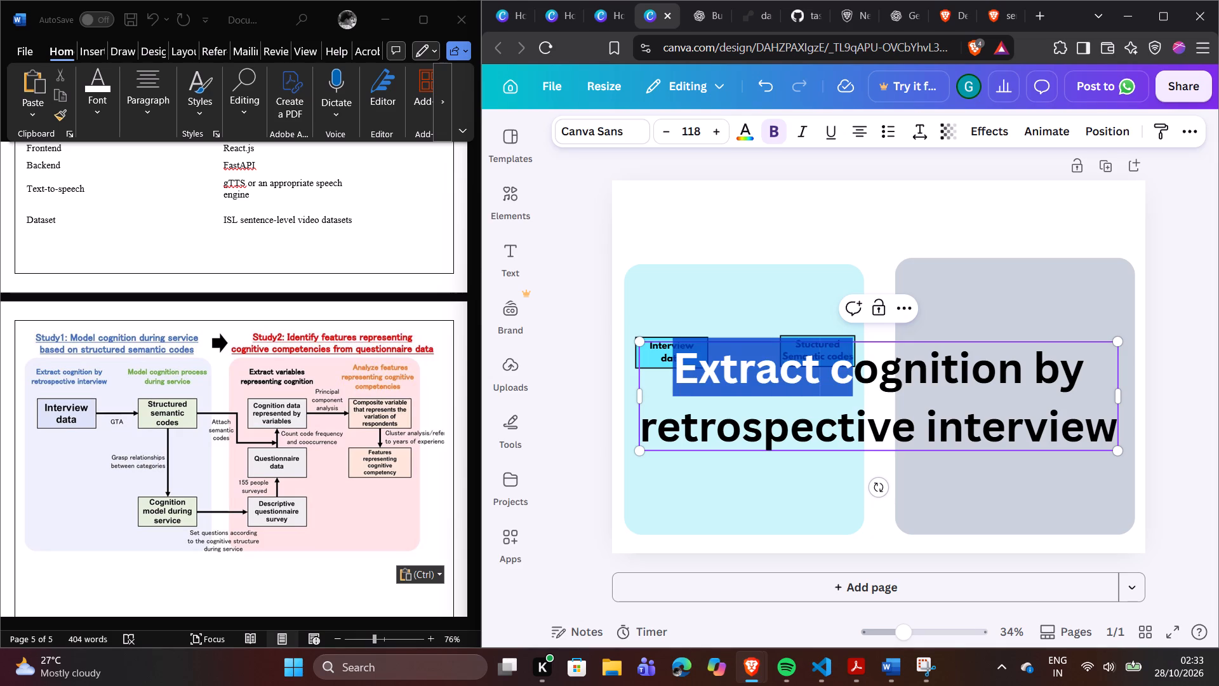
{"action": "left_click_drag", "start_coordinate": [865, 399], "coordinate": [1116, 431]}
{"action": "left_click", "coordinate": [623, 122]}
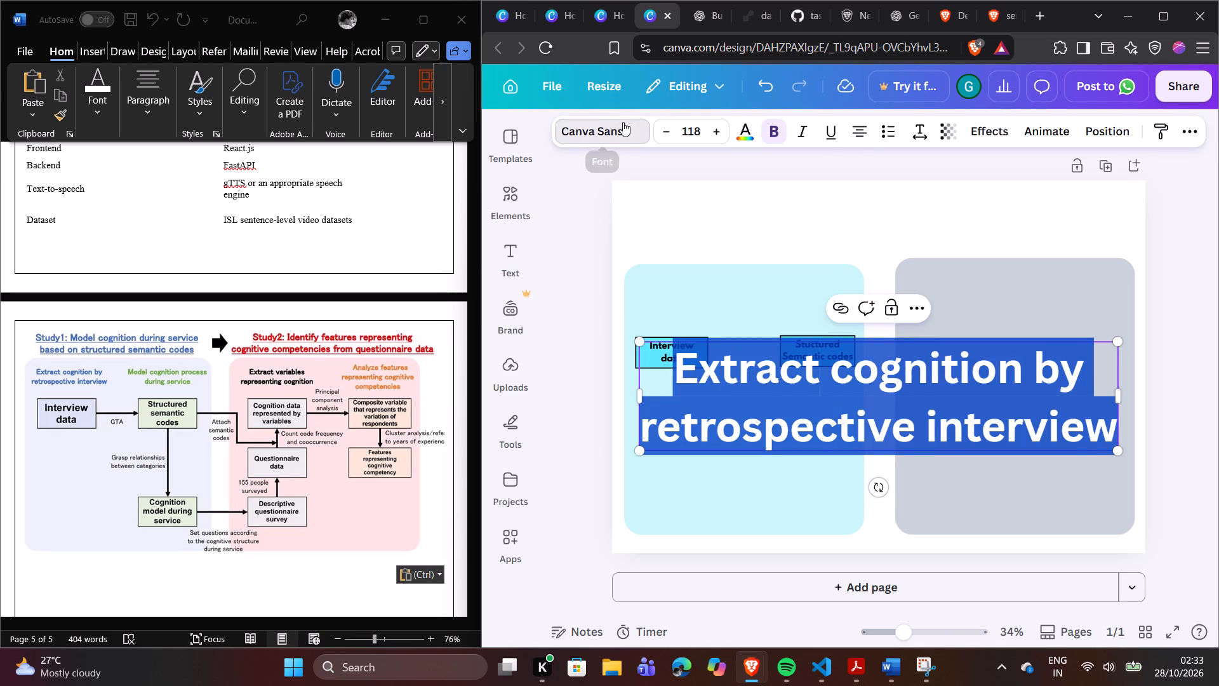
{"action": "left_click", "coordinate": [657, 397]}
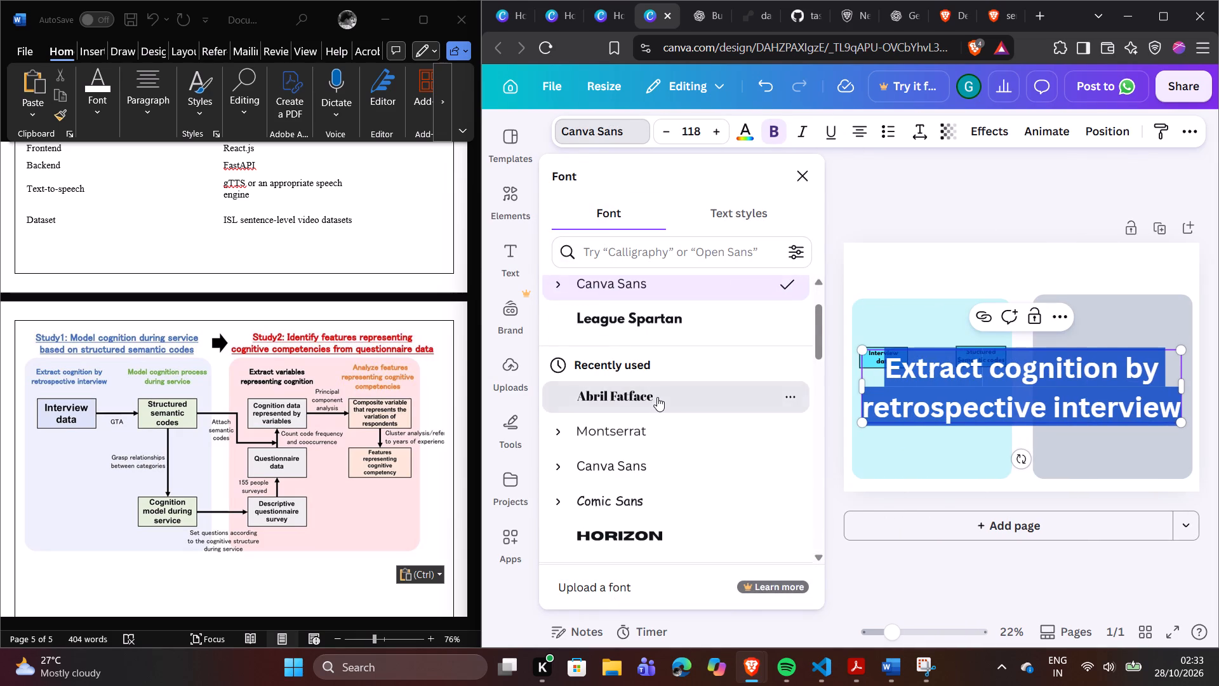
Set the heading's font to League Spartan and apply this font change across the whole design.
{"action": "left_click", "coordinate": [660, 323]}
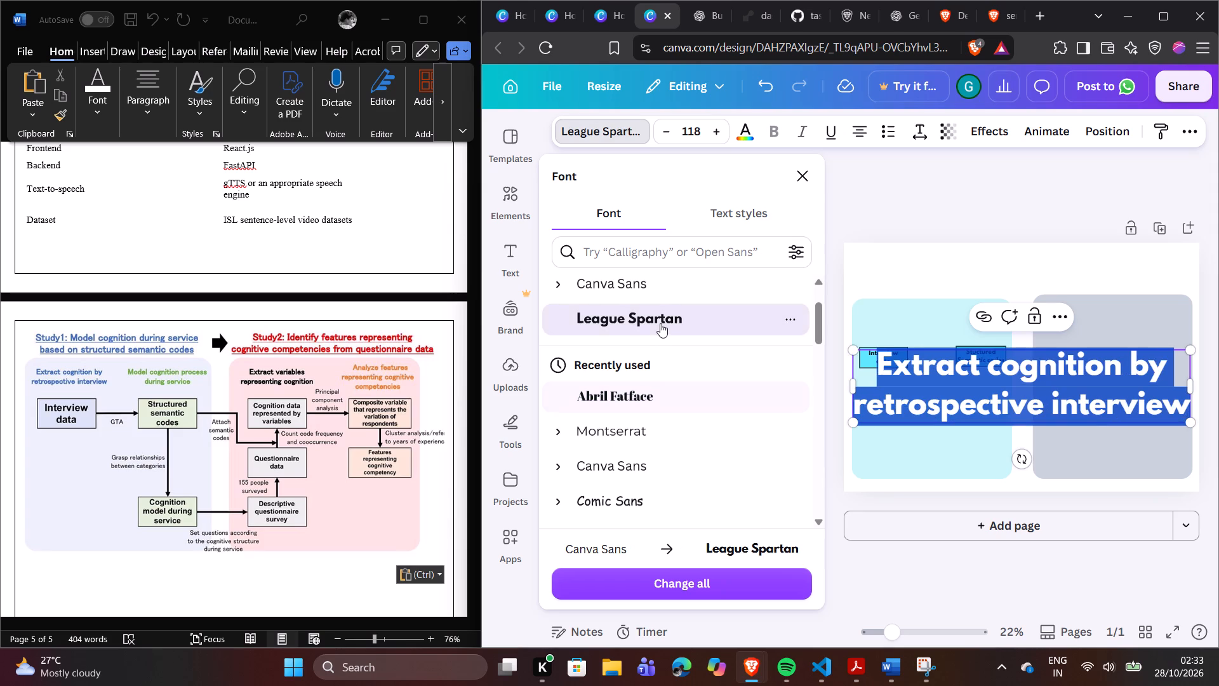
{"action": "left_click", "coordinate": [745, 570]}
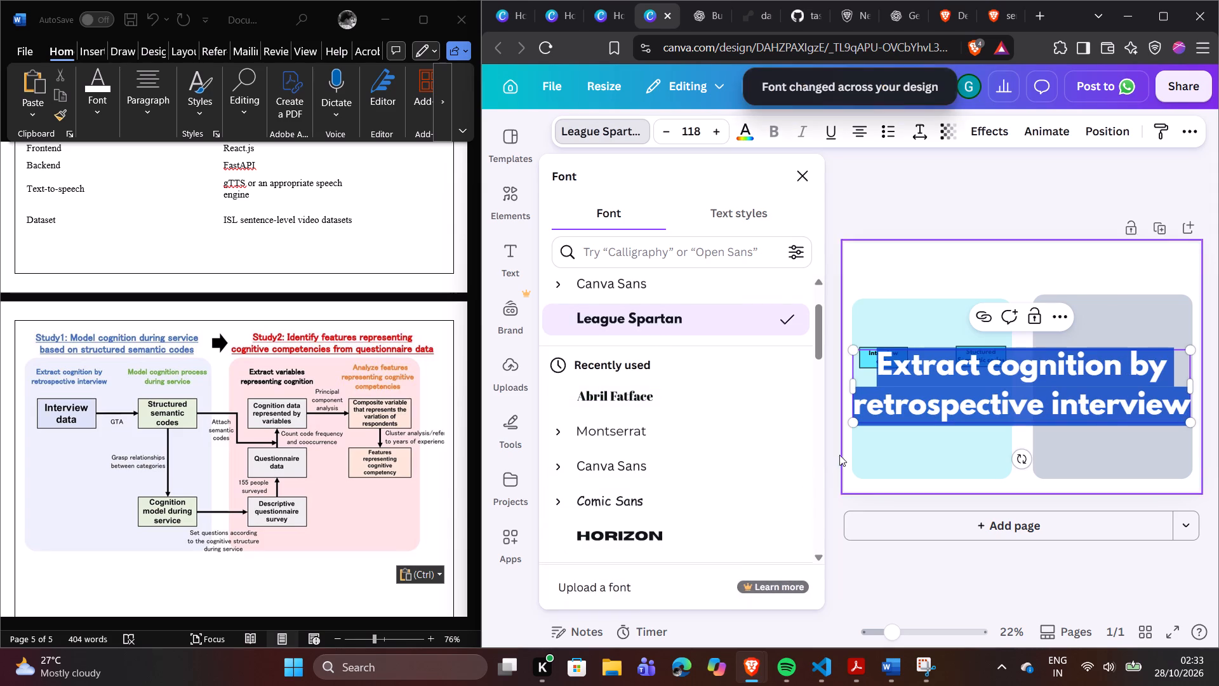
{"action": "left_click", "coordinate": [852, 194]}
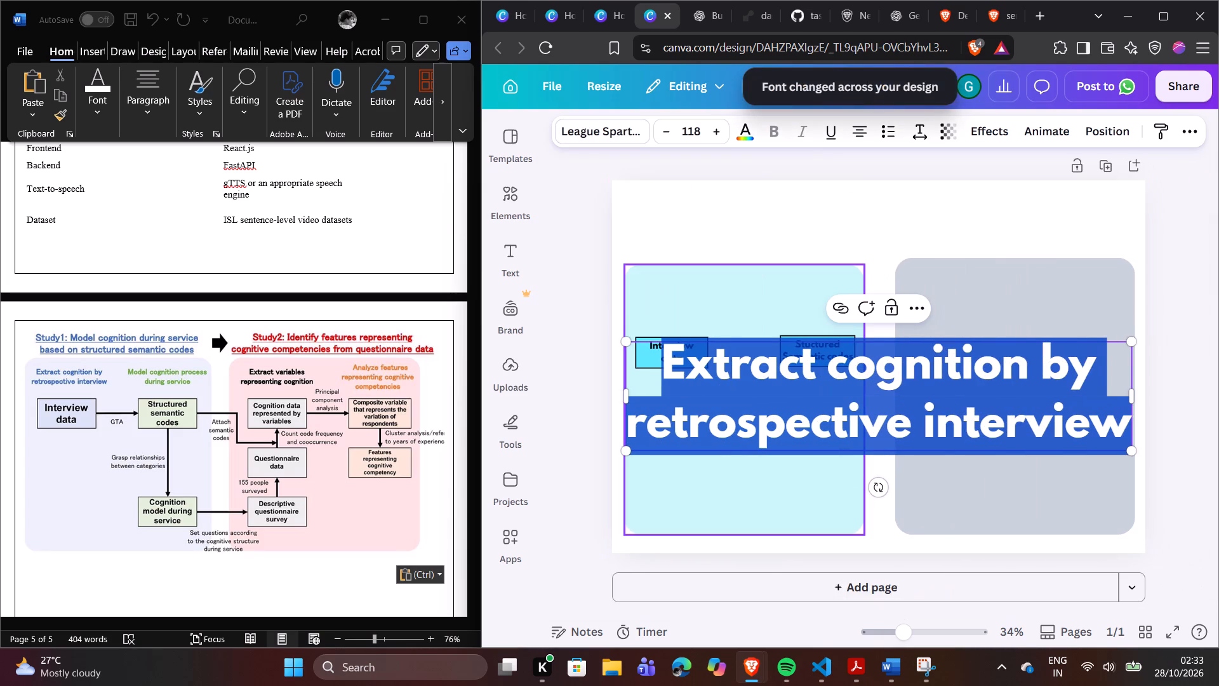
Scale the "Extract cognition by retrospective interview" heading down proportionally to a font size of about 25.8.
{"action": "left_click_drag", "start_coordinate": [627, 447], "coordinate": [836, 319]}
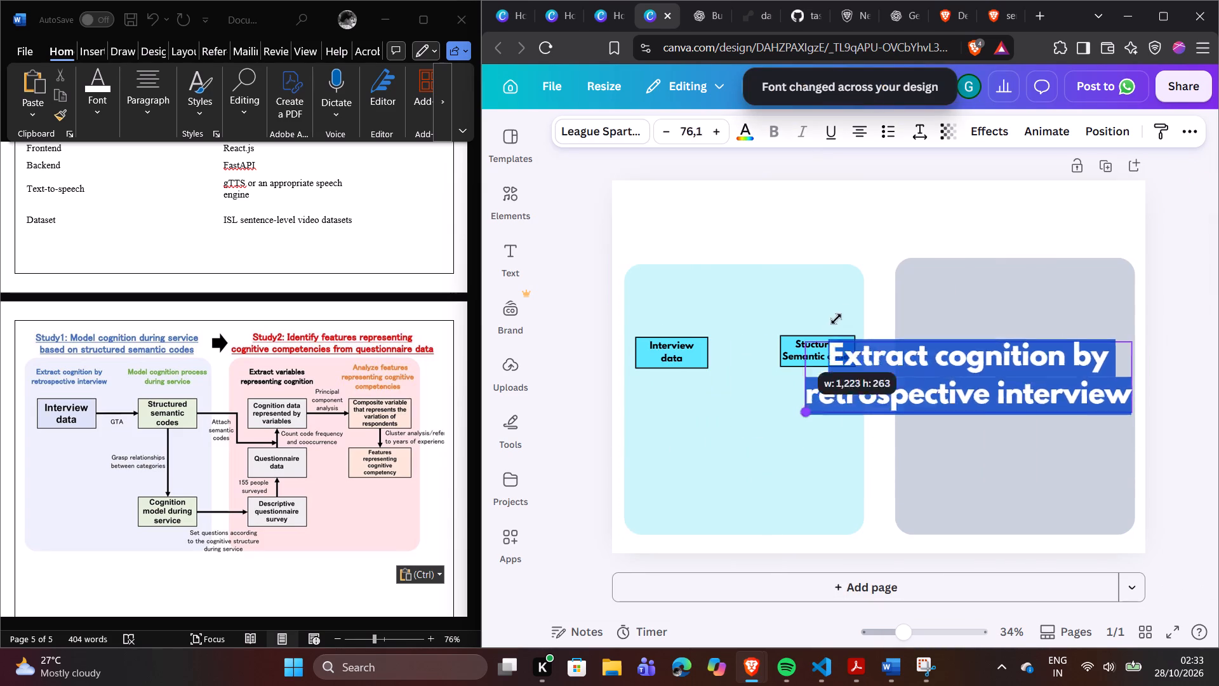
{"action": "left_click_drag", "start_coordinate": [836, 319], "coordinate": [982, 262]}
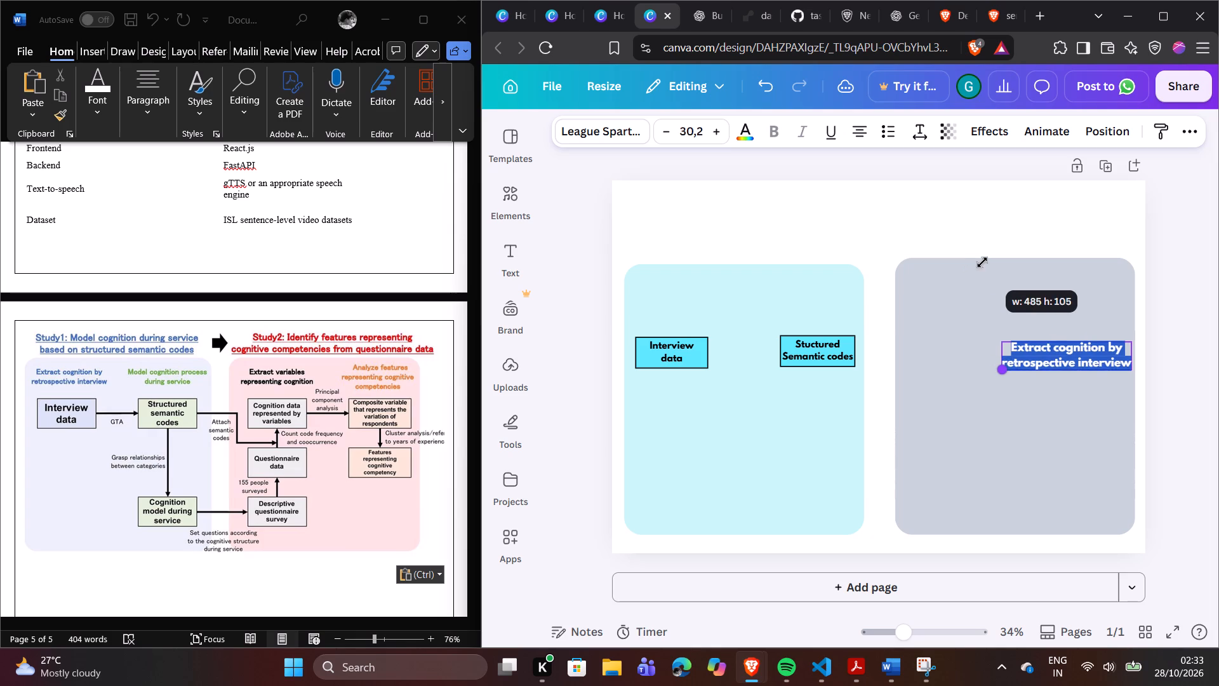
{"action": "left_click_drag", "start_coordinate": [982, 262], "coordinate": [997, 249]}
{"action": "left_click", "coordinate": [1162, 341]}
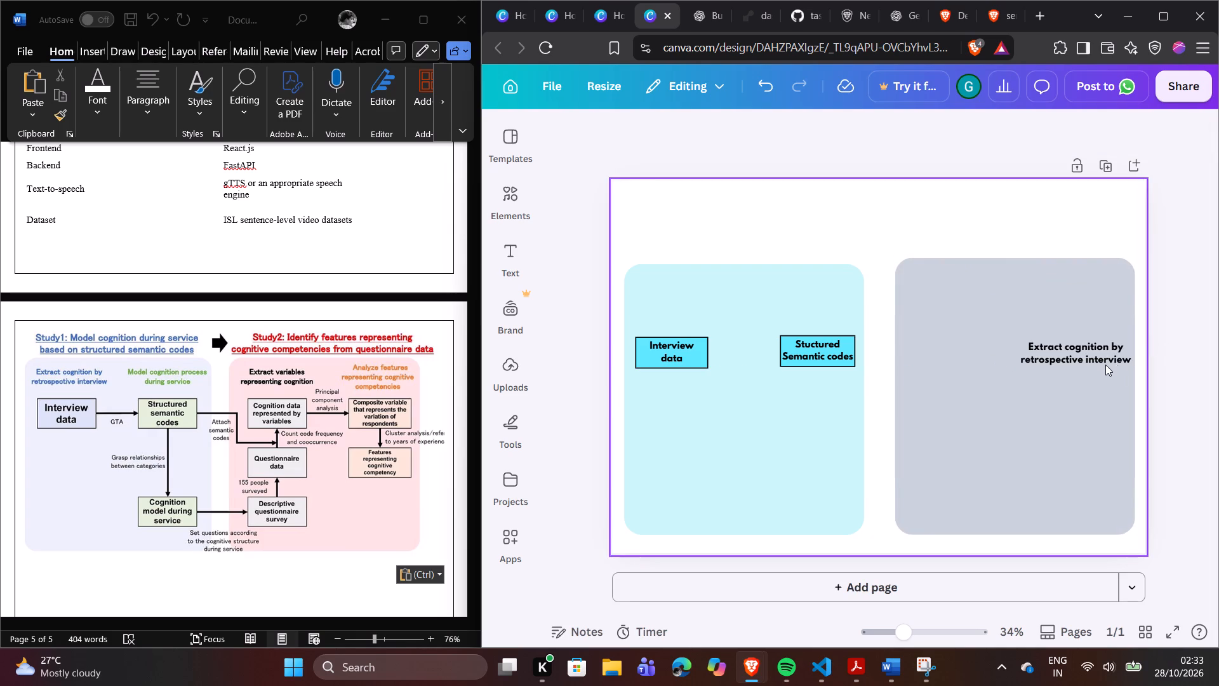
Place the heading on the turquoise panel just above the "Interview data" box and scale it down to a font size of about 23.3.
{"action": "left_click_drag", "start_coordinate": [1098, 353], "coordinate": [702, 315]}
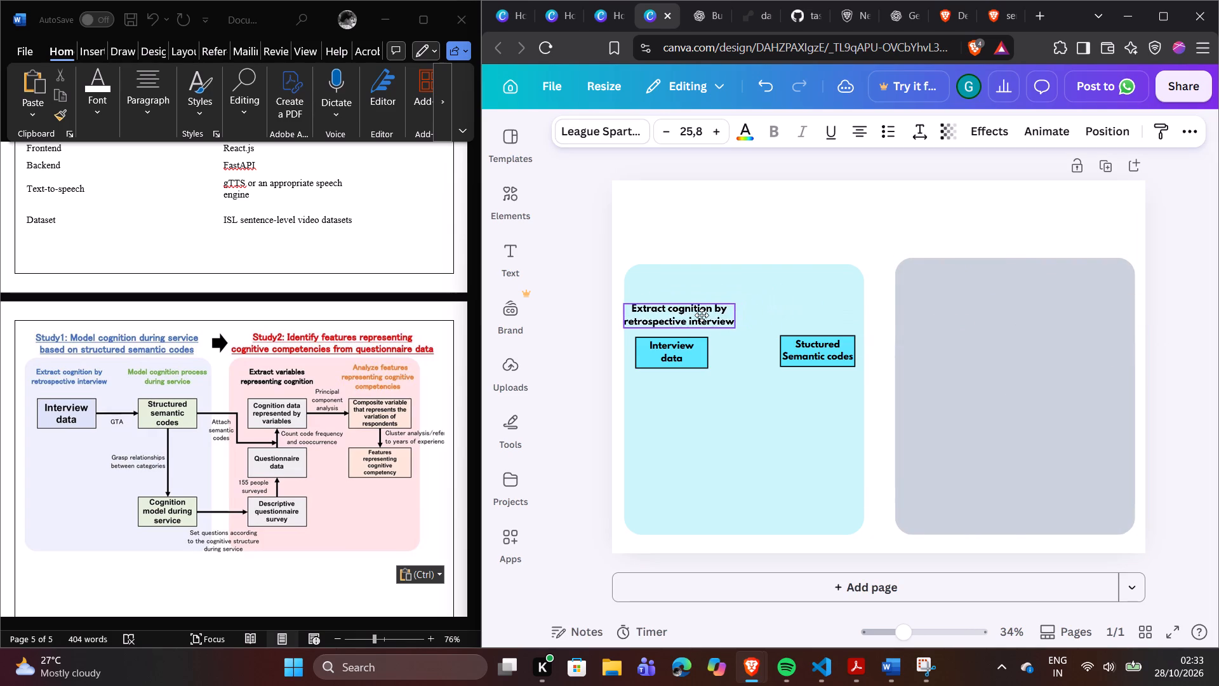
{"action": "left_click_drag", "start_coordinate": [702, 315], "coordinate": [703, 321]}
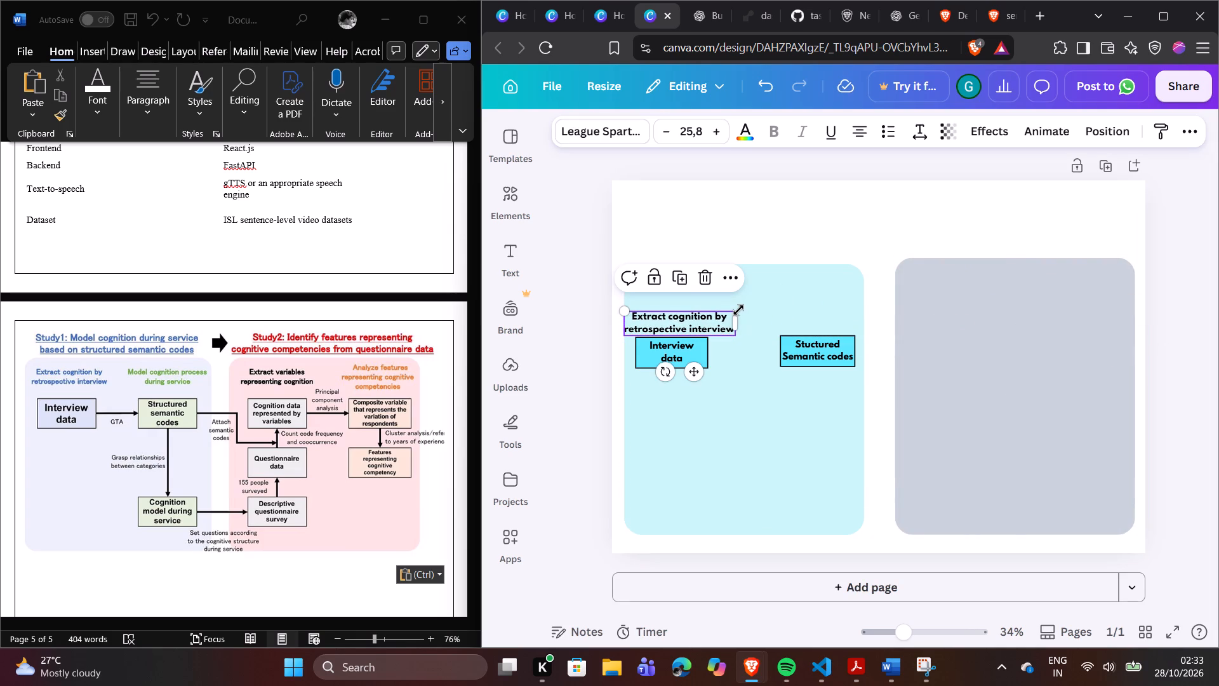
{"action": "left_click", "coordinate": [738, 322]}
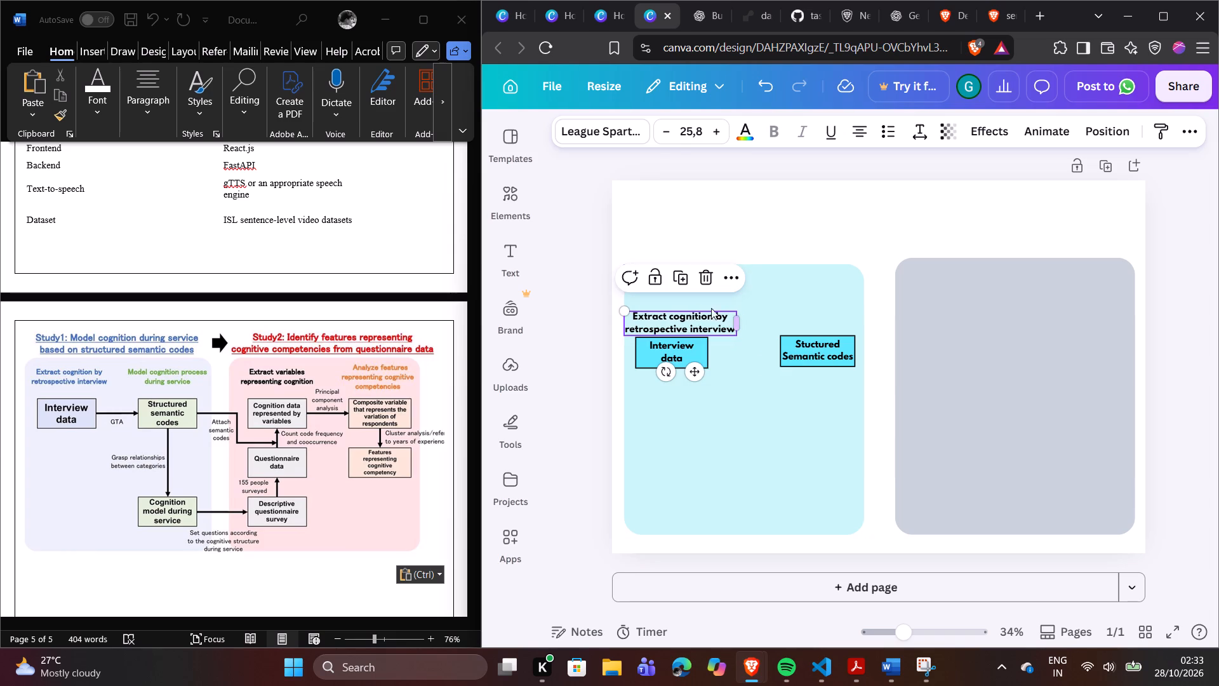
{"action": "left_click_drag", "start_coordinate": [626, 308], "coordinate": [633, 310]}
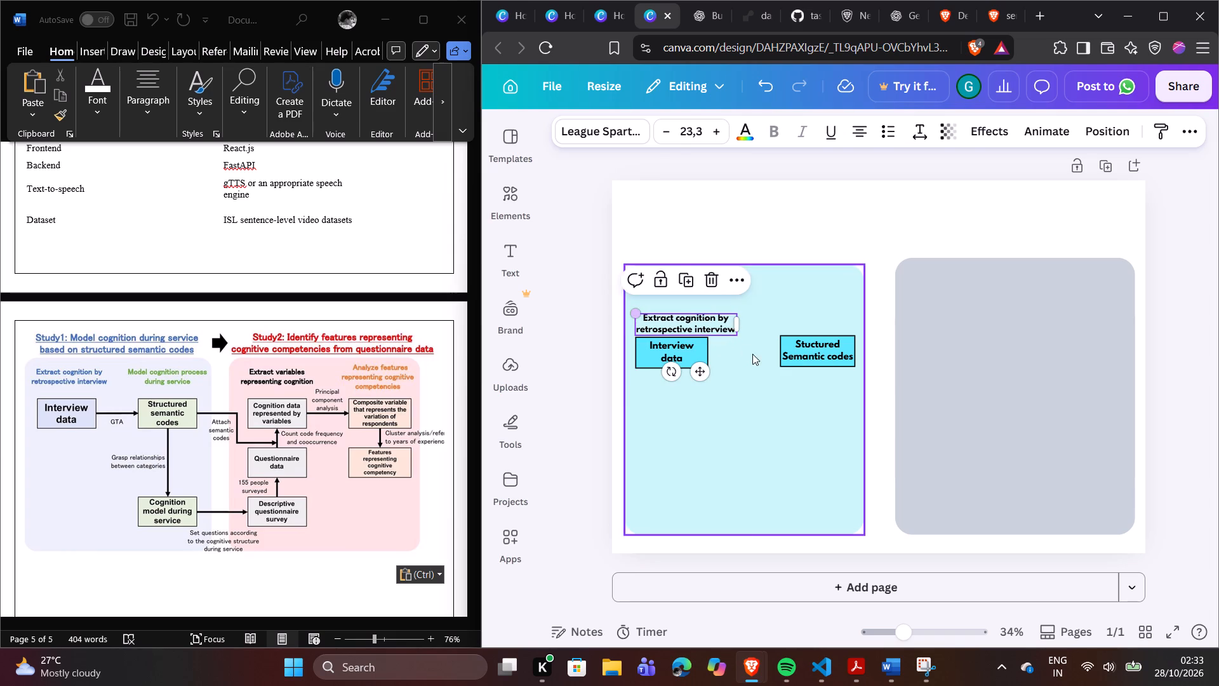
{"action": "left_click", "coordinate": [762, 366]}
{"action": "left_click_drag", "start_coordinate": [698, 321], "coordinate": [692, 319]}
{"action": "left_click", "coordinate": [766, 372]}
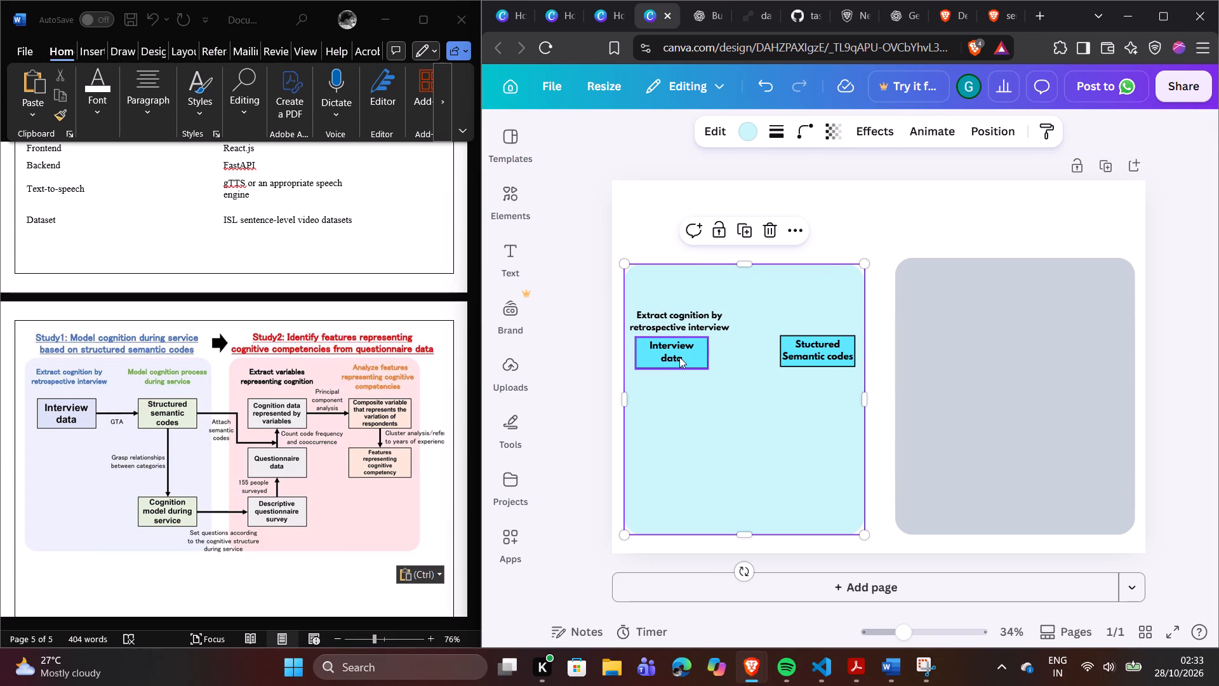
Shift the "Interview data" and "Stuctured Semantic codes" boxes slightly down, keeping them level with each other below the heading.
{"action": "left_click", "coordinate": [681, 356]}
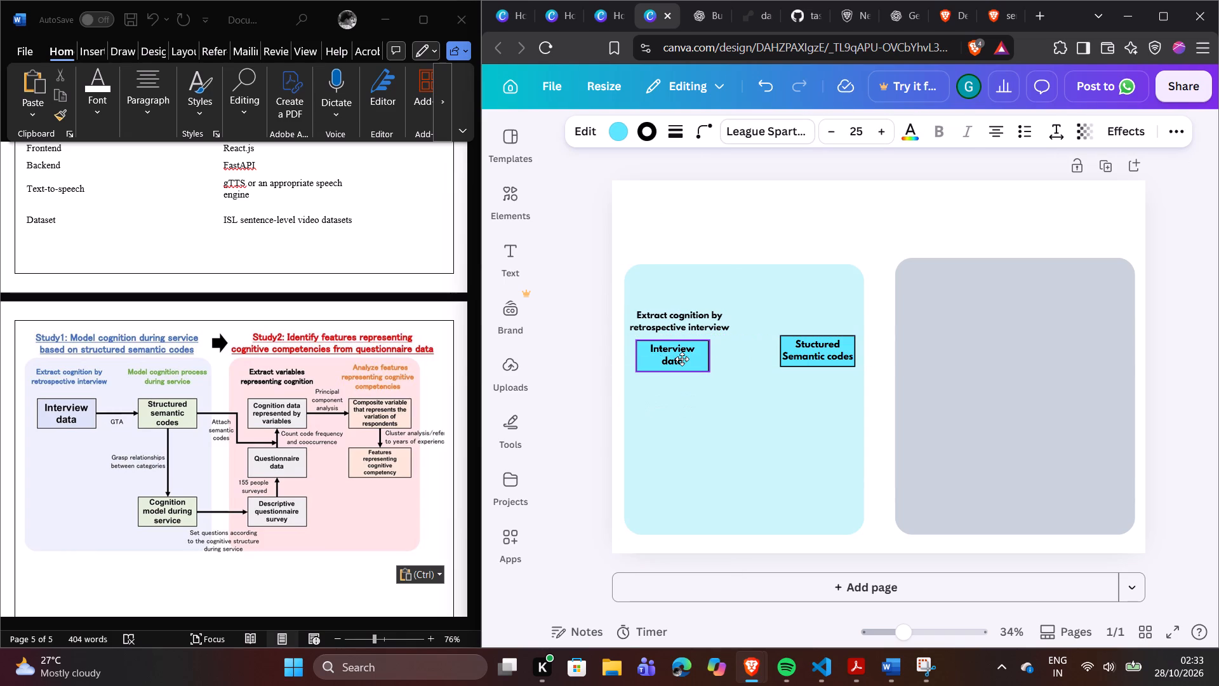
{"action": "left_click", "coordinate": [720, 406]}
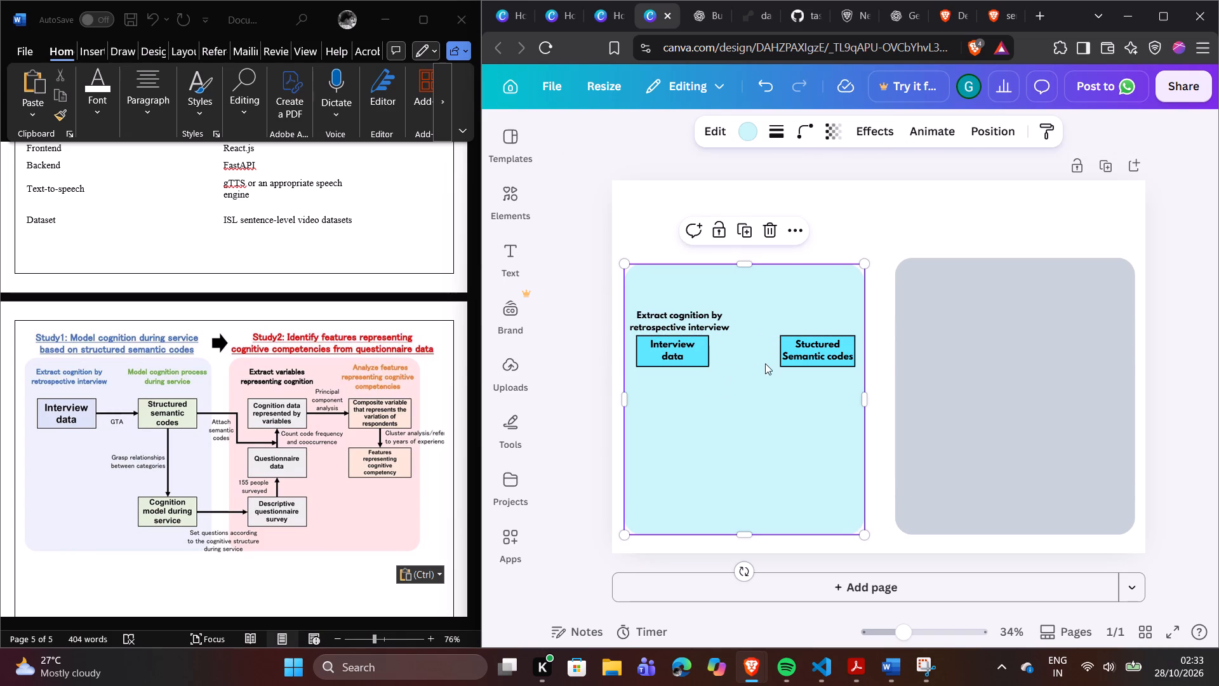
{"action": "left_click", "coordinate": [671, 351]}
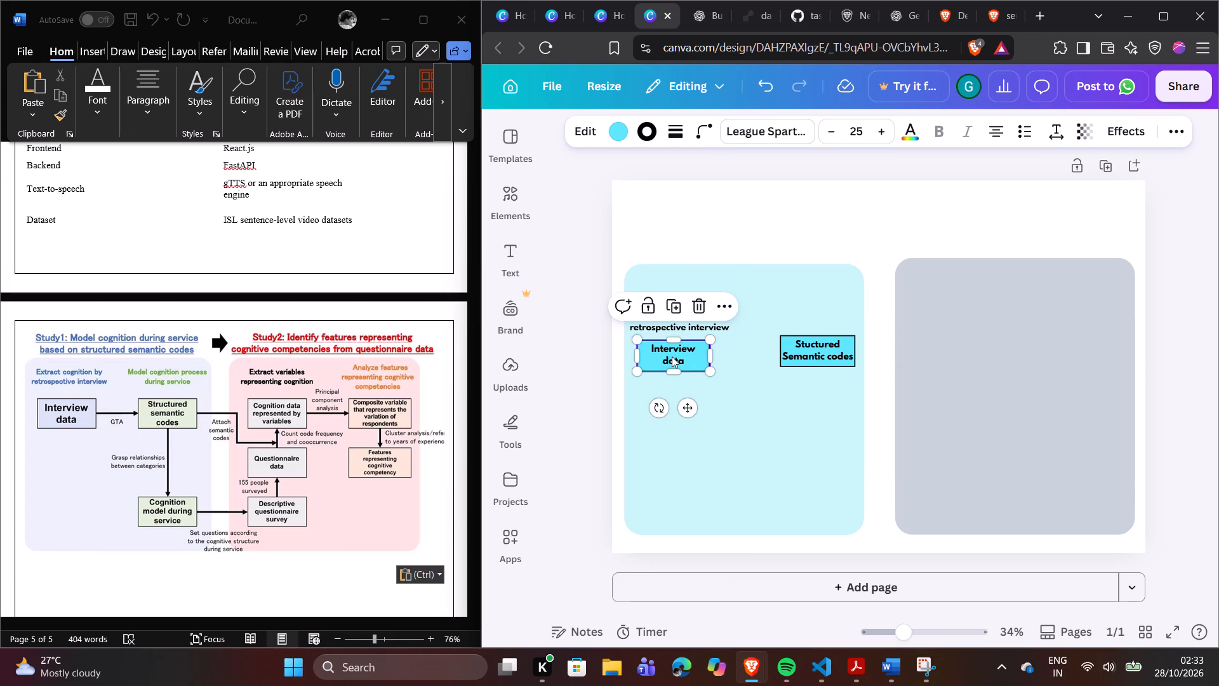
{"action": "left_click_drag", "start_coordinate": [820, 349], "coordinate": [820, 355]}
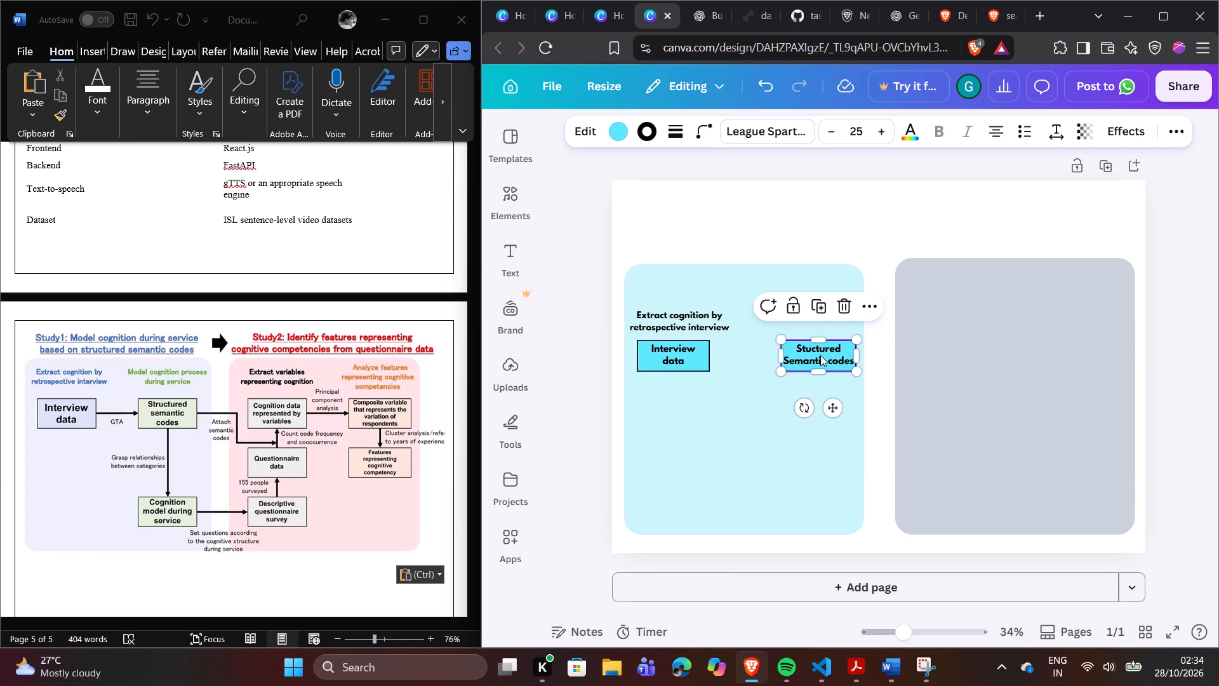
Duplicate the "Extract cognition by retrospective interview" heading and place the copy above the "Stuctured Semantic codes" box, level with the original.
{"action": "left_click", "coordinate": [686, 314]}
{"action": "left_click", "coordinate": [674, 280]}
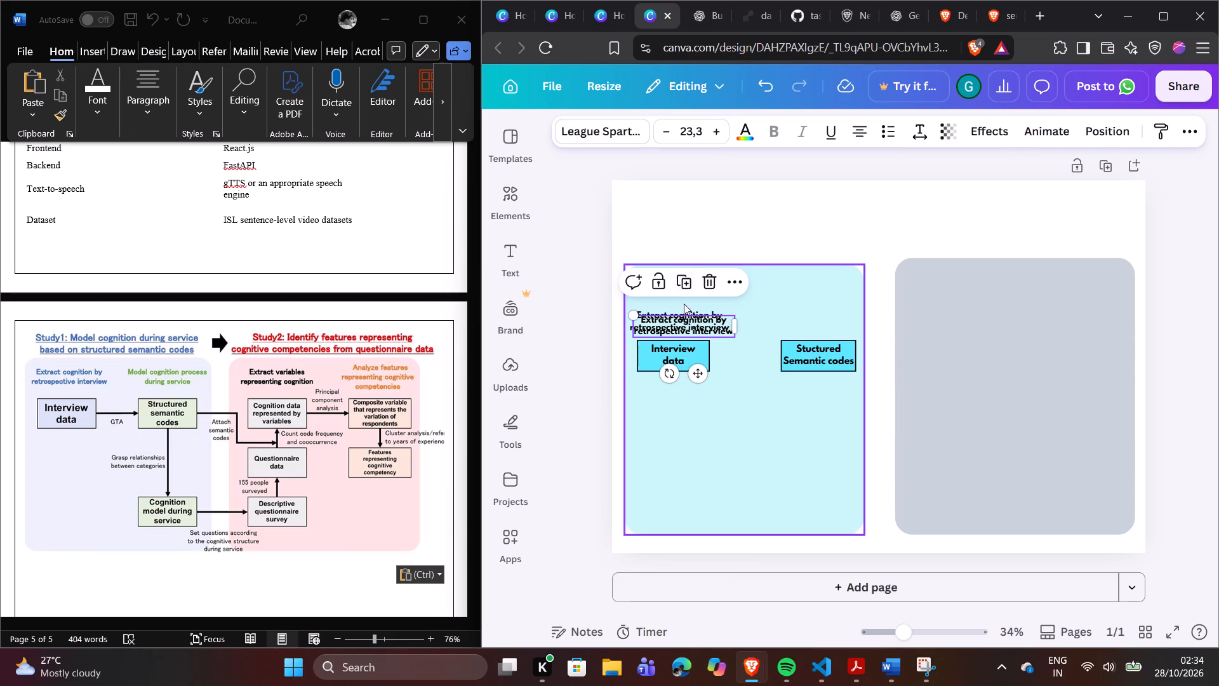
{"action": "left_click_drag", "start_coordinate": [691, 322], "coordinate": [820, 318]}
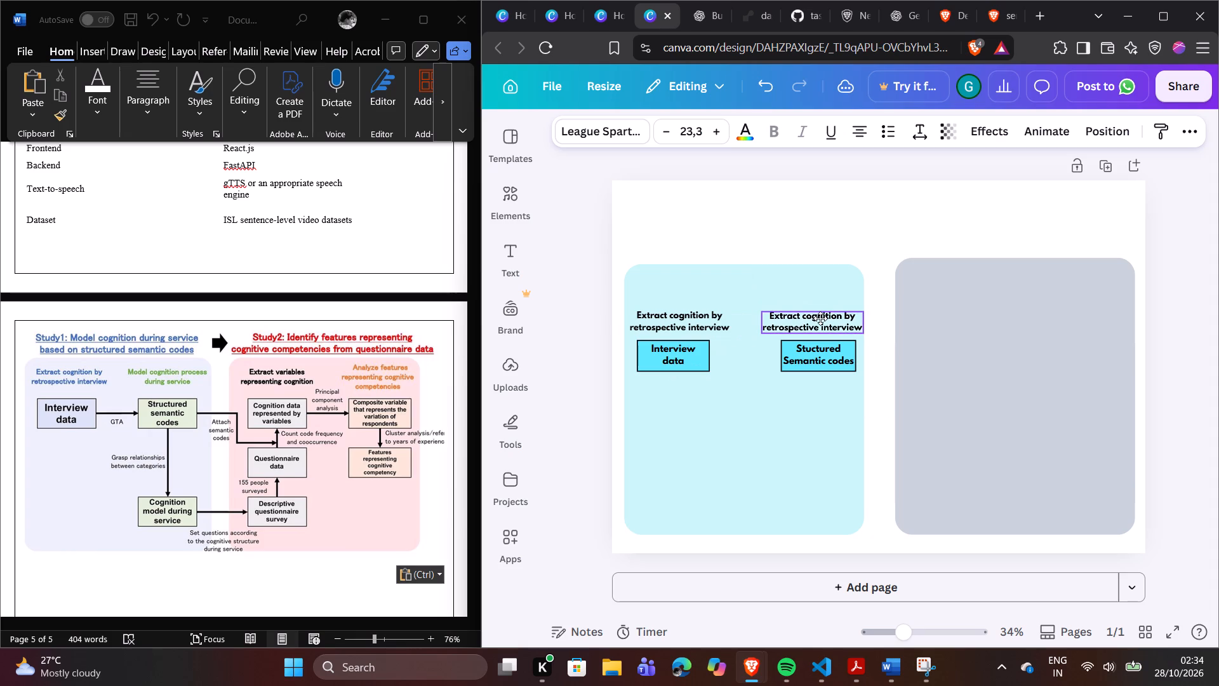
{"action": "left_click_drag", "start_coordinate": [820, 318], "coordinate": [811, 319]}
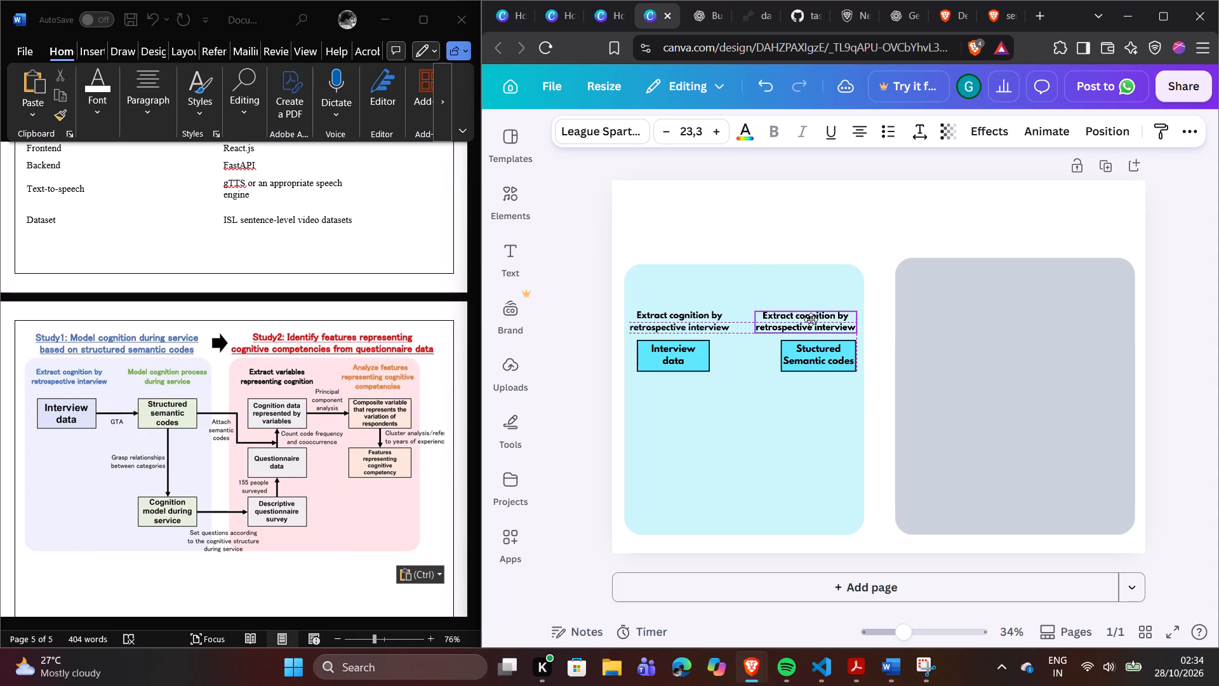
{"action": "left_click_drag", "start_coordinate": [811, 319], "coordinate": [811, 320]}
{"action": "left_click", "coordinate": [811, 320]}
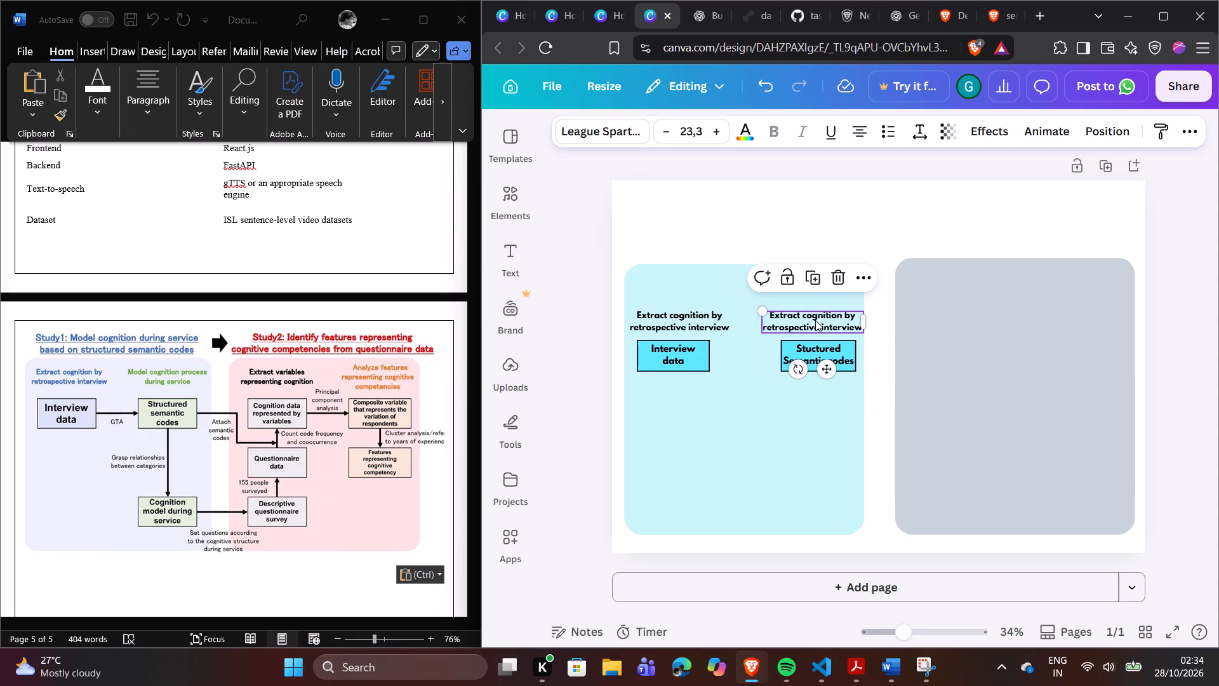
{"action": "left_click", "coordinate": [815, 320]}
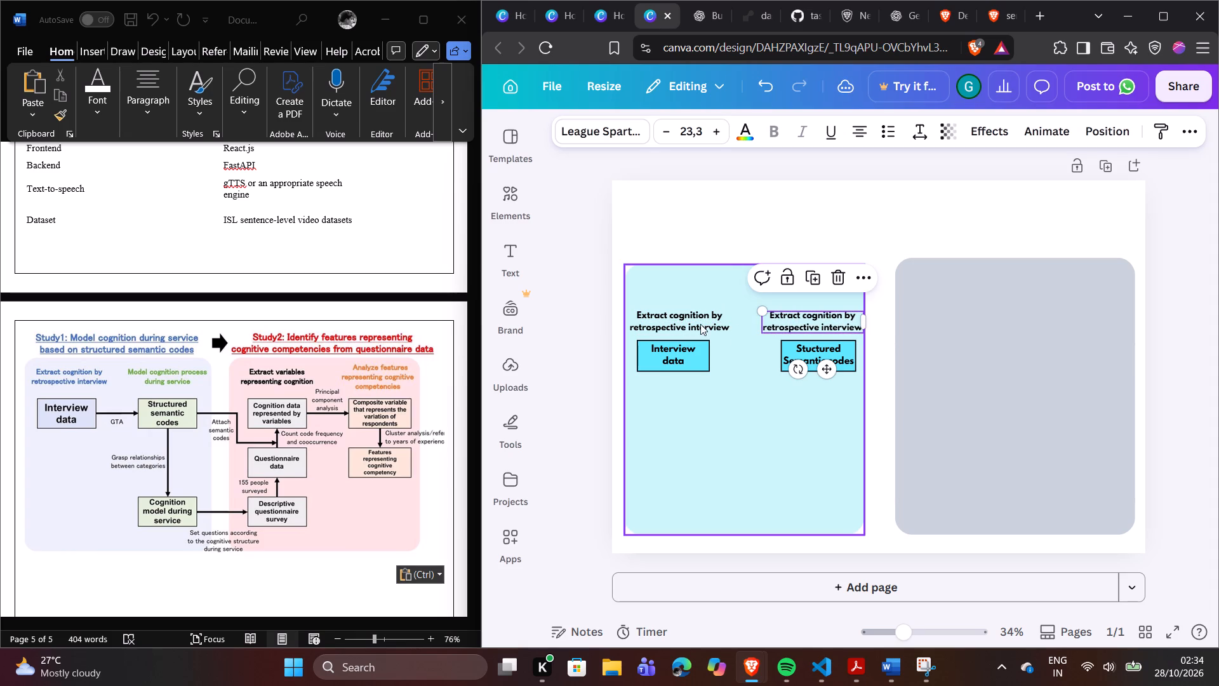
{"action": "left_click", "coordinate": [808, 317]}
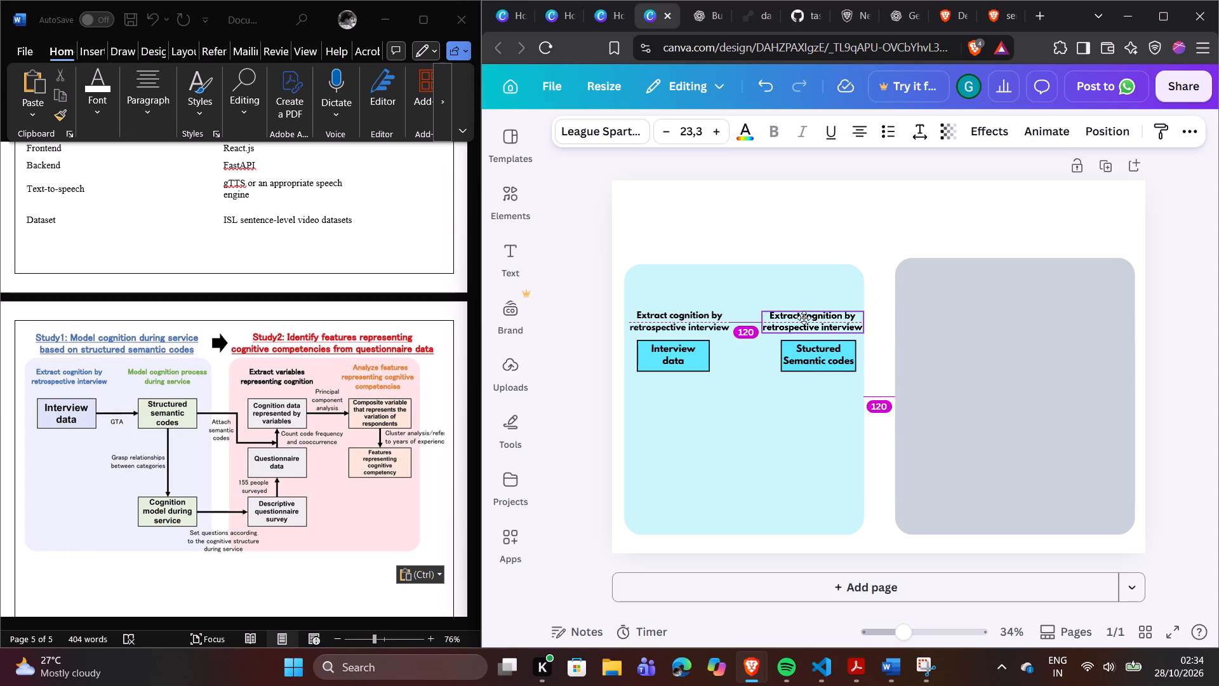
Replace the copied heading's text with "Model cognition process", followed by "during service" on a new line.
{"action": "double_click", "coordinate": [804, 318]}
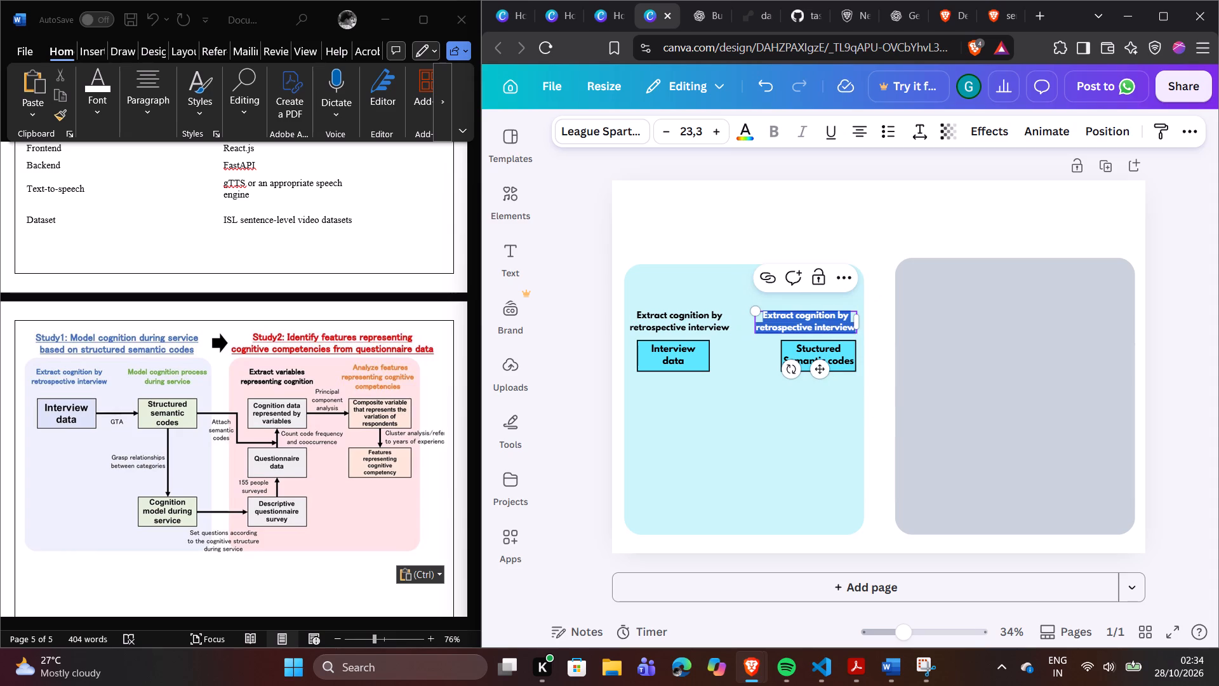
{"action": "key", "text": "shift+m"}
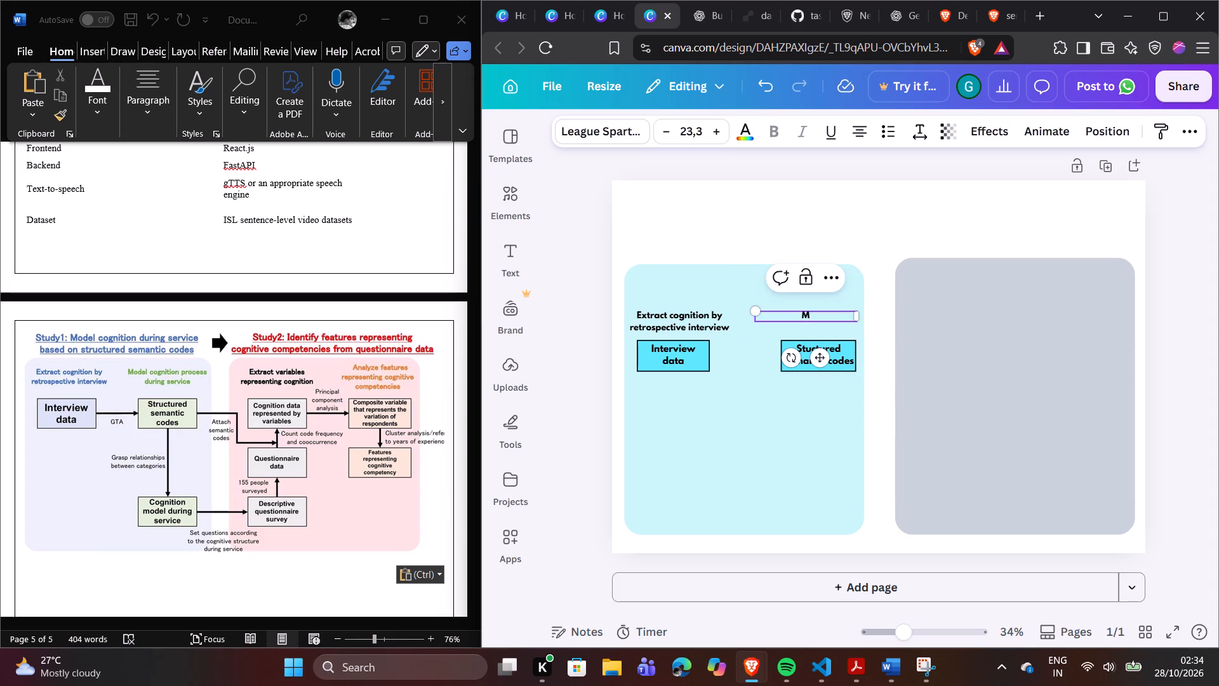
{"action": "type", "text": "odel"}
{"action": "key", "text": "space"}
{"action": "type", "text": "co"}
{"action": "key", "text": "g"}
{"action": "type", "text": "ni"}
{"action": "type", "text": "tion"}
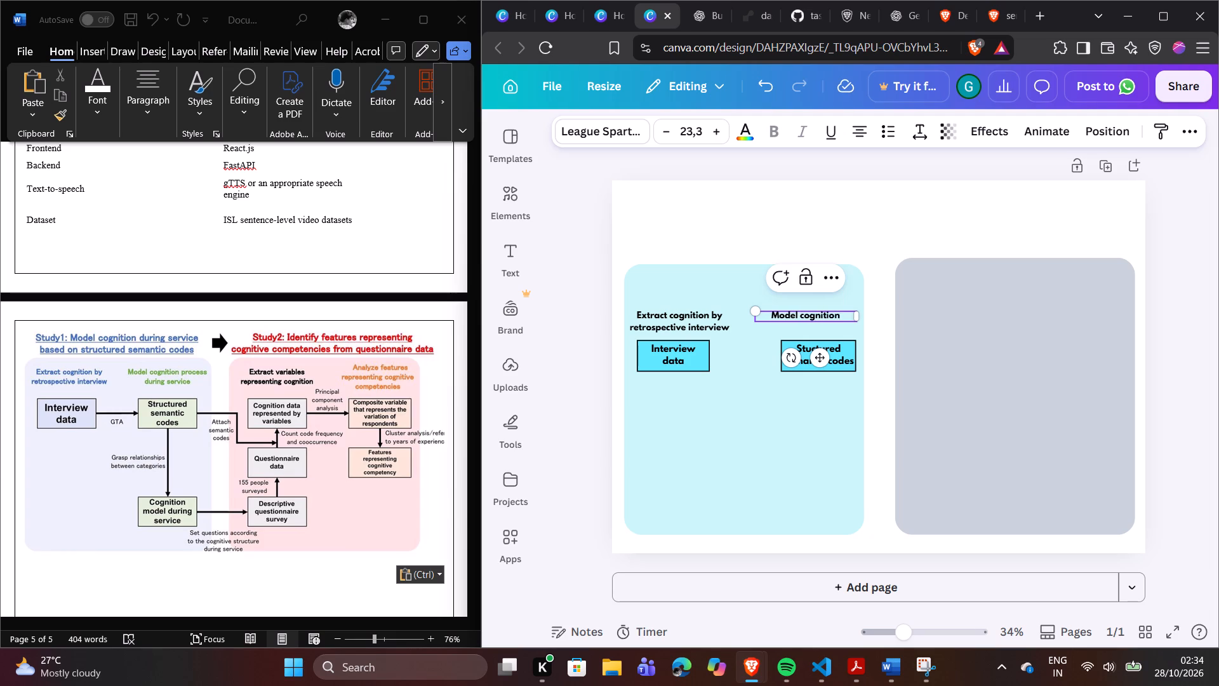
{"action": "key", "text": "space"}
{"action": "key", "text": "shift+p"}
{"action": "key", "text": "BackSpace"}
{"action": "type", "text": "pro"}
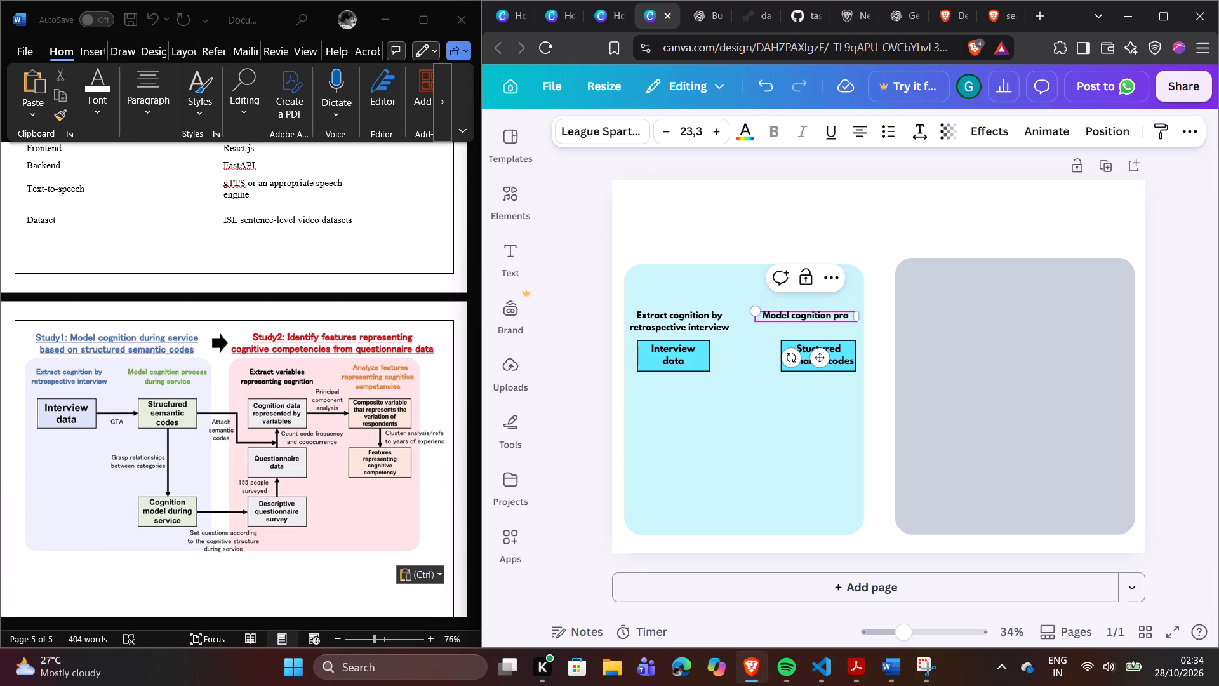
{"action": "type", "text": "ce"}
{"action": "type", "text": "ss"}
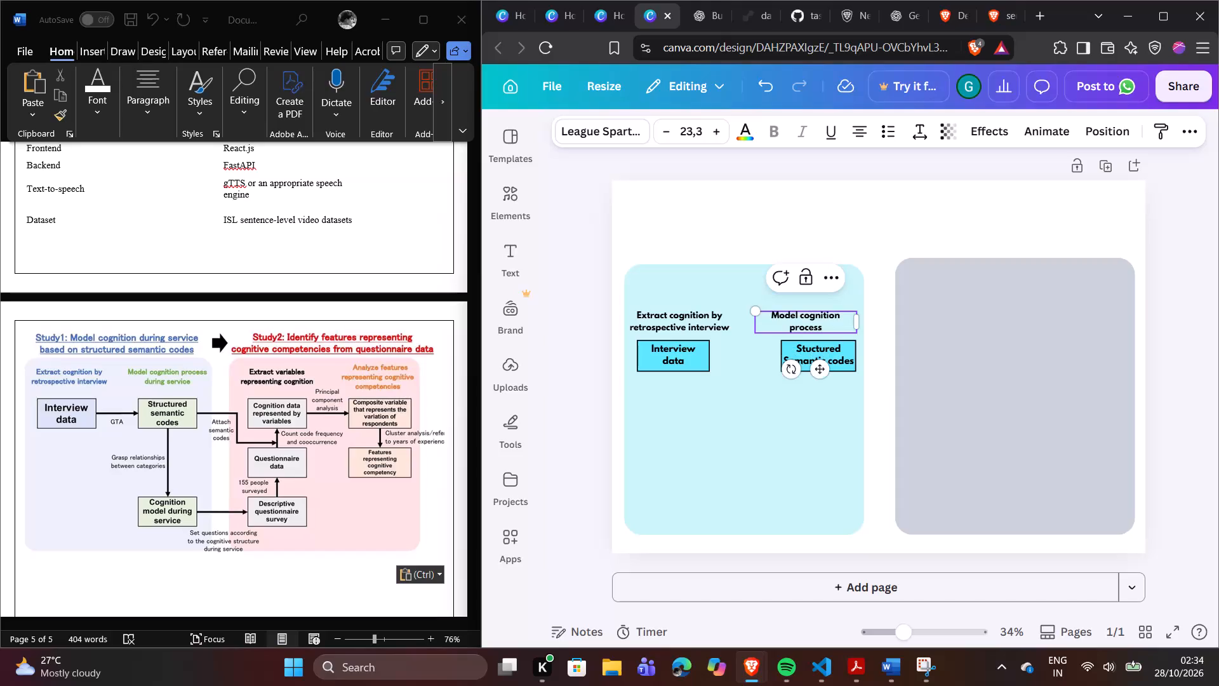
{"action": "key", "text": "Return"}
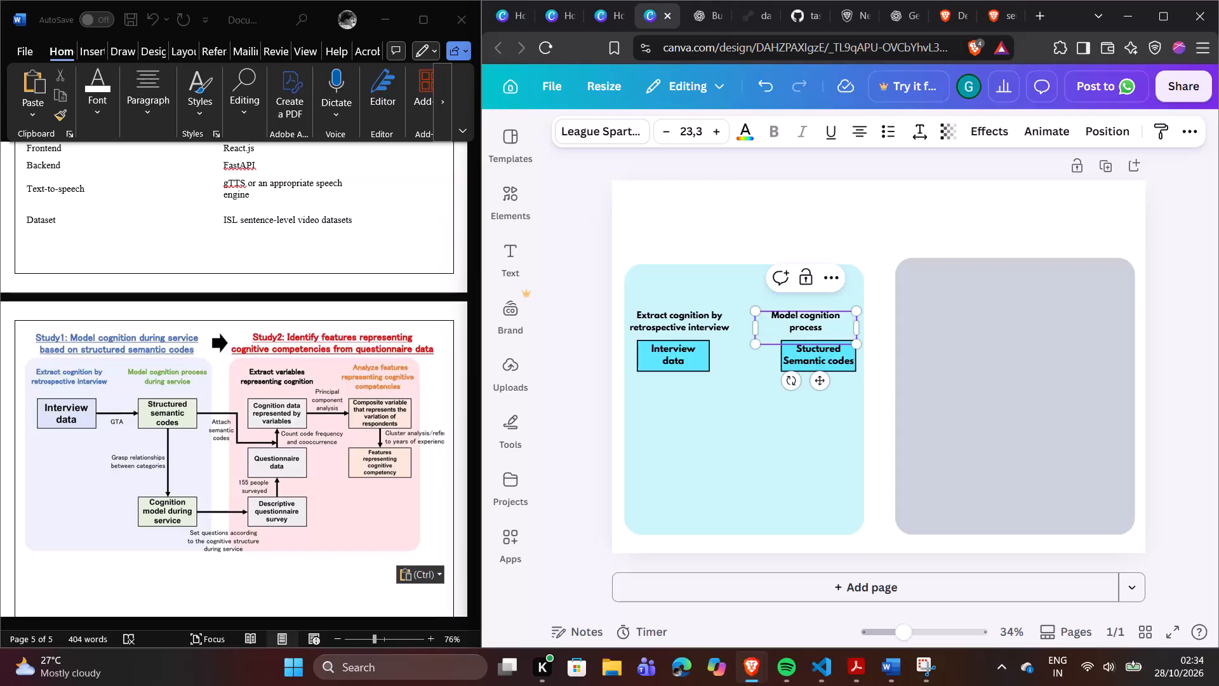
{"action": "type", "text": "dur"}
{"action": "type", "text": "ing"}
{"action": "key", "text": "space"}
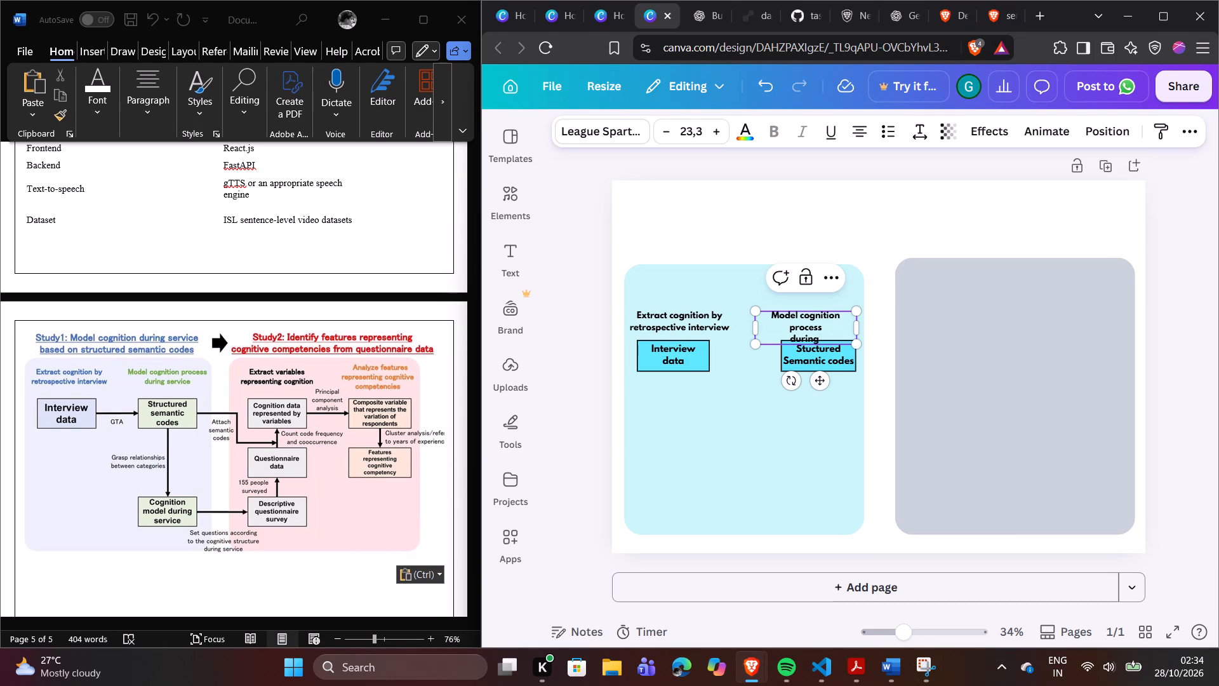
{"action": "type", "text": "service"}
Widen the "Model cognition process during service" text box to about 421 px so its text fits on two lines.
{"action": "left_click_drag", "start_coordinate": [859, 332], "coordinate": [870, 331]}
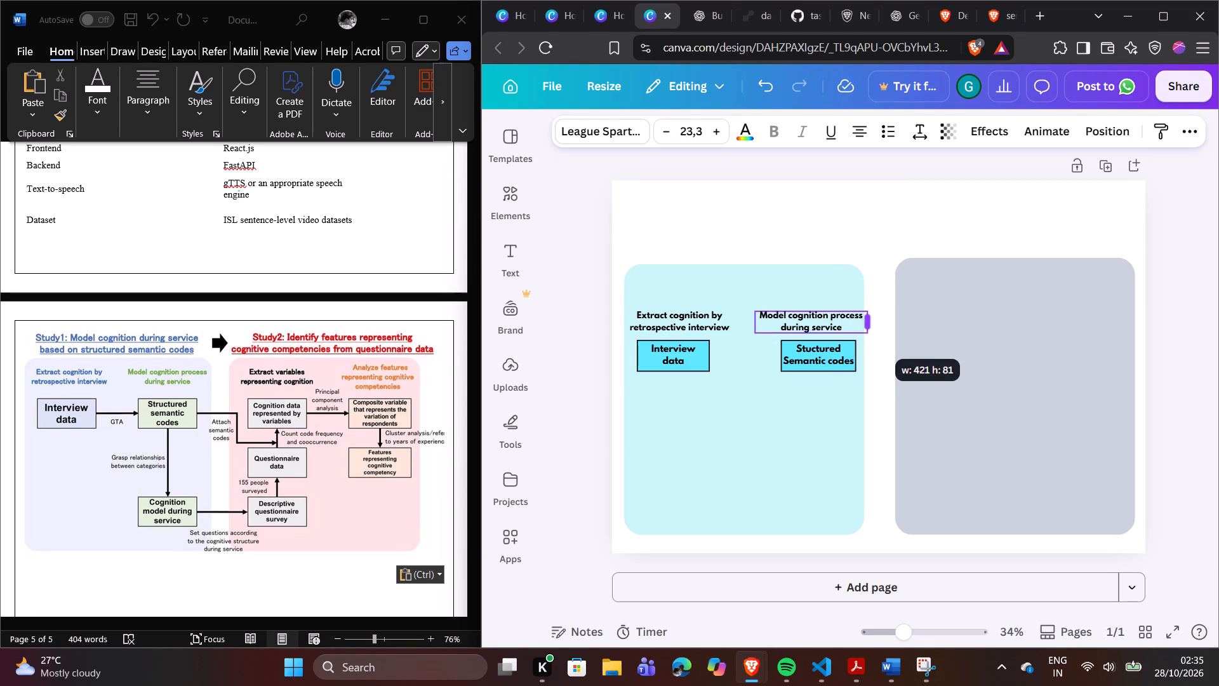
Narrow the "Model cognition process during service" text box to about 406 px, keeping its text on two lines.
{"action": "left_click_drag", "start_coordinate": [870, 331], "coordinate": [859, 330]}
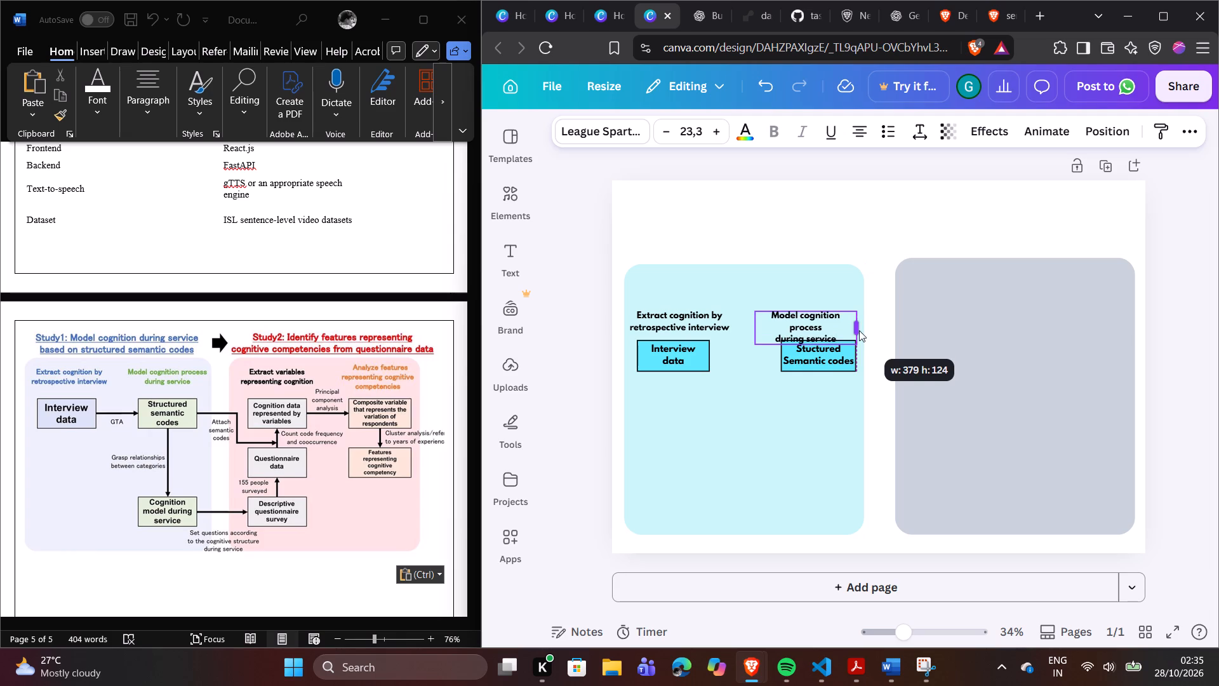
{"action": "left_click_drag", "start_coordinate": [859, 330], "coordinate": [866, 329]}
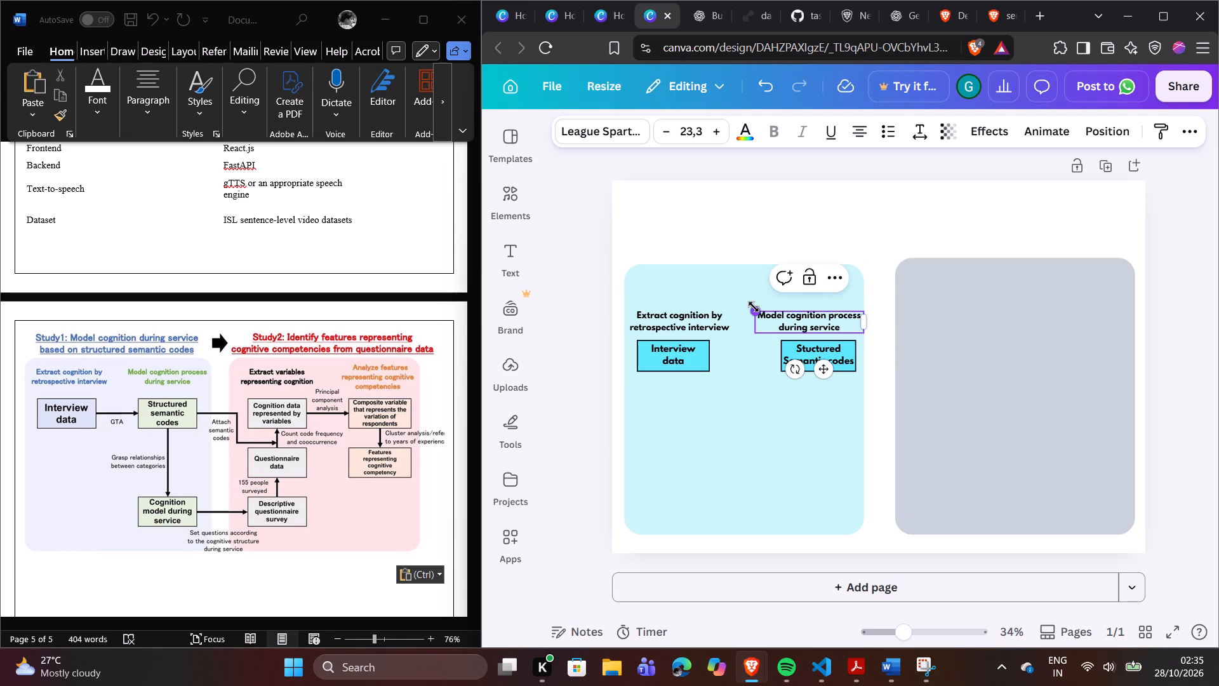
{"action": "left_click", "coordinate": [754, 307]}
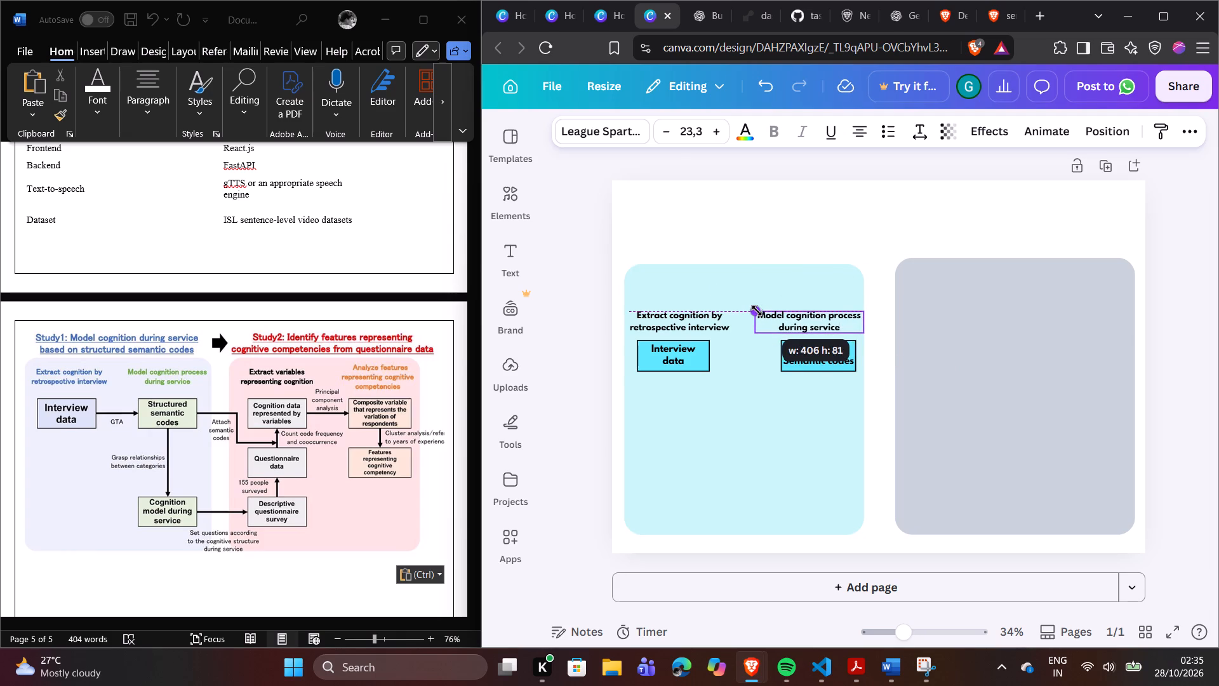
{"action": "left_click", "coordinate": [729, 400]}
{"action": "left_click", "coordinate": [806, 321]}
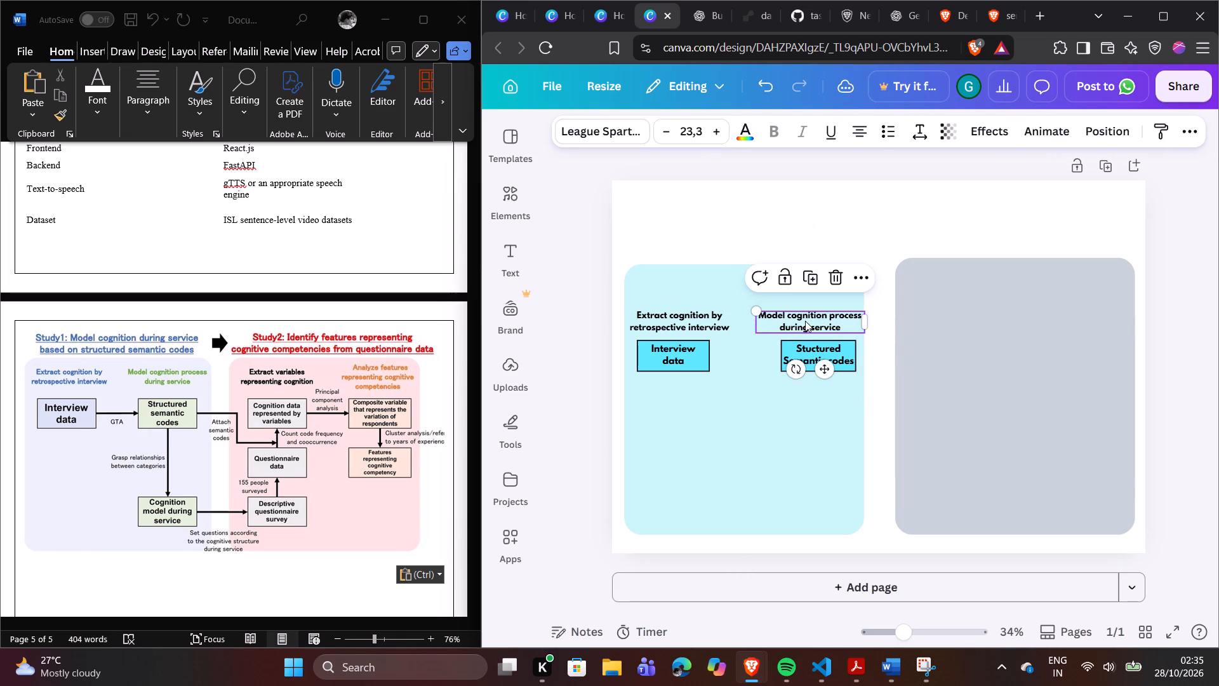
{"action": "left_click", "coordinate": [875, 344]}
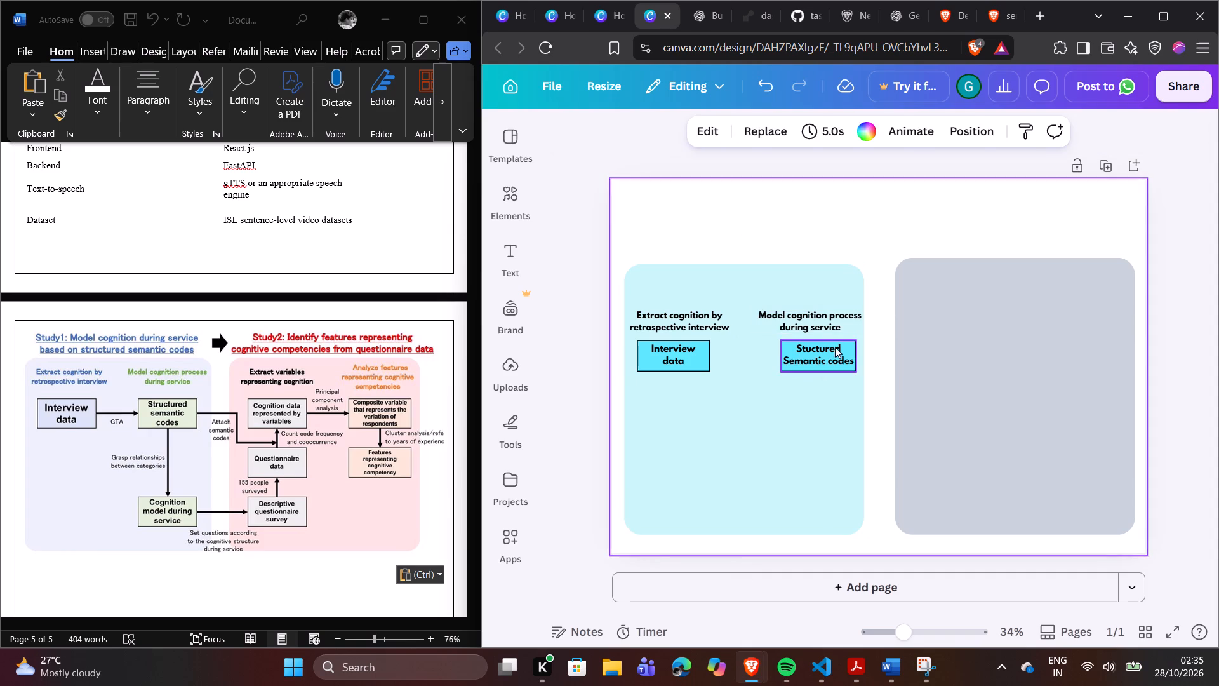
Centre the "Stuctured Semantic codes" box under the "Model cognition process during service" heading, level with the "Interview data" box.
{"action": "left_click_drag", "start_coordinate": [833, 347], "coordinate": [823, 347]}
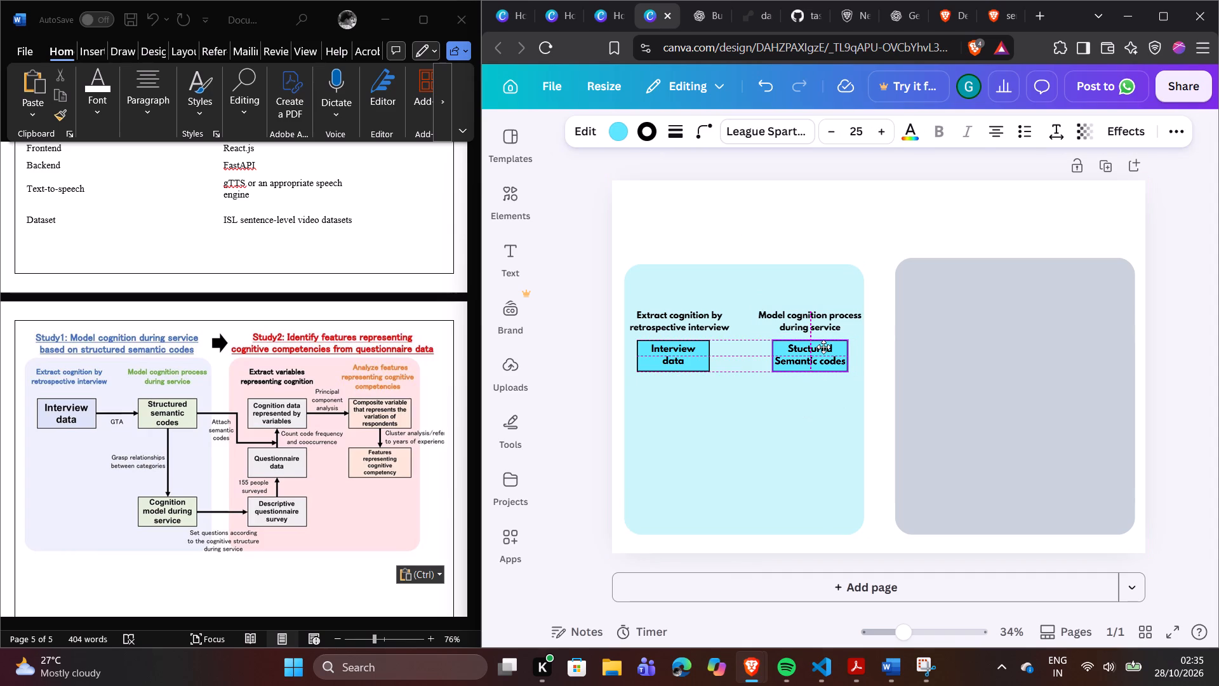
{"action": "left_click_drag", "start_coordinate": [823, 347], "coordinate": [823, 344]}
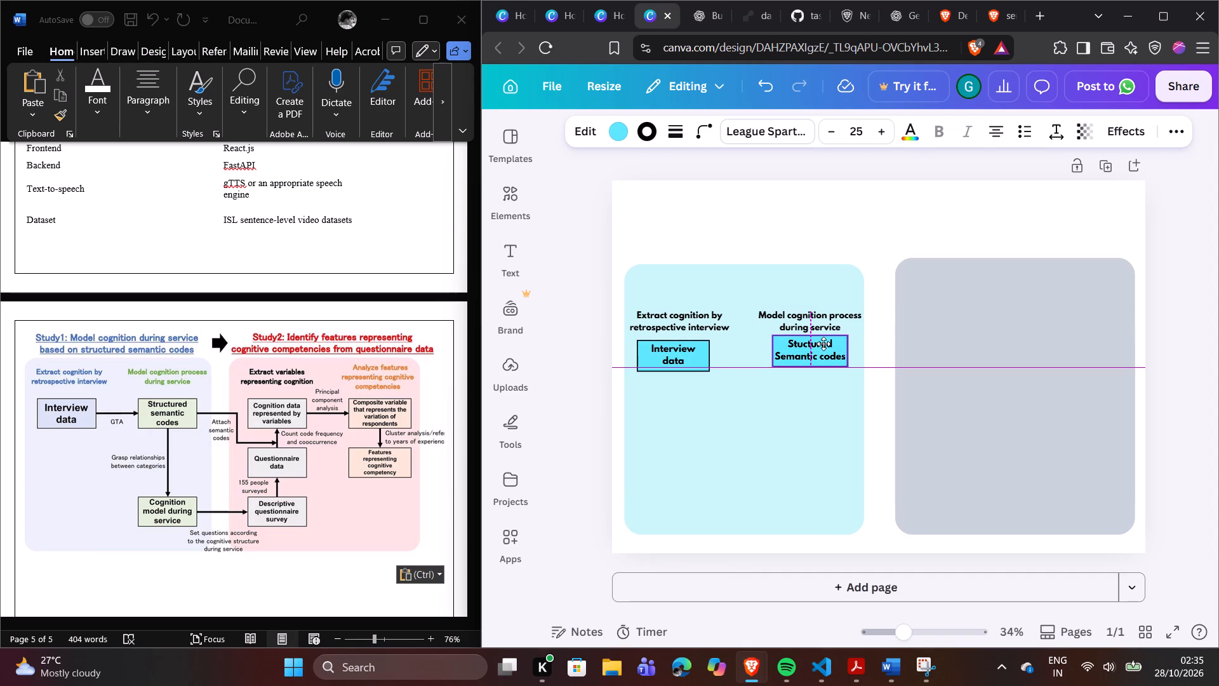
{"action": "left_click_drag", "start_coordinate": [823, 344], "coordinate": [822, 347]}
{"action": "left_click", "coordinate": [763, 447]}
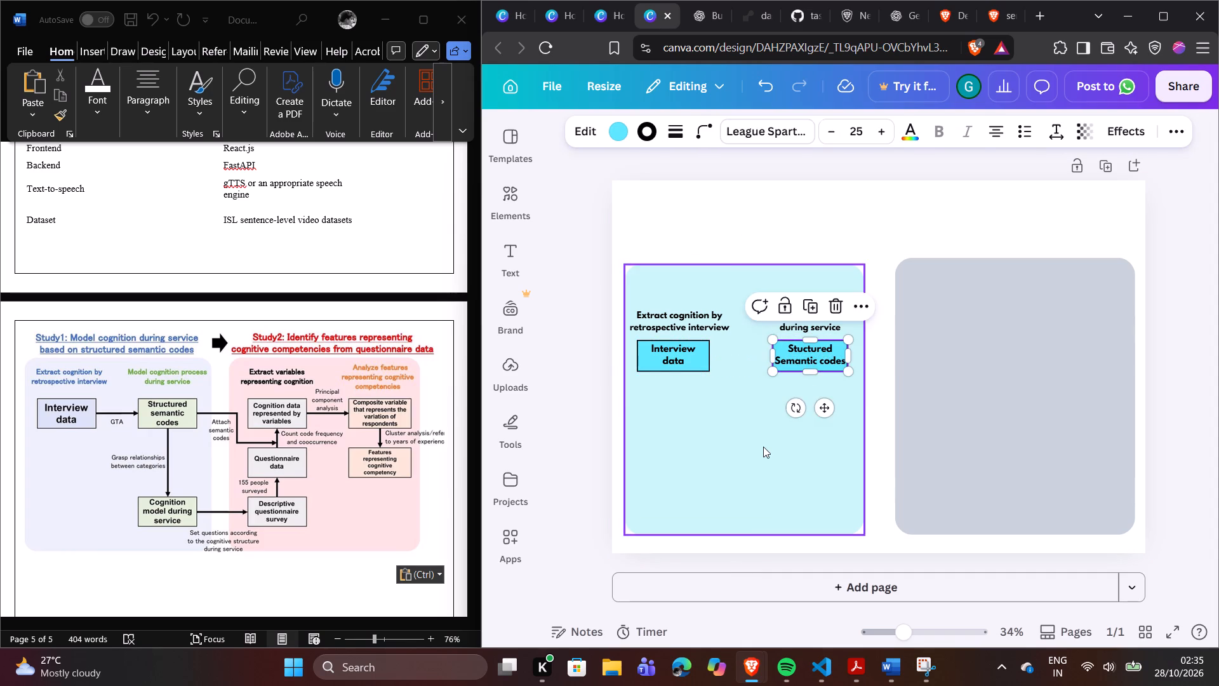
Change the "Stuctured Semantic codes" box's fill to the palest lime green from the default solid colours.
{"action": "left_click", "coordinate": [800, 353]}
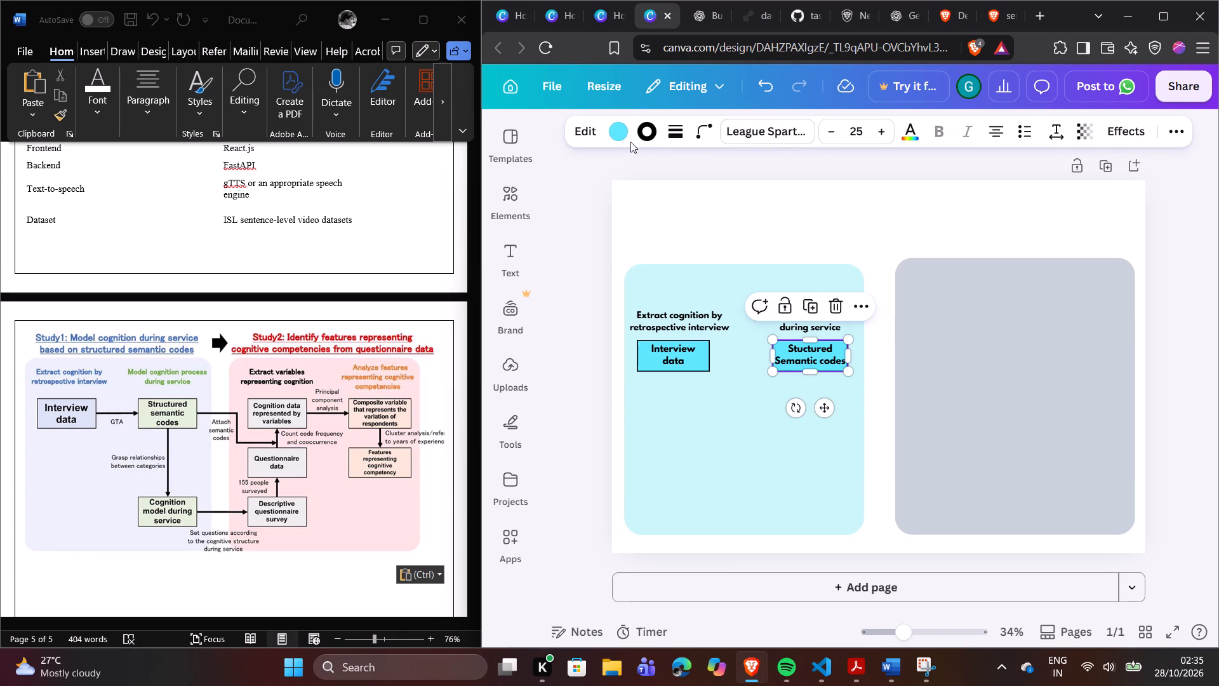
{"action": "left_click", "coordinate": [627, 133]}
{"action": "scroll", "coordinate": [776, 427], "scroll_direction": "down", "scroll_amount": 2}
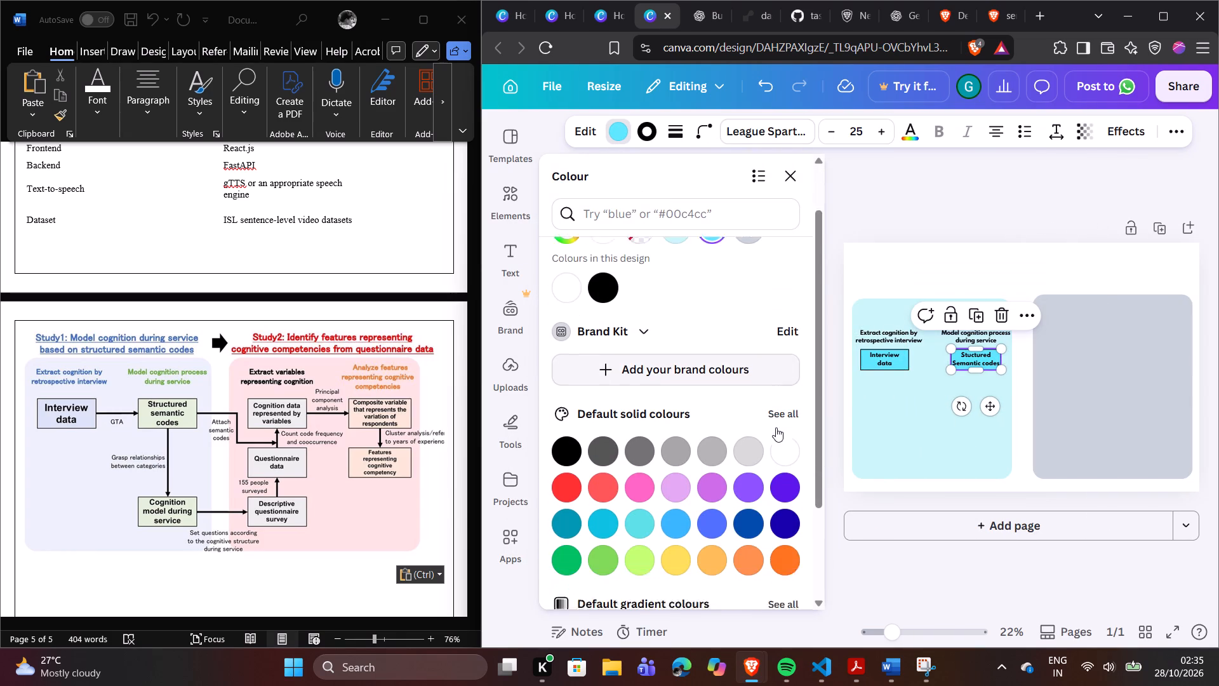
{"action": "left_click", "coordinate": [787, 310]}
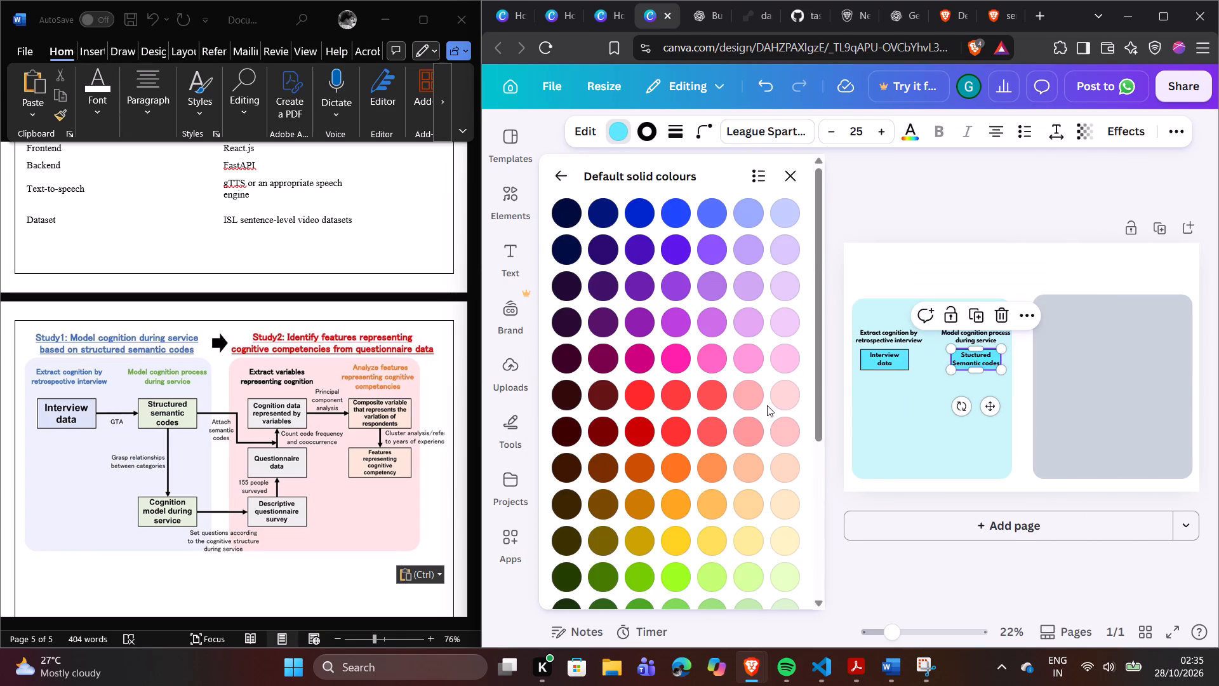
{"action": "scroll", "coordinate": [767, 405], "scroll_direction": "down", "scroll_amount": 1}
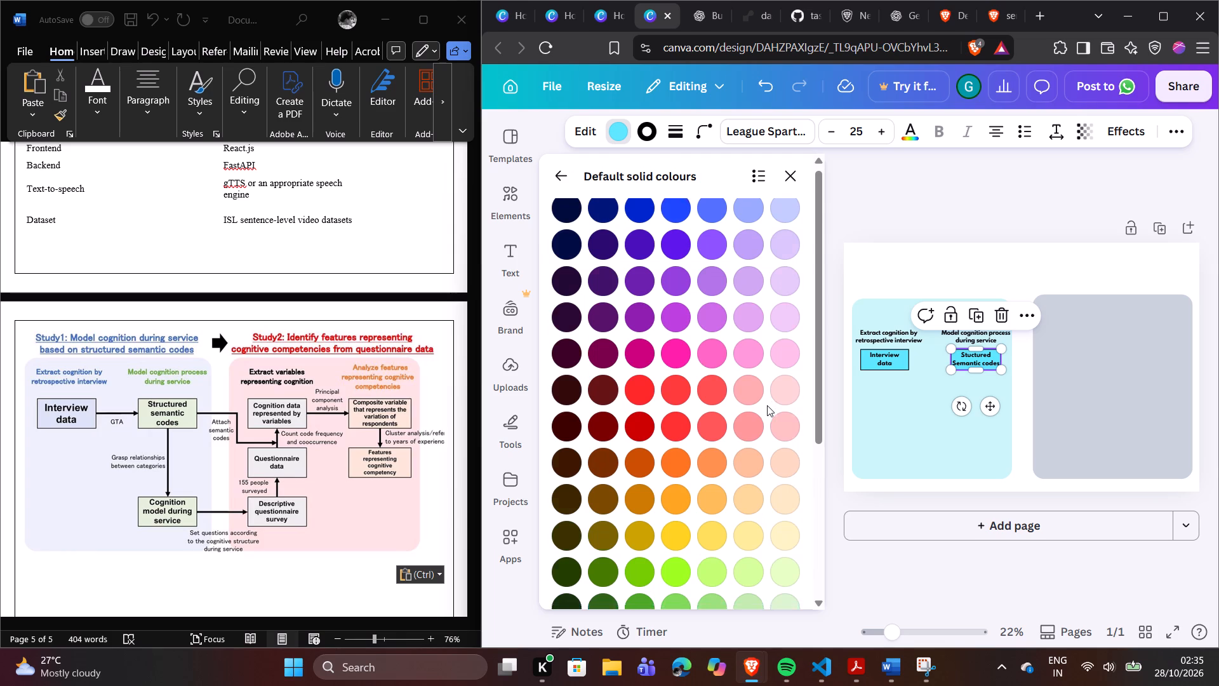
{"action": "left_click", "coordinate": [776, 492]}
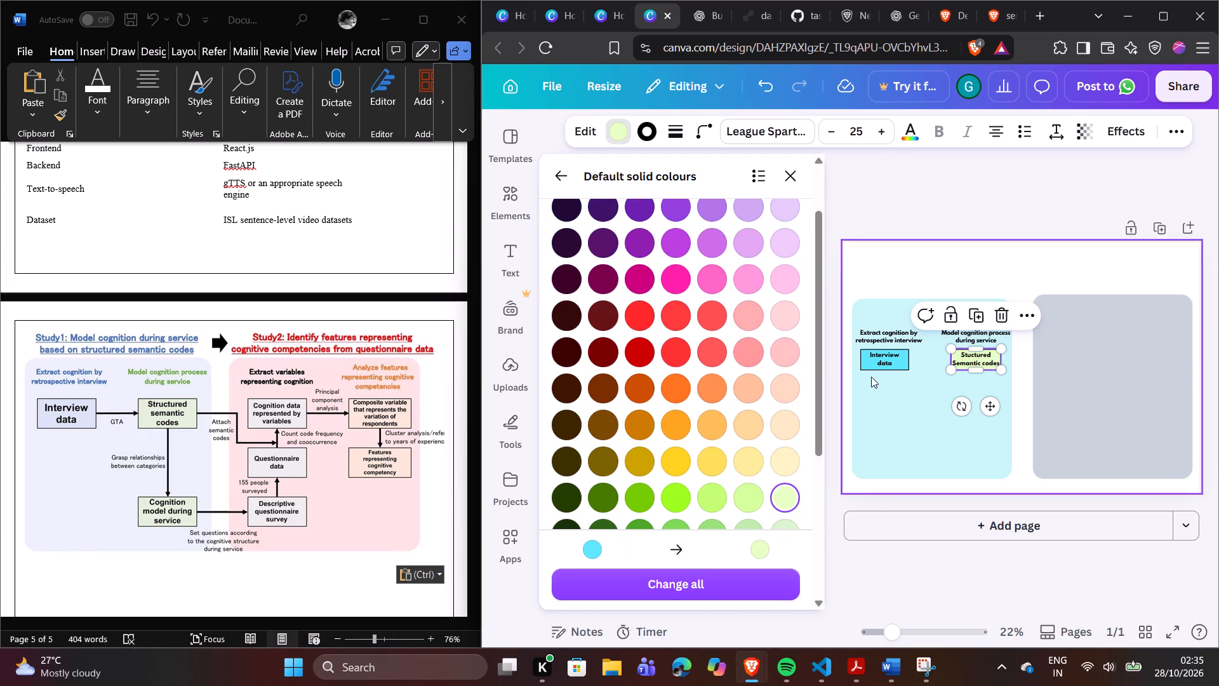
{"action": "left_click", "coordinate": [952, 249]}
{"action": "left_click", "coordinate": [956, 221]}
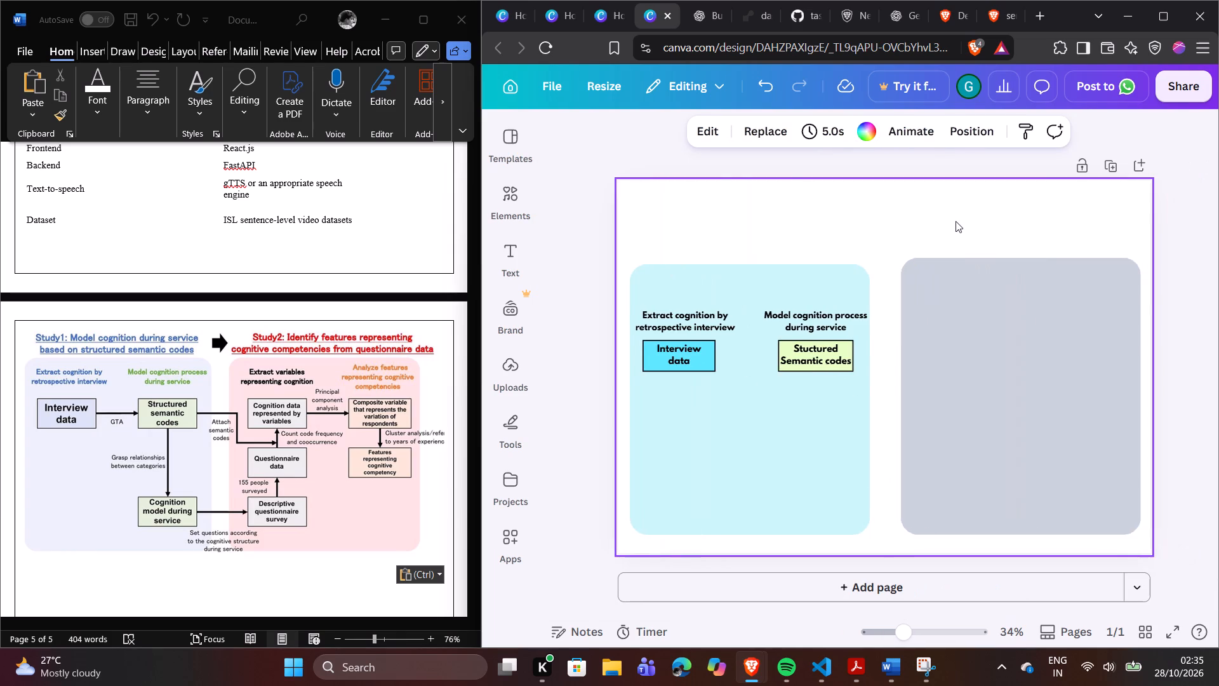
Duplicate the "Stuctured Semantic codes" box and place the copy directly below it, near the bottom of the cyan panel.
{"action": "left_click", "coordinate": [820, 356]}
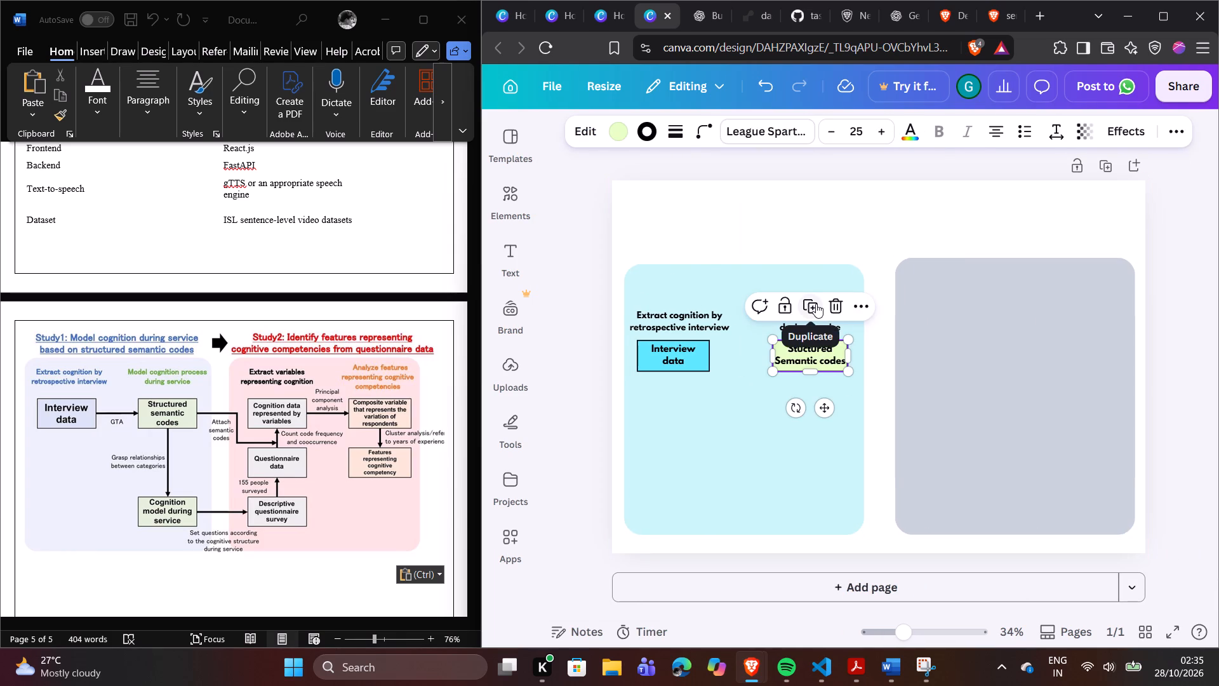
{"action": "left_click", "coordinate": [816, 304]}
{"action": "left_click_drag", "start_coordinate": [816, 358], "coordinate": [830, 440]}
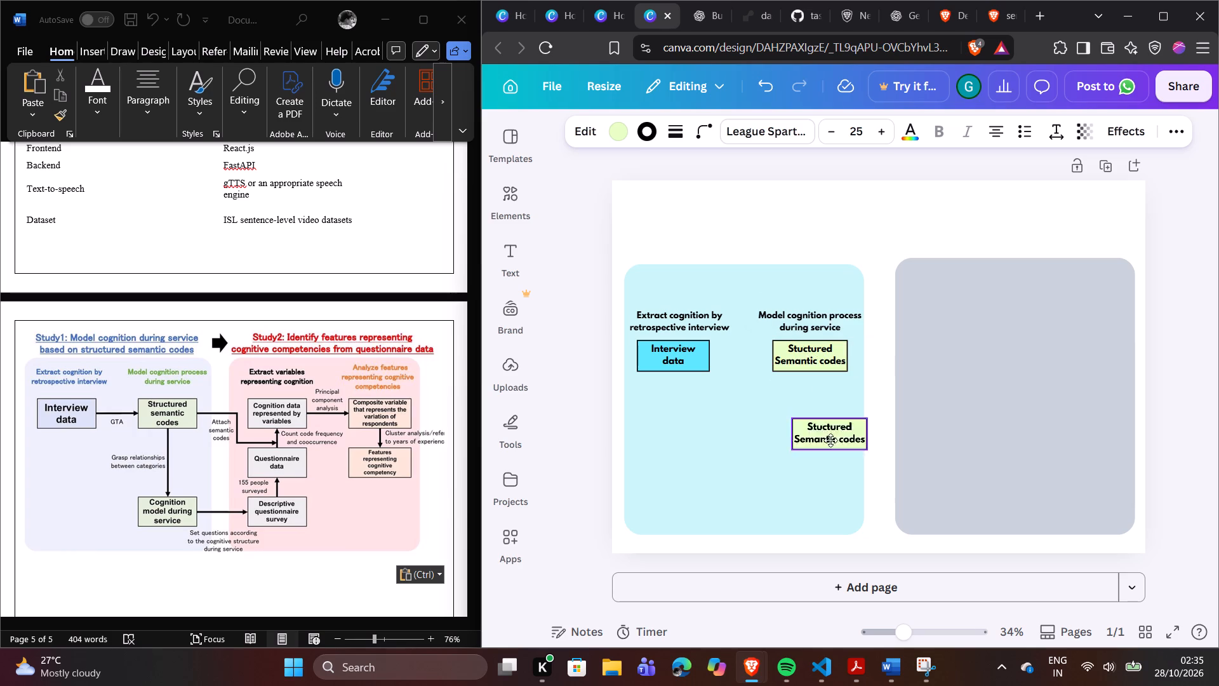
{"action": "left_click_drag", "start_coordinate": [830, 440], "coordinate": [809, 468]}
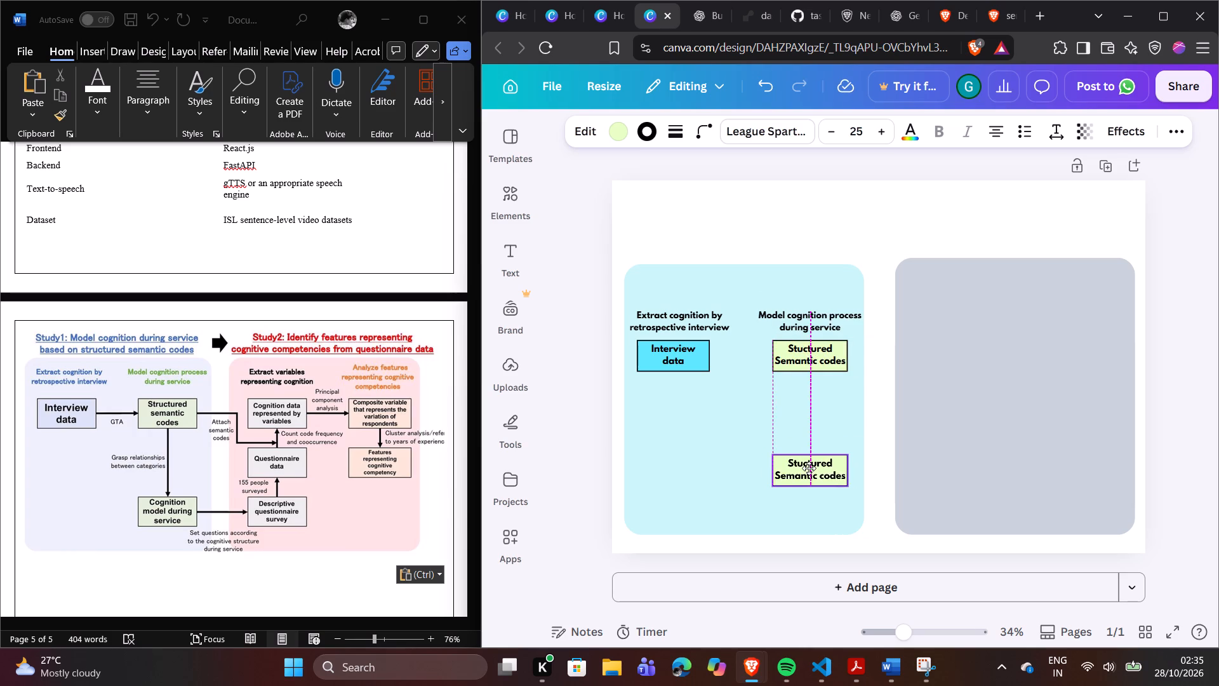
{"action": "left_click_drag", "start_coordinate": [809, 468], "coordinate": [807, 479]}
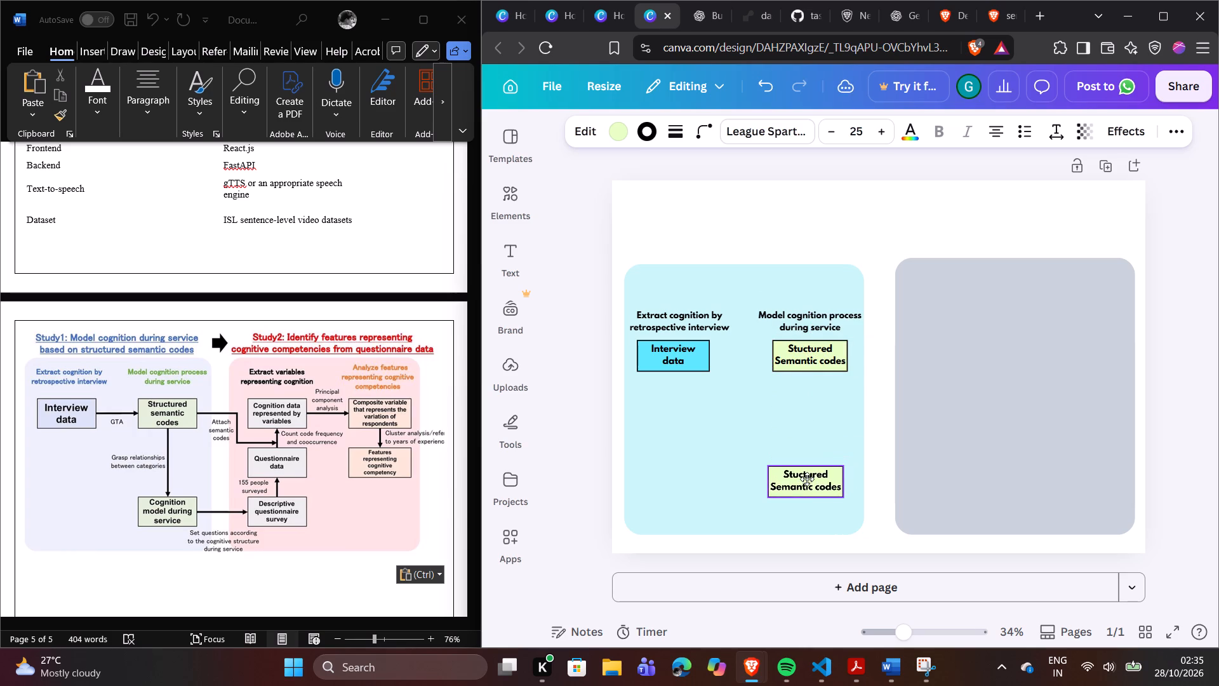
{"action": "left_click_drag", "start_coordinate": [807, 479], "coordinate": [813, 481]}
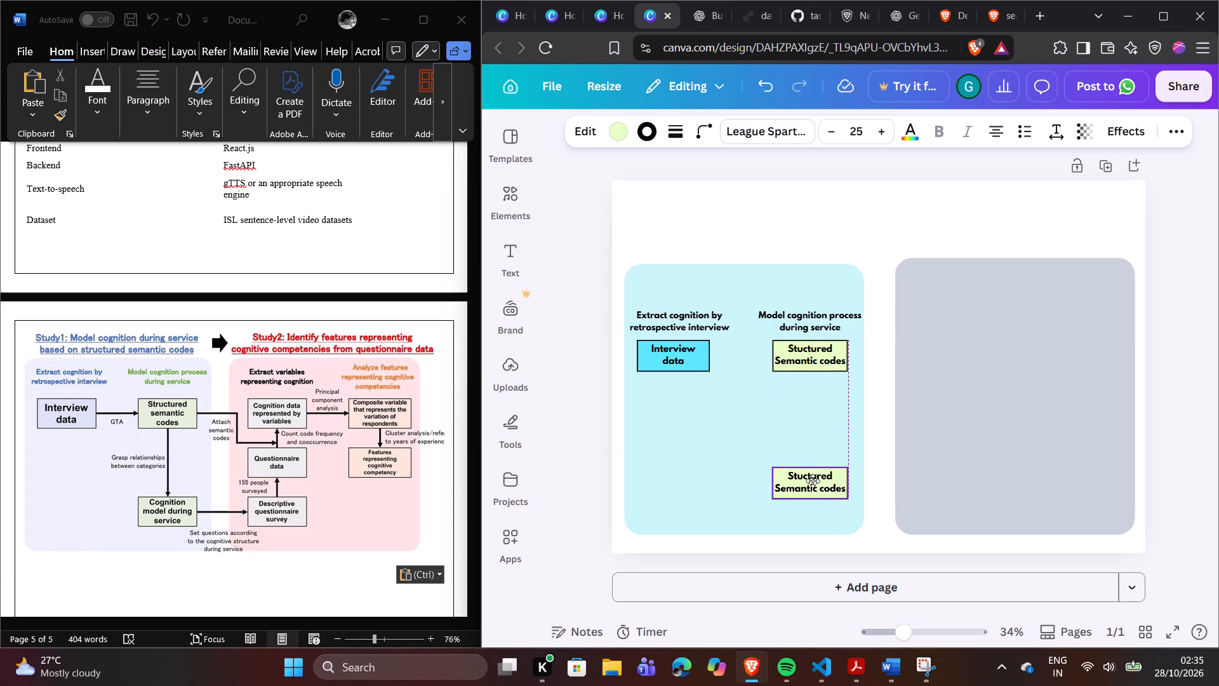
{"action": "left_click_drag", "start_coordinate": [813, 481], "coordinate": [811, 481]}
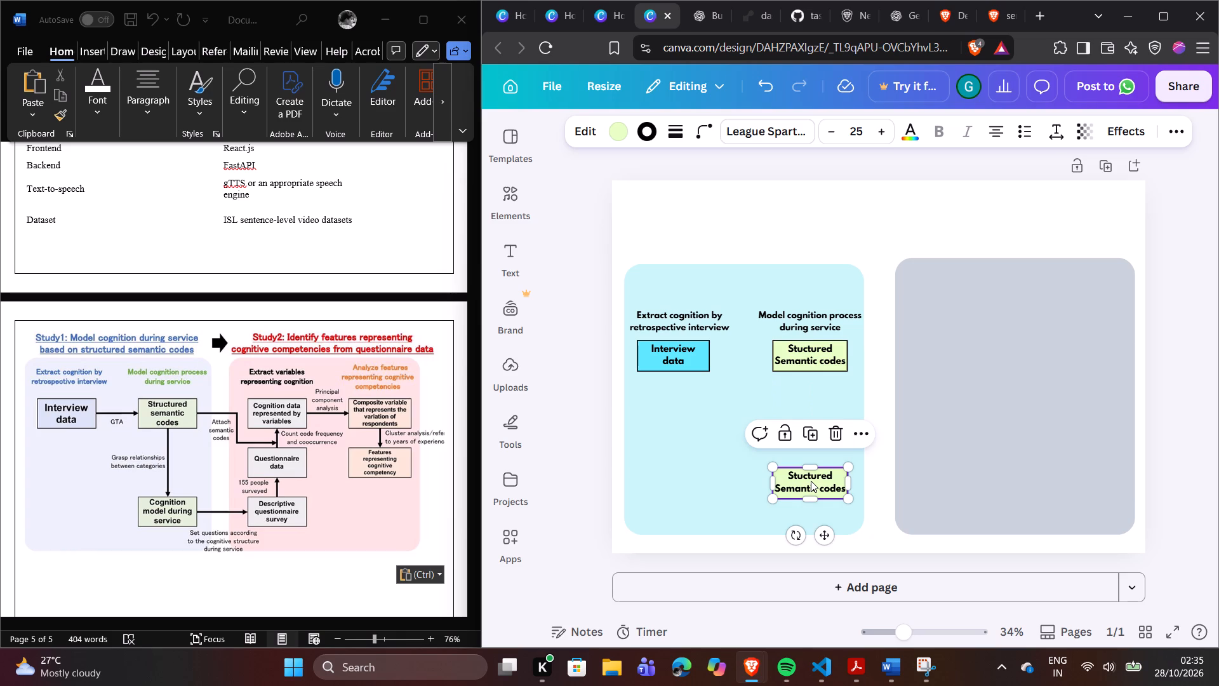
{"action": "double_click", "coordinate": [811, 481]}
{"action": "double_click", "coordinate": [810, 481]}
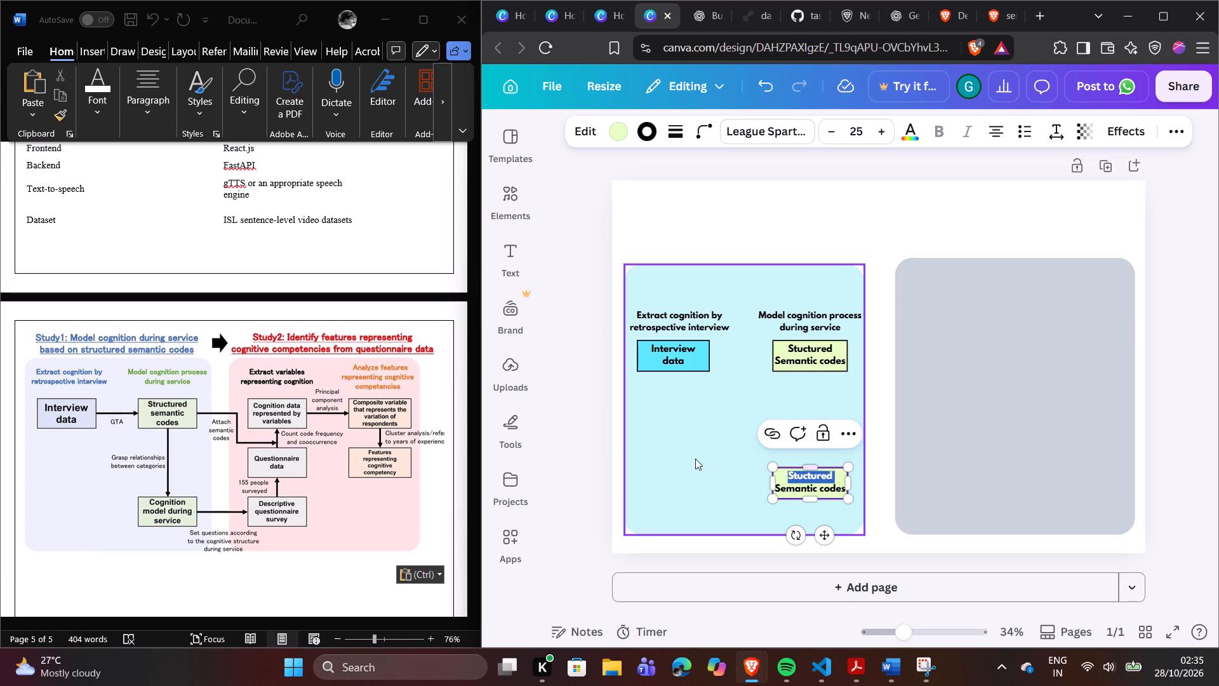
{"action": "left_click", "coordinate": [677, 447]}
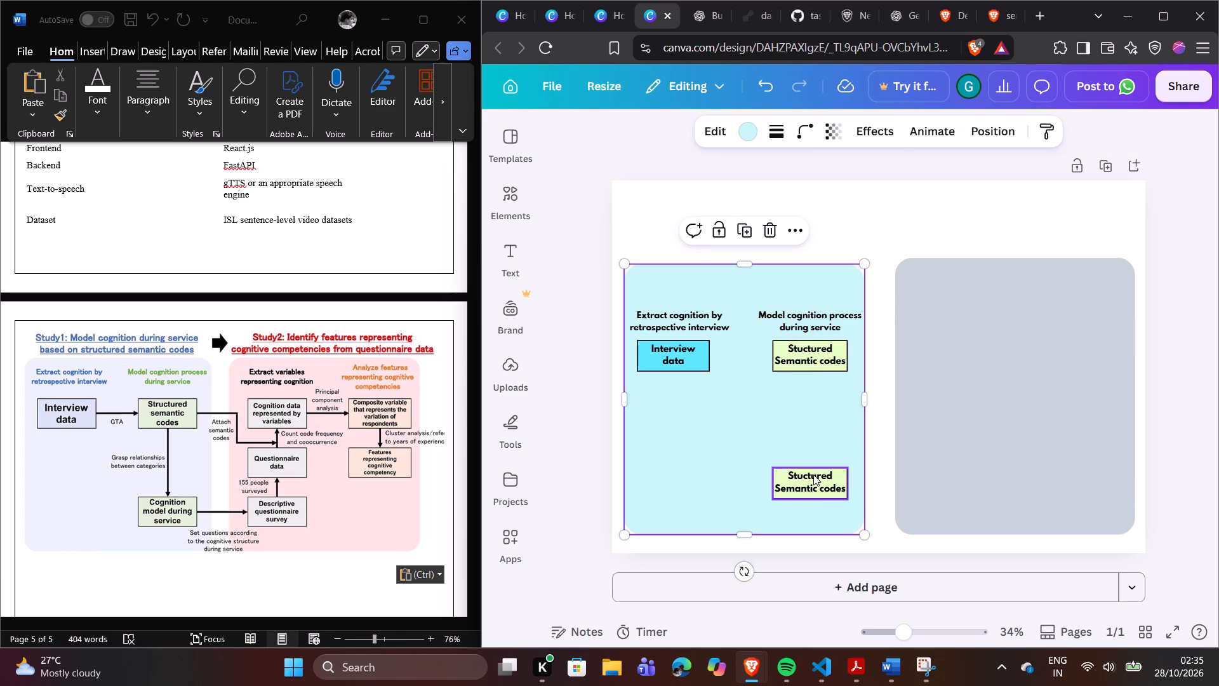
Shift the lower copy of the "Stuctured Semantic codes" box slightly up, keeping it vertically aligned with the original.
{"action": "left_click_drag", "start_coordinate": [813, 474], "coordinate": [813, 471]}
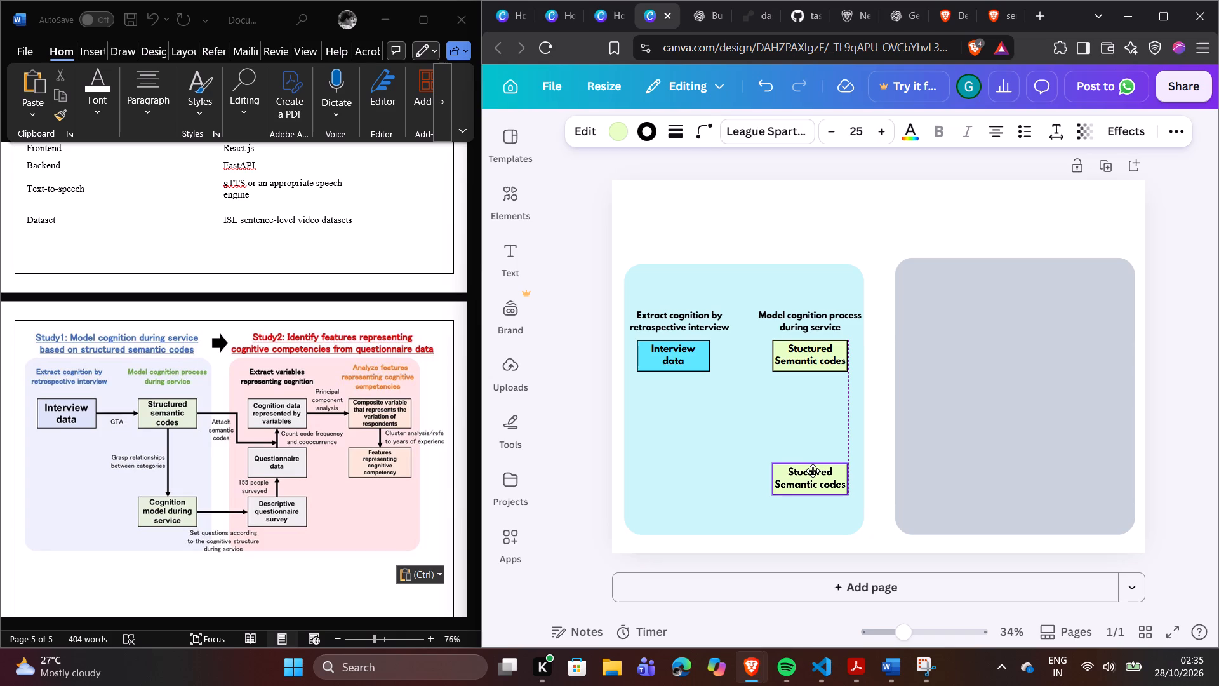
{"action": "left_click_drag", "start_coordinate": [813, 471], "coordinate": [809, 466]}
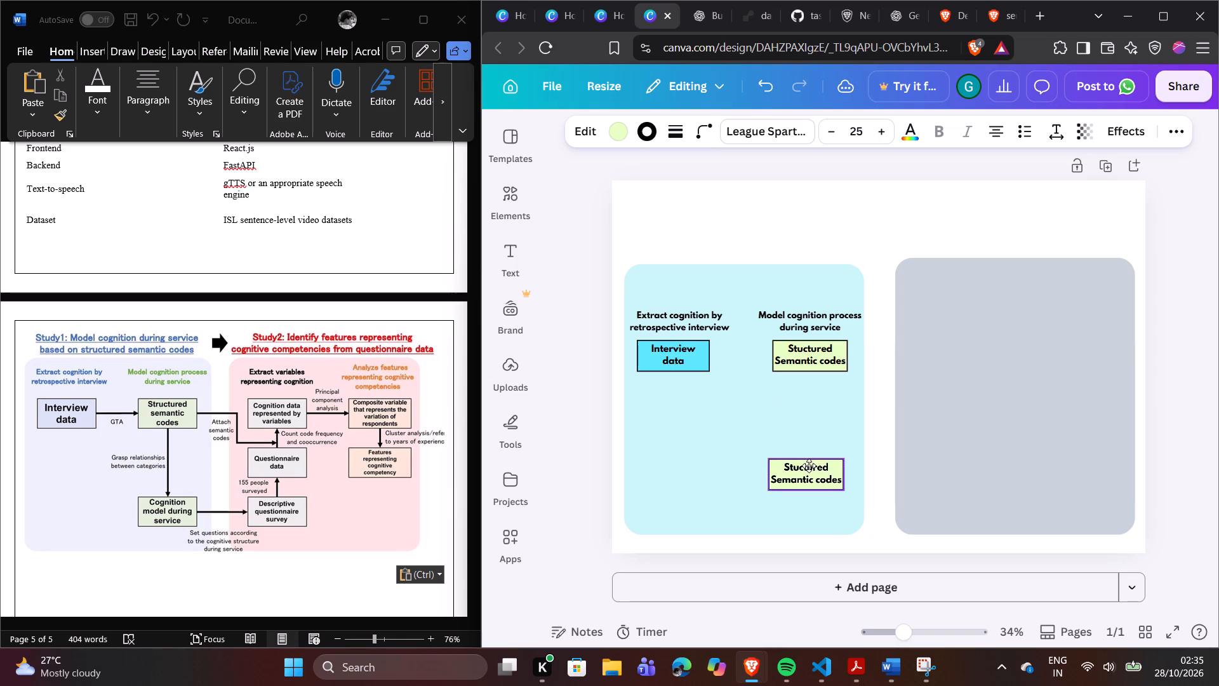
{"action": "left_click_drag", "start_coordinate": [809, 466], "coordinate": [813, 465]}
Replace the text of the lower pale-lime box in the cyan panel with "Cognition model during service", putting "service" on its own line.
{"action": "triple_click", "coordinate": [813, 467]}
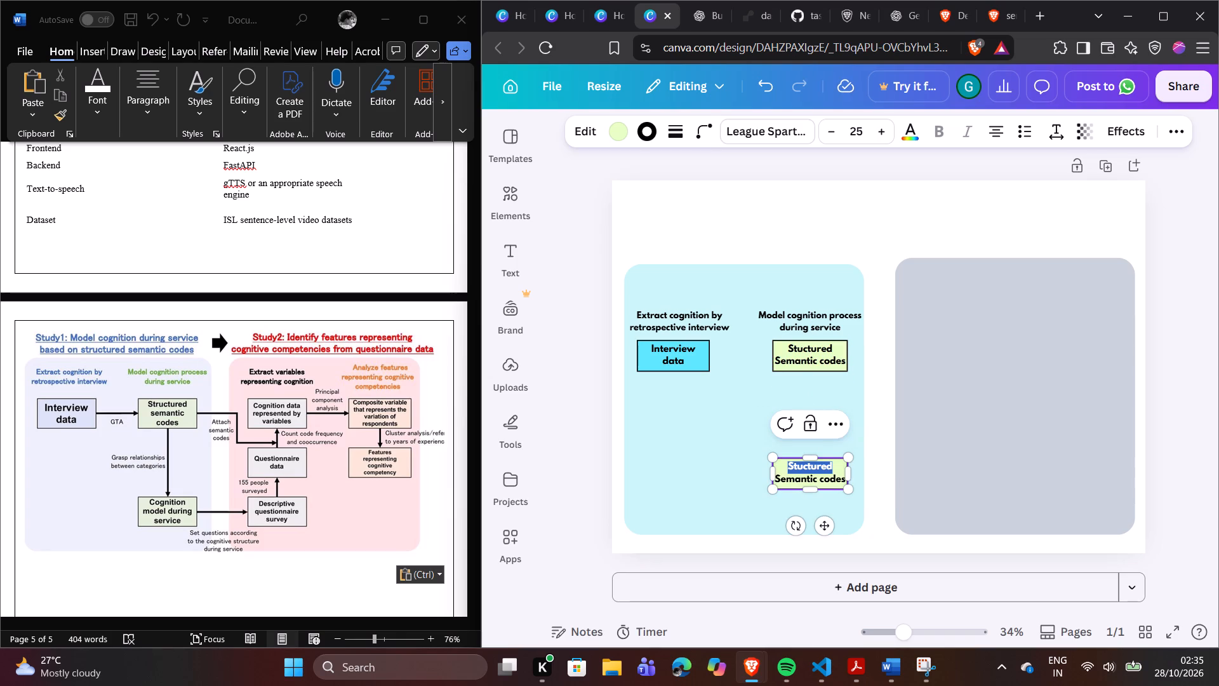
{"action": "left_click", "coordinate": [812, 468]}
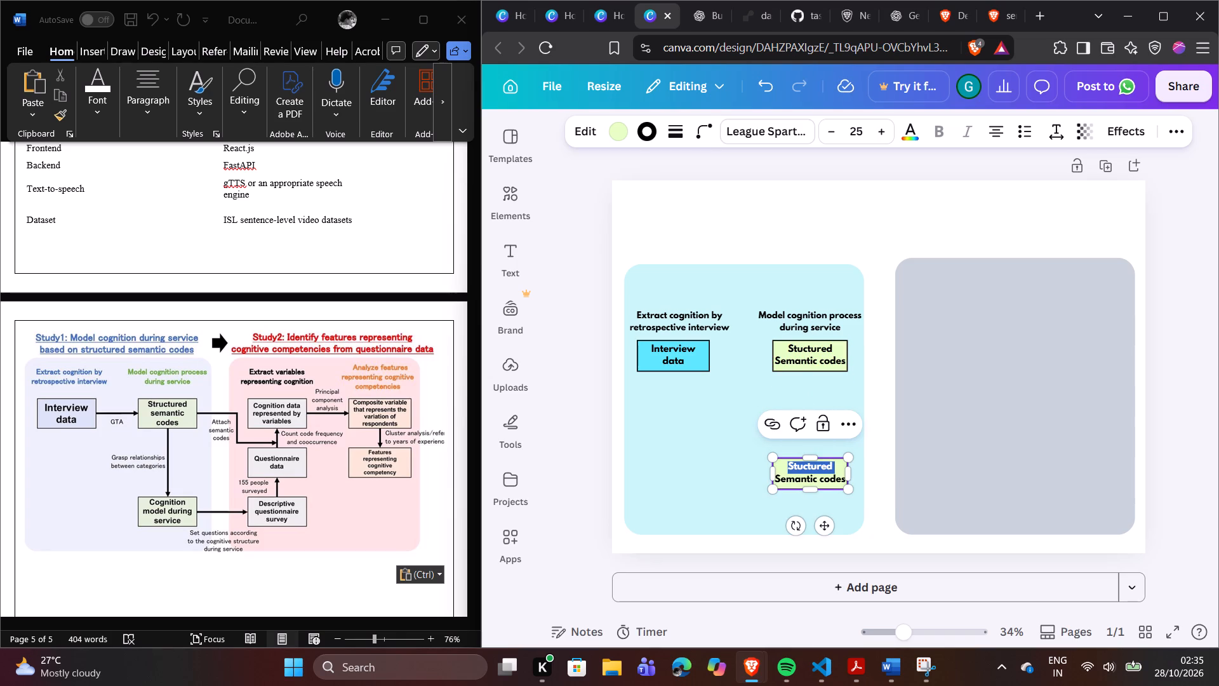
{"action": "key", "text": "ctrl+a"}
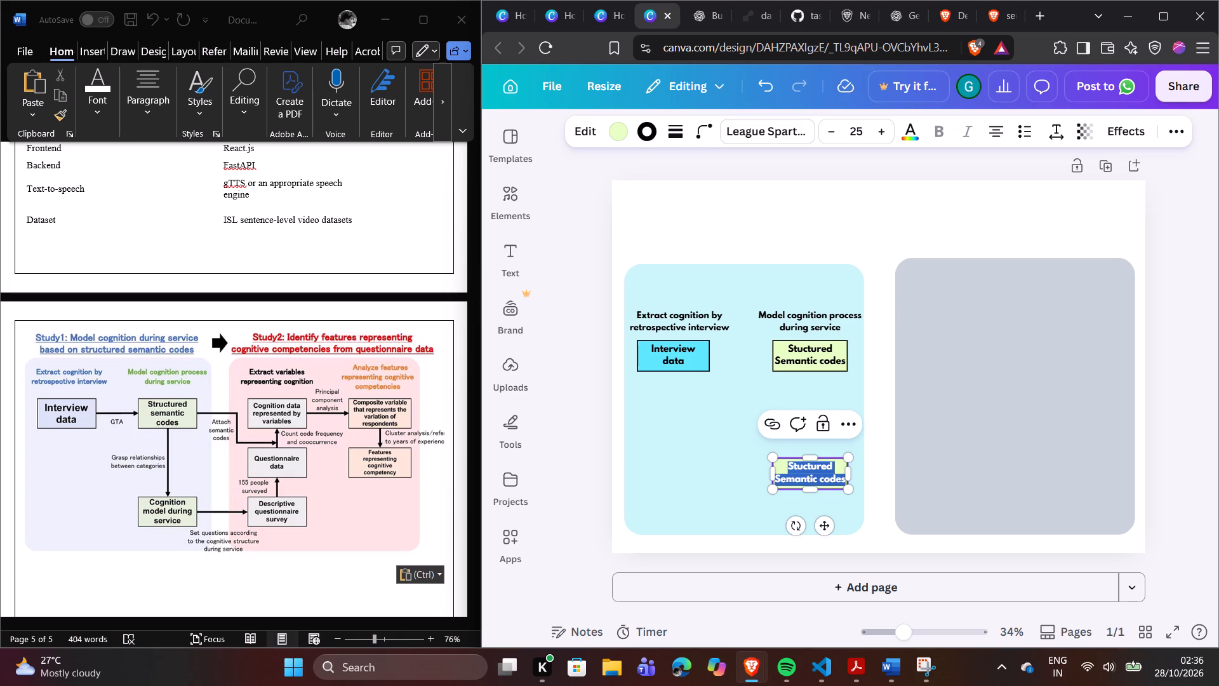
{"action": "key", "text": "shift+c"}
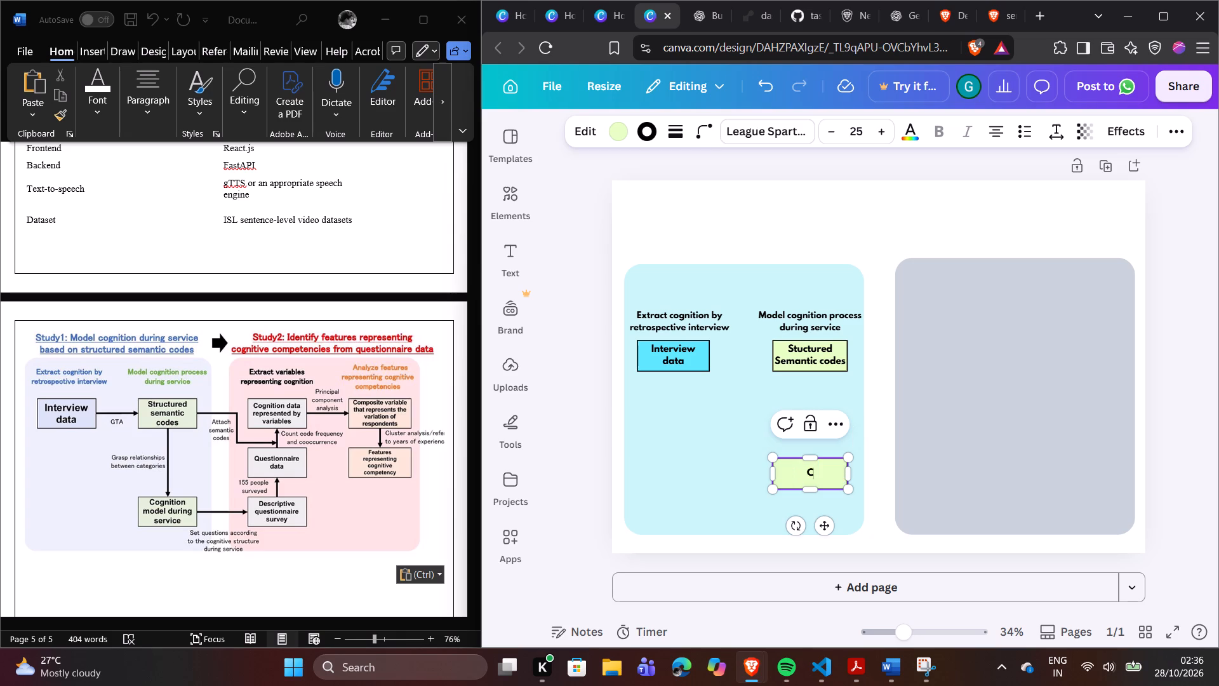
{"action": "key", "text": "o"}
{"action": "key", "text": "g"}
{"action": "key", "text": "n"}
{"action": "key", "text": "i"}
{"action": "type", "text": "tio"}
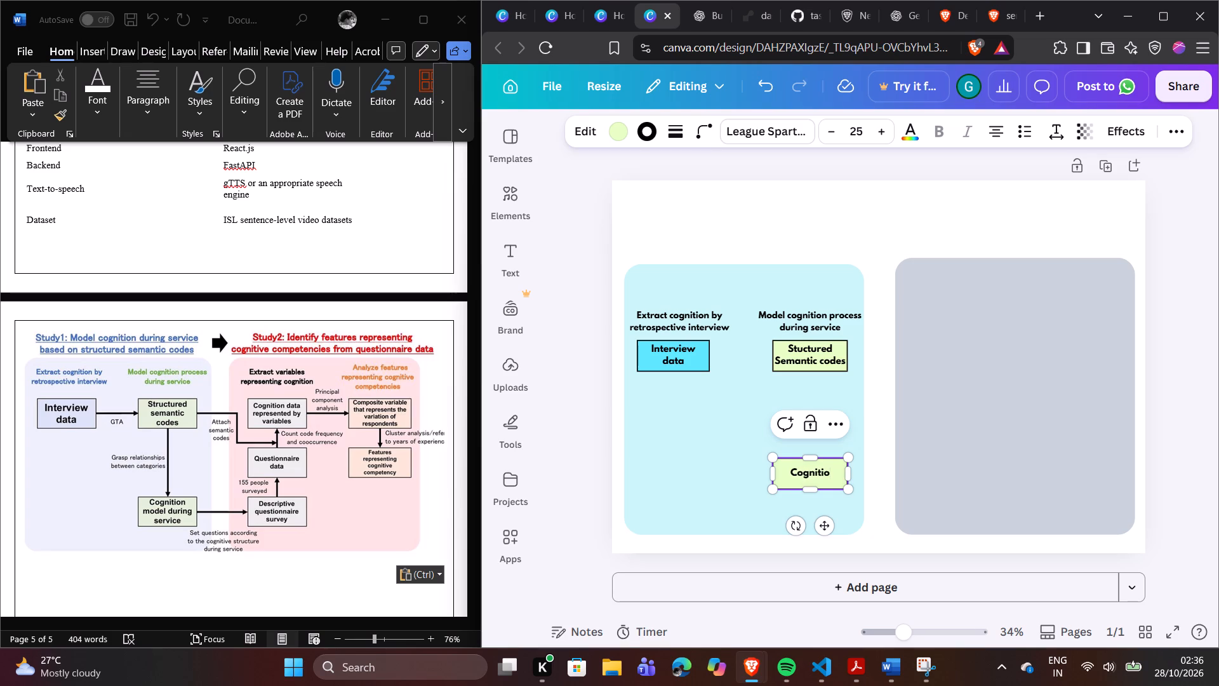
{"action": "key", "text": "n"}
{"action": "key", "text": "space"}
{"action": "type", "text": "mo"}
{"action": "type", "text": "del during"}
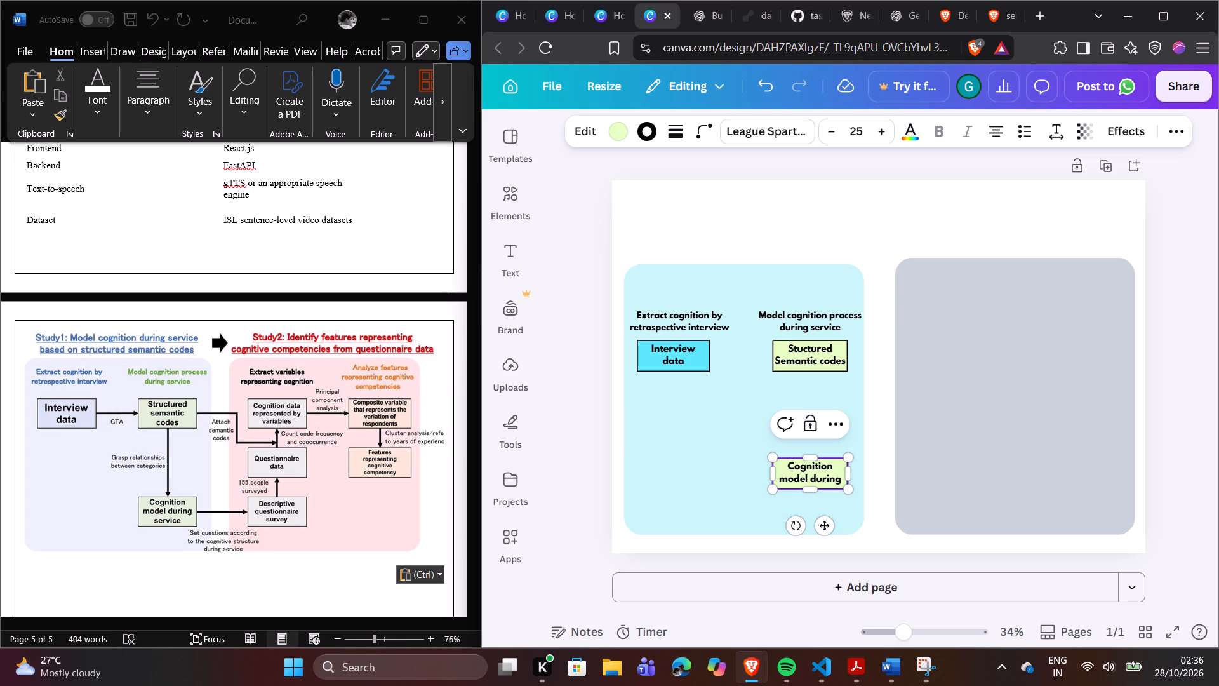
{"action": "key", "text": "Return"}
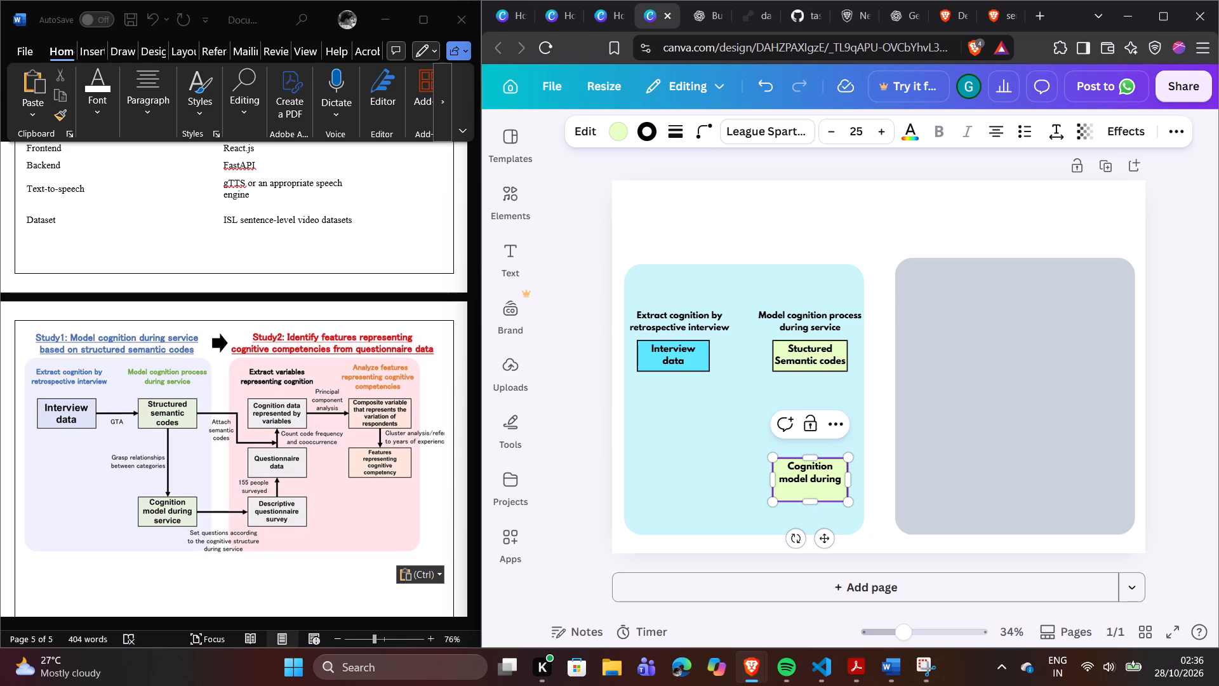
{"action": "type", "text": "ser"}
{"action": "key", "text": "v"}
{"action": "type", "text": "ice"}
{"action": "left_click_drag", "start_coordinate": [813, 502], "coordinate": [815, 481]}
{"action": "left_click", "coordinate": [923, 436]}
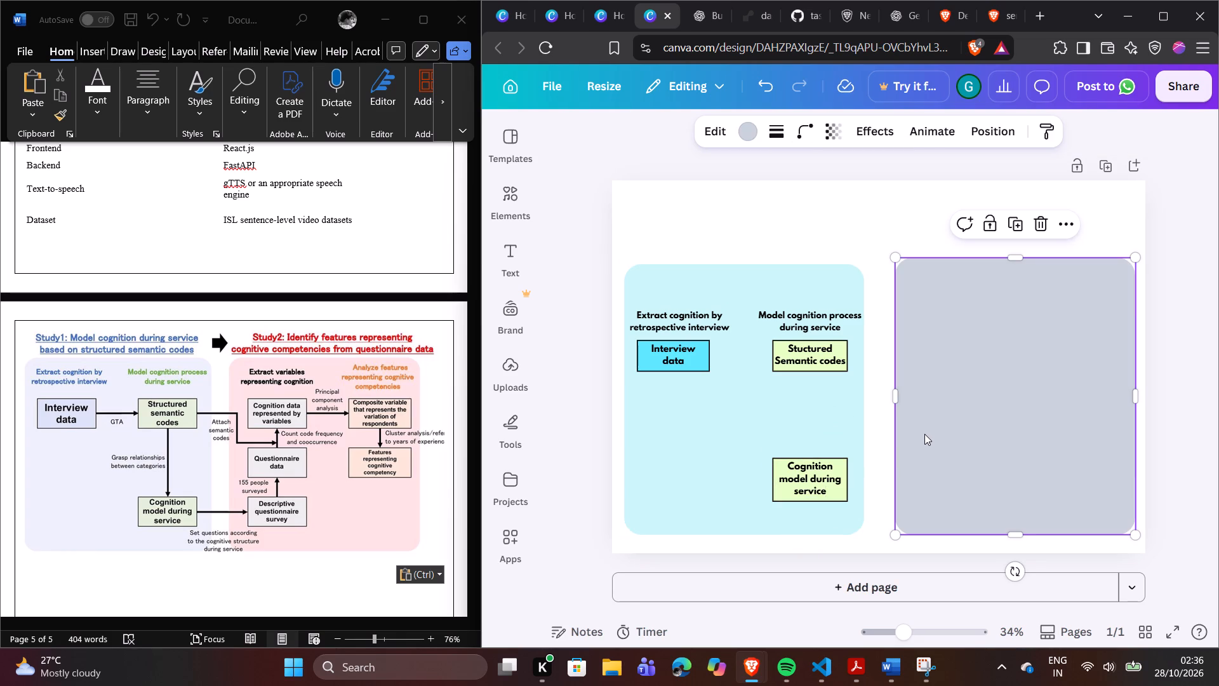
Add an arrow from the elements library, connecting the "Interview data" box to the "Stuctured Semantic codes" box.
{"action": "left_click", "coordinate": [502, 187]}
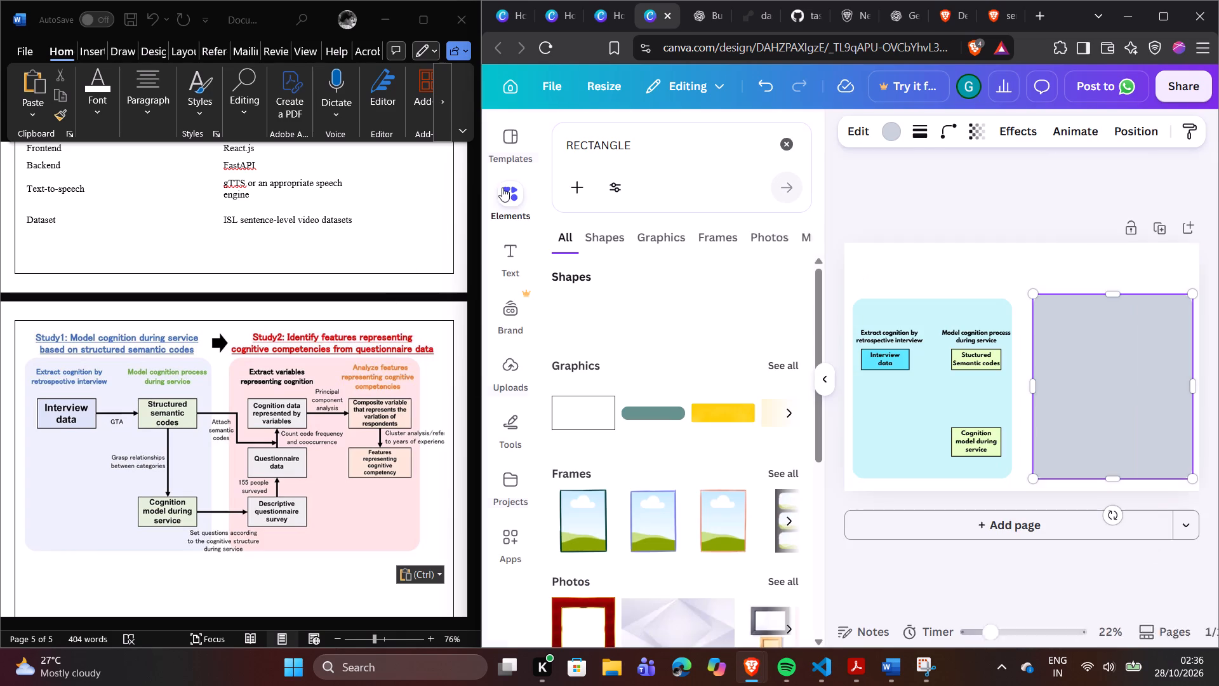
{"action": "left_click", "coordinate": [779, 144]}
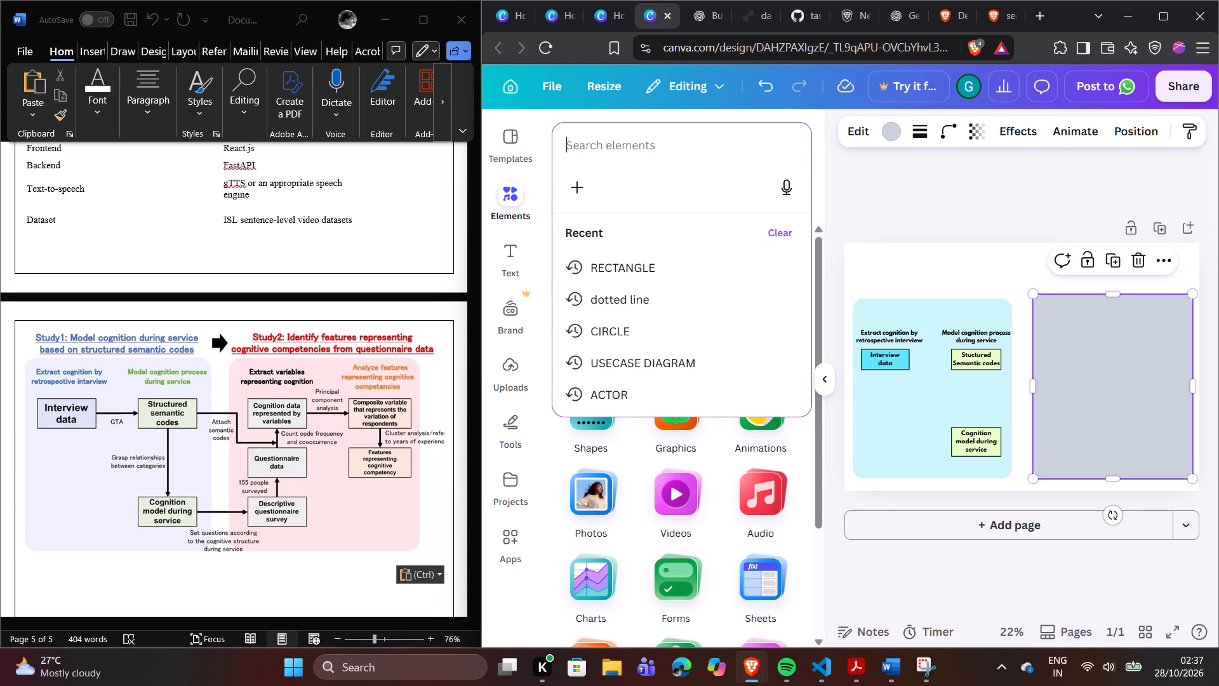
{"action": "type", "text": "Arr"}
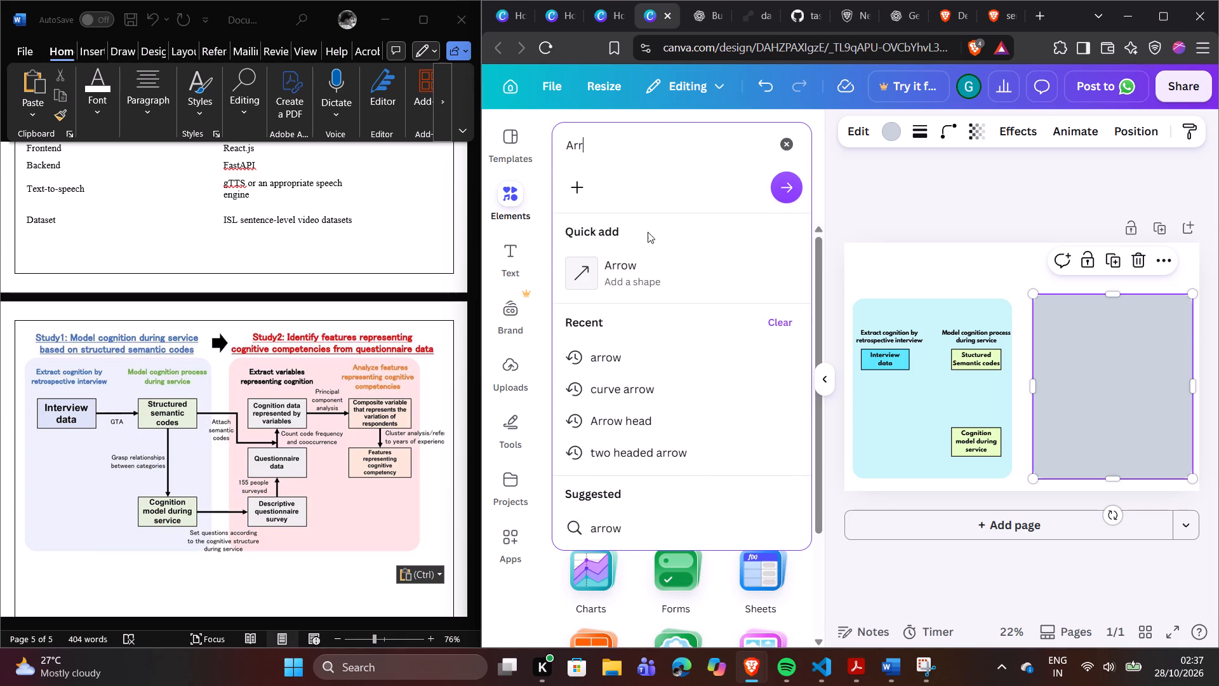
{"action": "left_click", "coordinate": [652, 258]}
{"action": "left_click", "coordinate": [817, 387]}
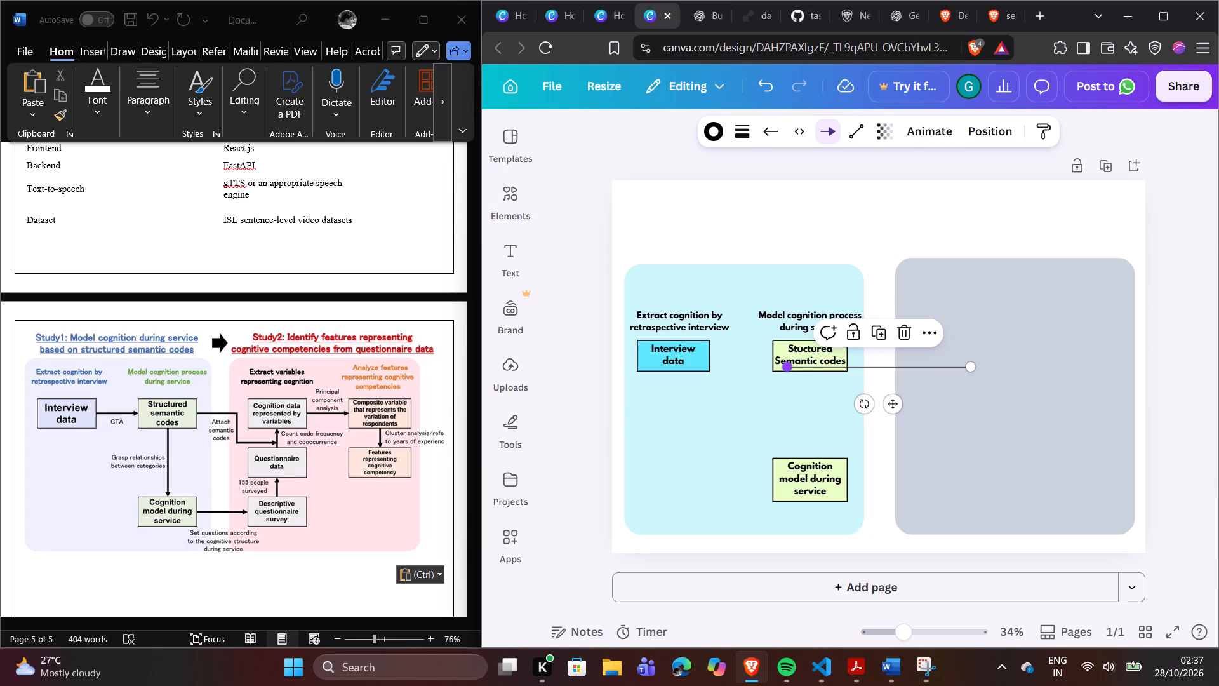
{"action": "left_click_drag", "start_coordinate": [784, 368], "coordinate": [705, 358]}
{"action": "left_click", "coordinate": [705, 358]}
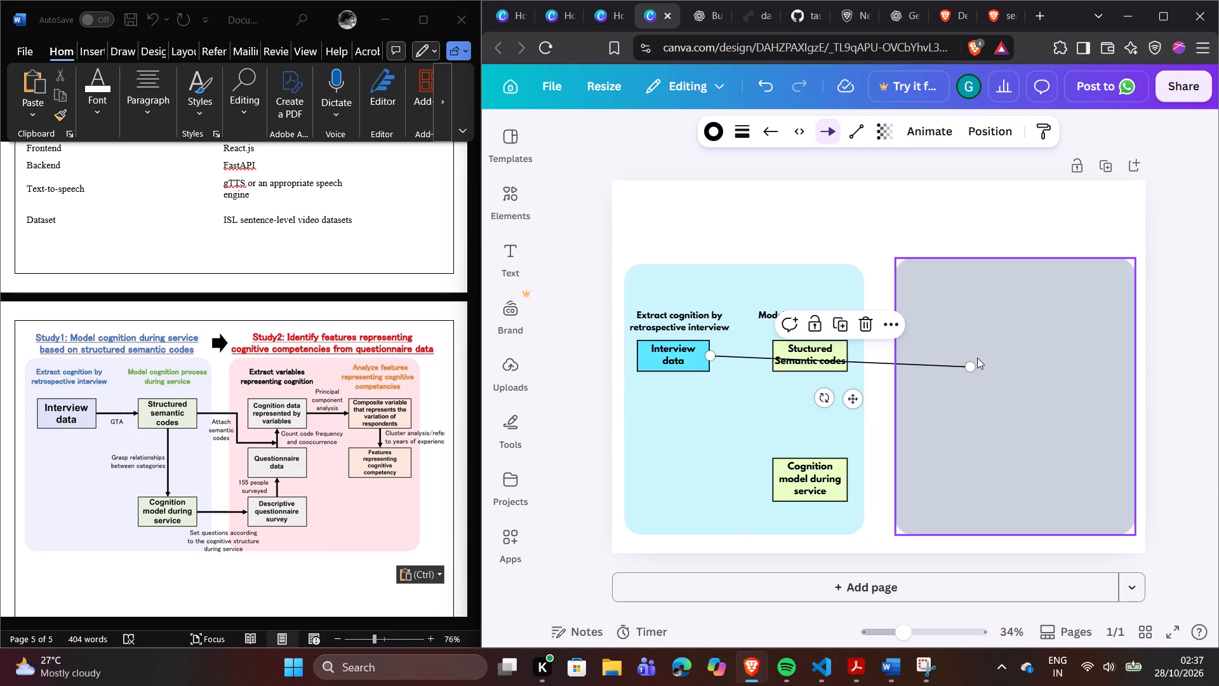
{"action": "left_click_drag", "start_coordinate": [973, 363], "coordinate": [782, 348]}
{"action": "left_click", "coordinate": [782, 348]}
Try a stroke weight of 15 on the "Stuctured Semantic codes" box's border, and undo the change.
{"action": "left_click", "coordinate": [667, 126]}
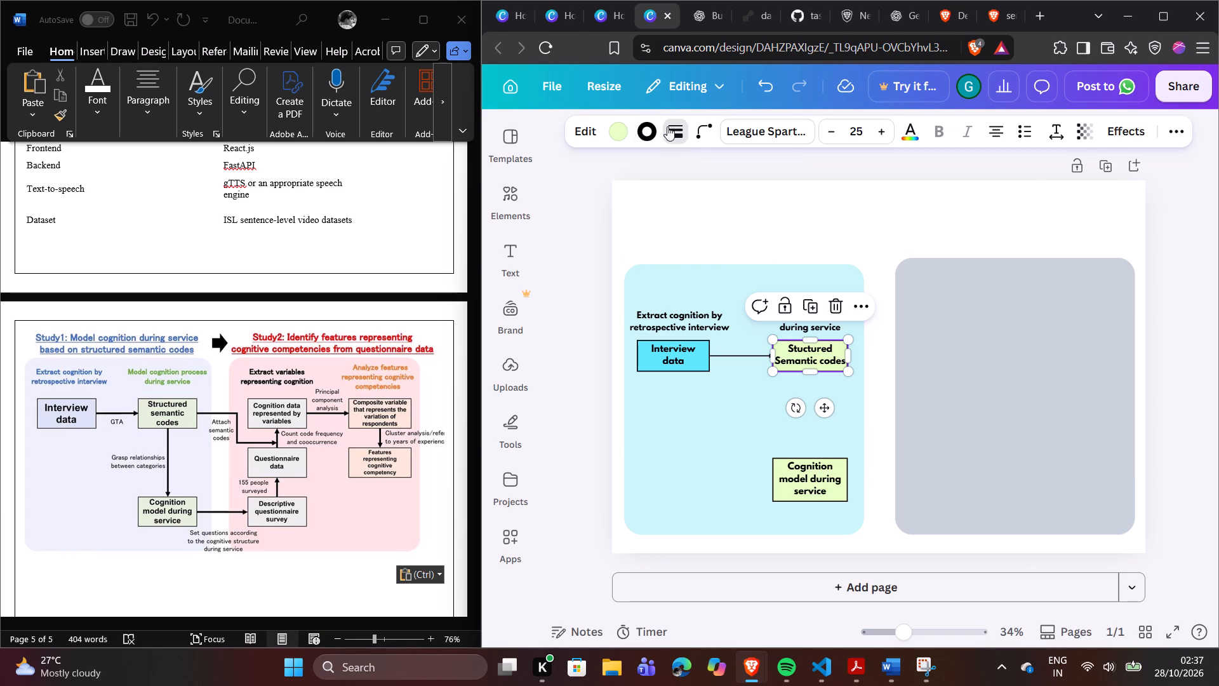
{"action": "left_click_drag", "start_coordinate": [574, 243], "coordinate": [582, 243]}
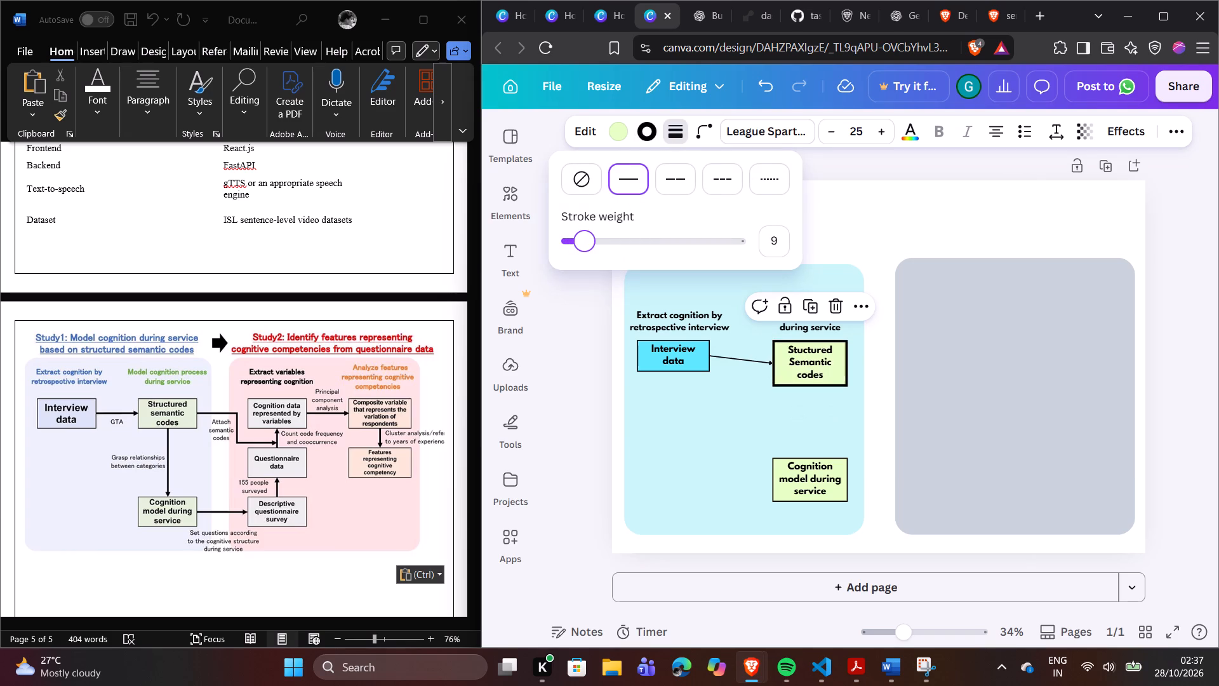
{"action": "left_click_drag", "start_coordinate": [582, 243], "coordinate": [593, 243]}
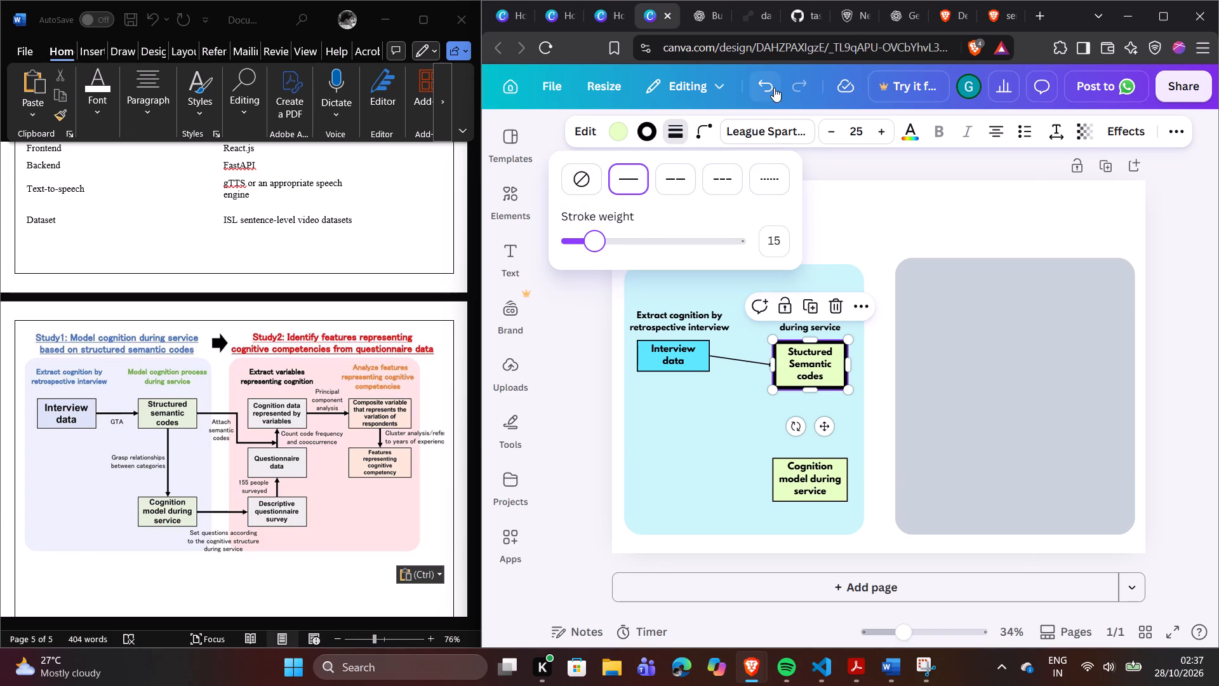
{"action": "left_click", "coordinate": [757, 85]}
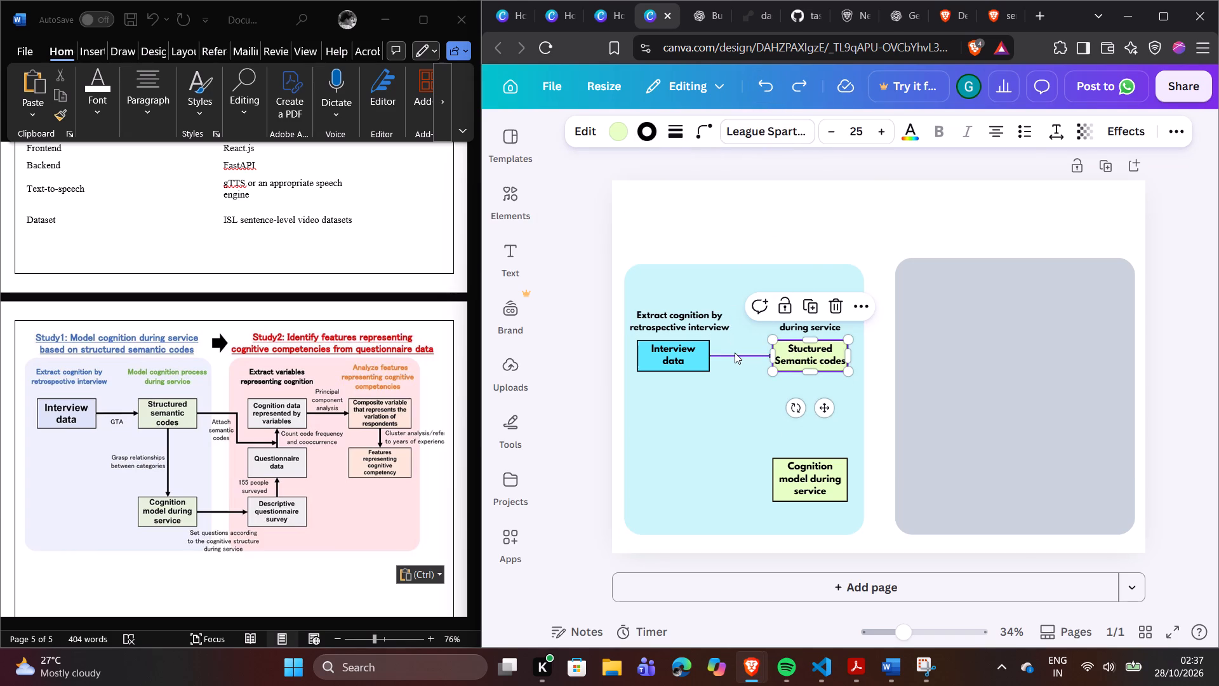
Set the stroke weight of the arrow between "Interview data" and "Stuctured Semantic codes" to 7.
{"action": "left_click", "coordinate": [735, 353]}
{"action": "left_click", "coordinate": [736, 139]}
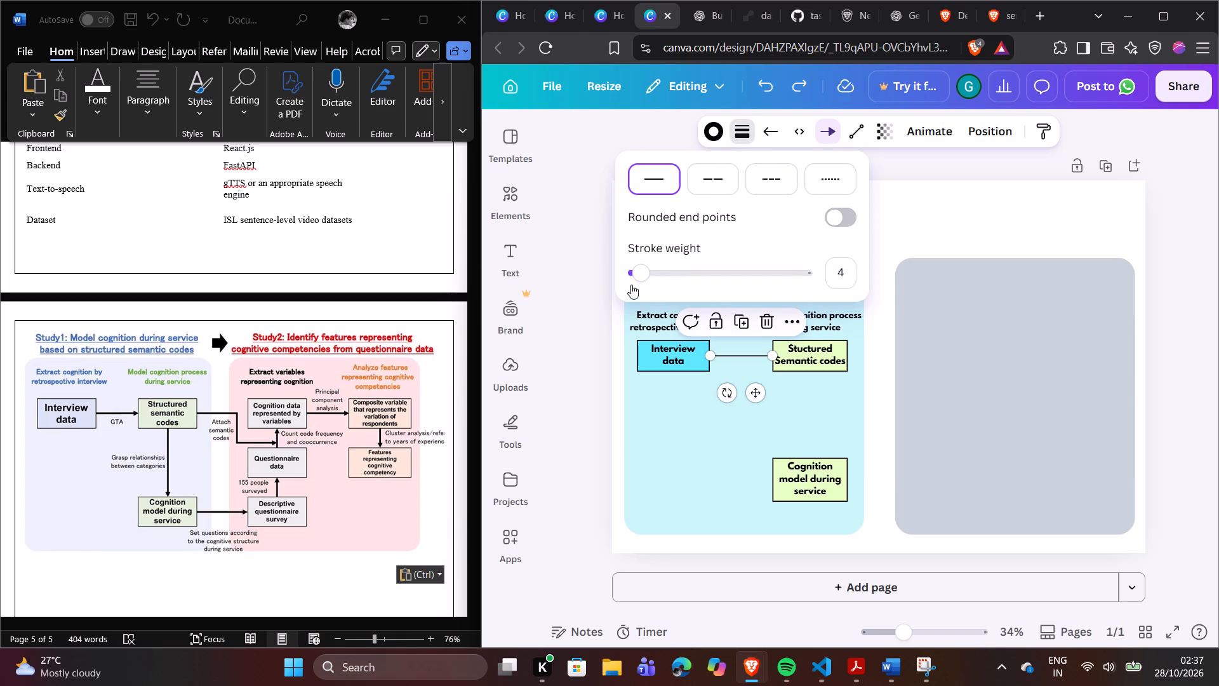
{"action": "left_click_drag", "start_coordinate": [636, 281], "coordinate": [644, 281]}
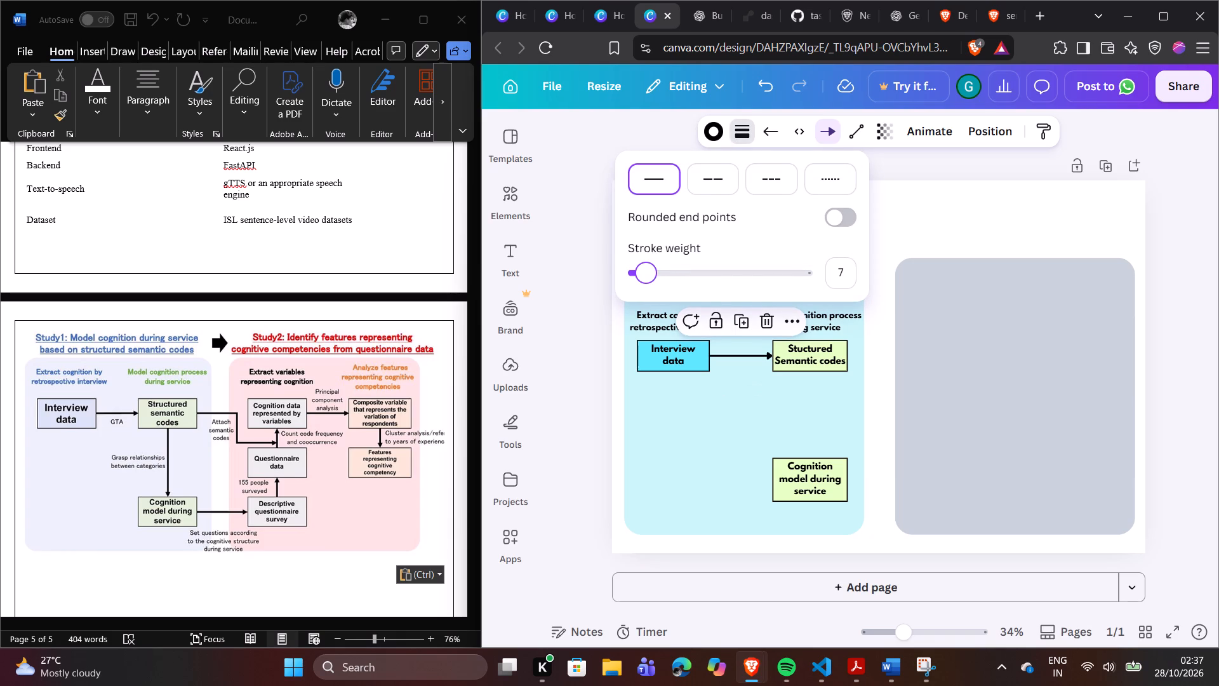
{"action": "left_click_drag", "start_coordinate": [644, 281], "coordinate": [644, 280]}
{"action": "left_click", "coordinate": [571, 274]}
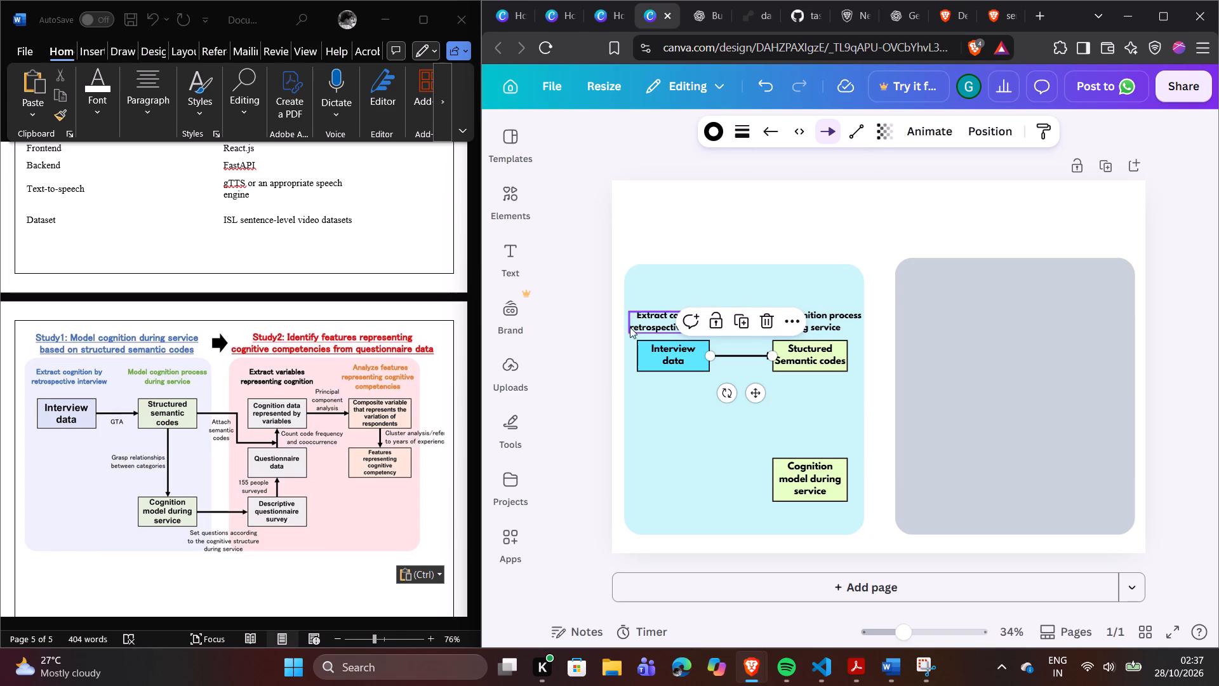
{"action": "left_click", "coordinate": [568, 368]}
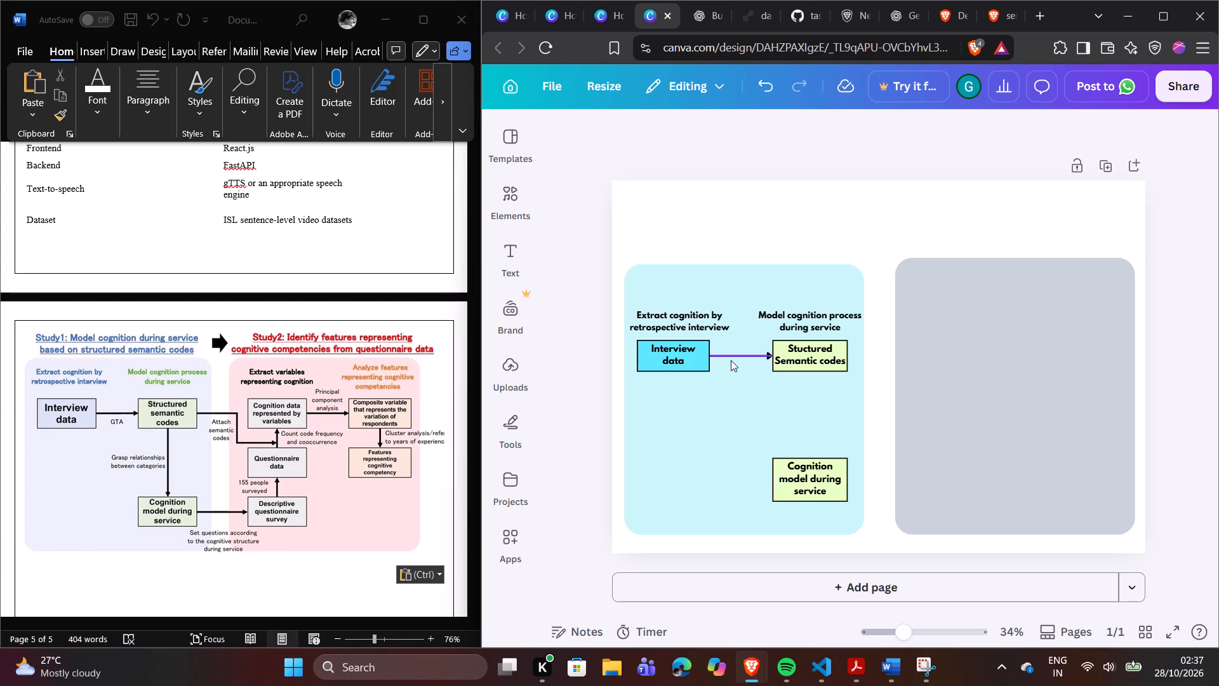
Set the stroke weight of the arrow between "Interview data" and "Stuctured Semantic codes" to 6.
{"action": "left_click", "coordinate": [731, 360]}
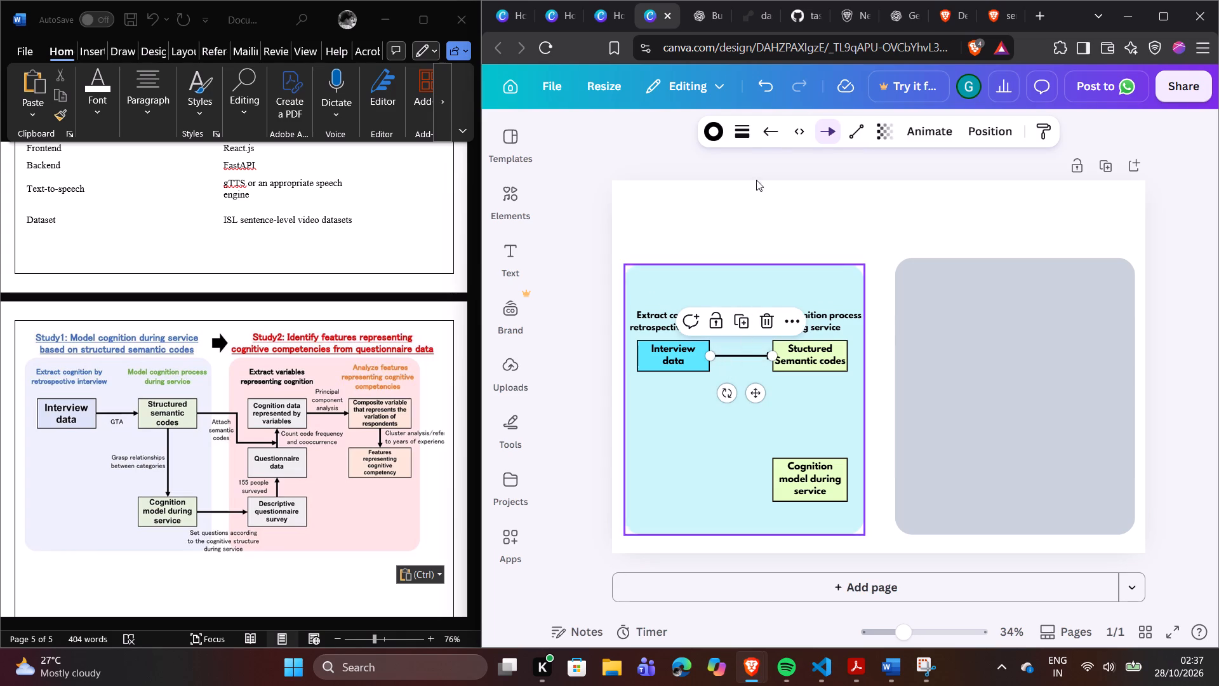
{"action": "left_click", "coordinate": [742, 137]}
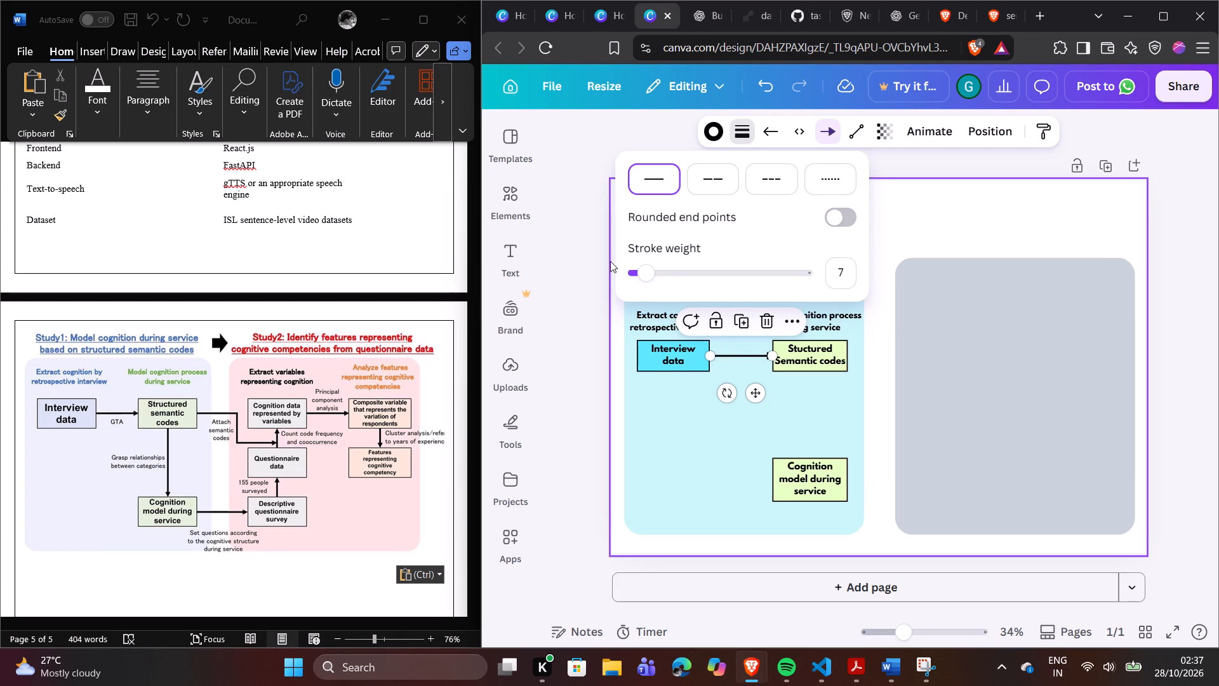
{"action": "left_click", "coordinate": [646, 279]}
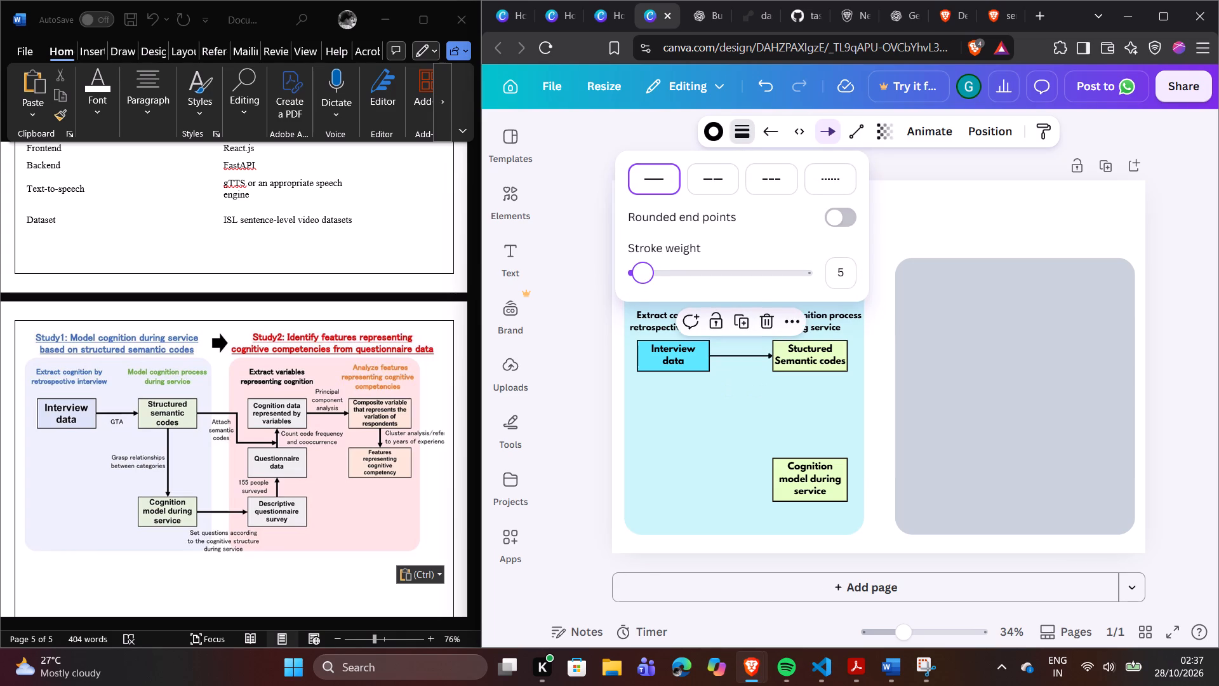
{"action": "left_click", "coordinate": [643, 278]}
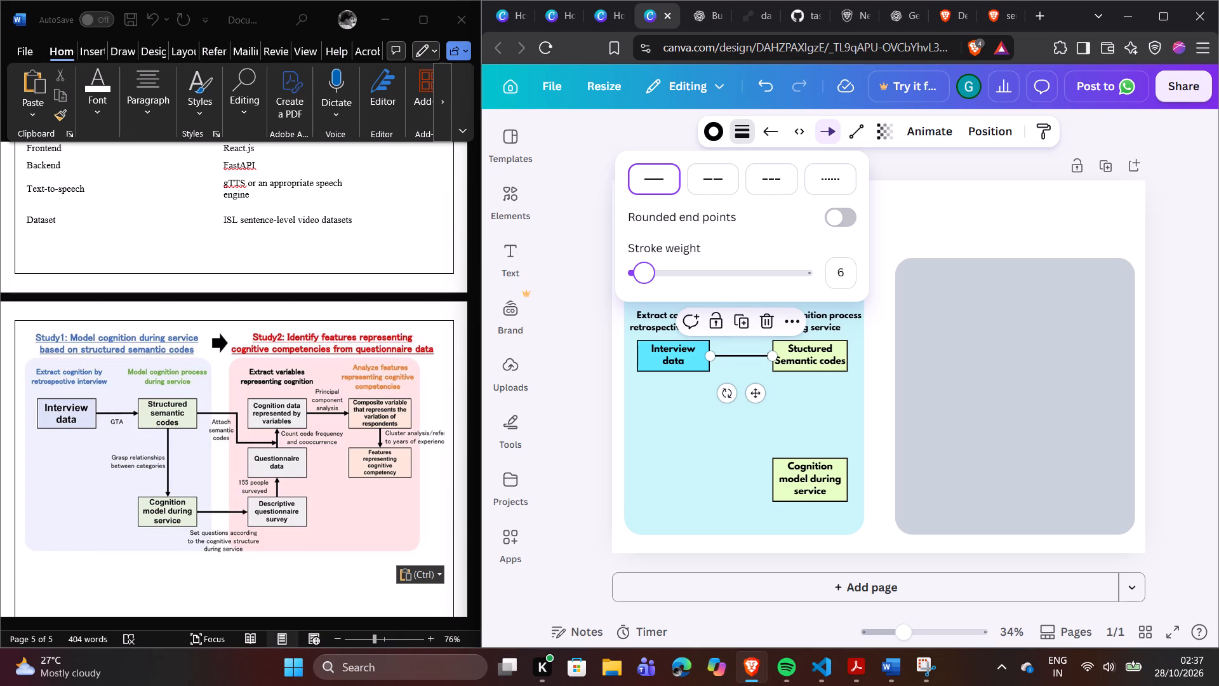
{"action": "left_click", "coordinate": [643, 278]}
{"action": "left_click", "coordinate": [579, 321]}
{"action": "left_click", "coordinate": [580, 321]}
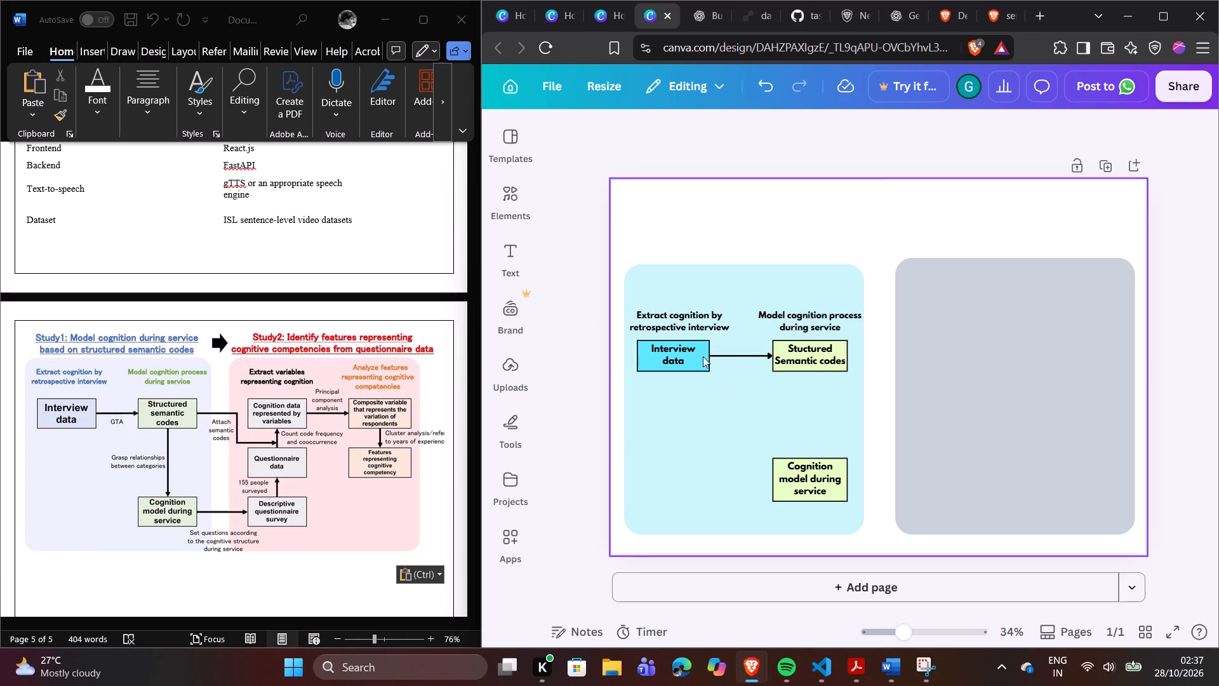
Set the stroke weight of the arrow between "Interview data" and "Stuctured Semantic codes" to 7.
{"action": "left_click", "coordinate": [731, 363]}
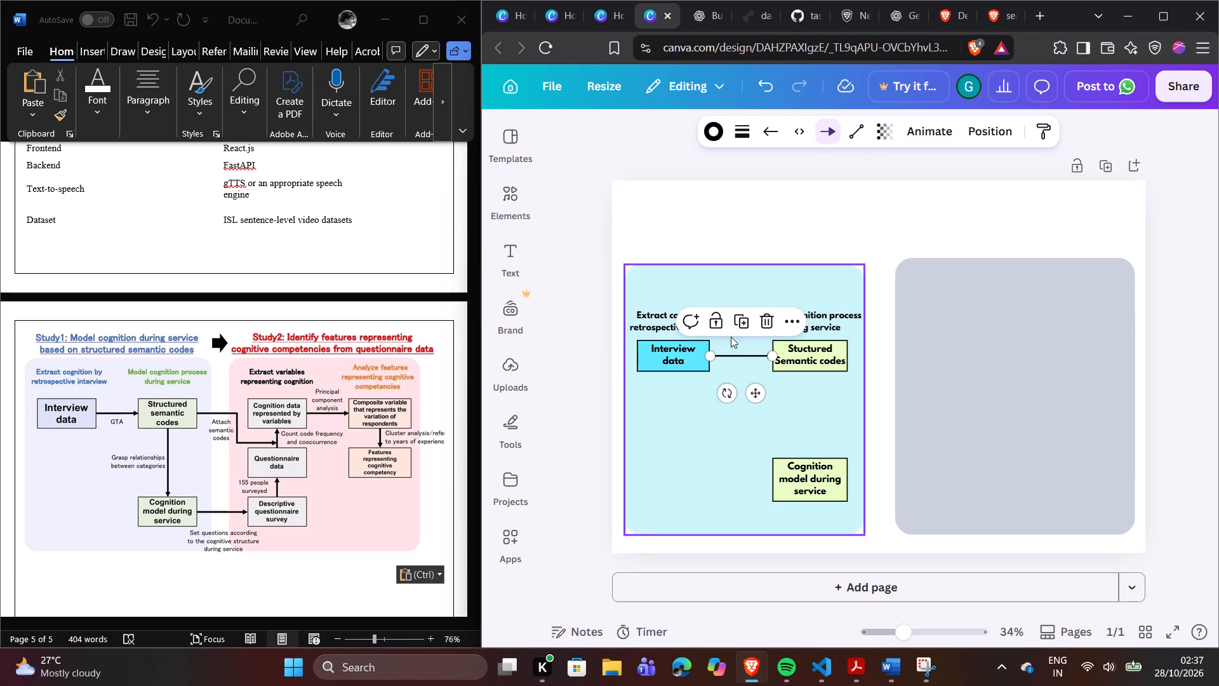
{"action": "left_click", "coordinate": [739, 142]}
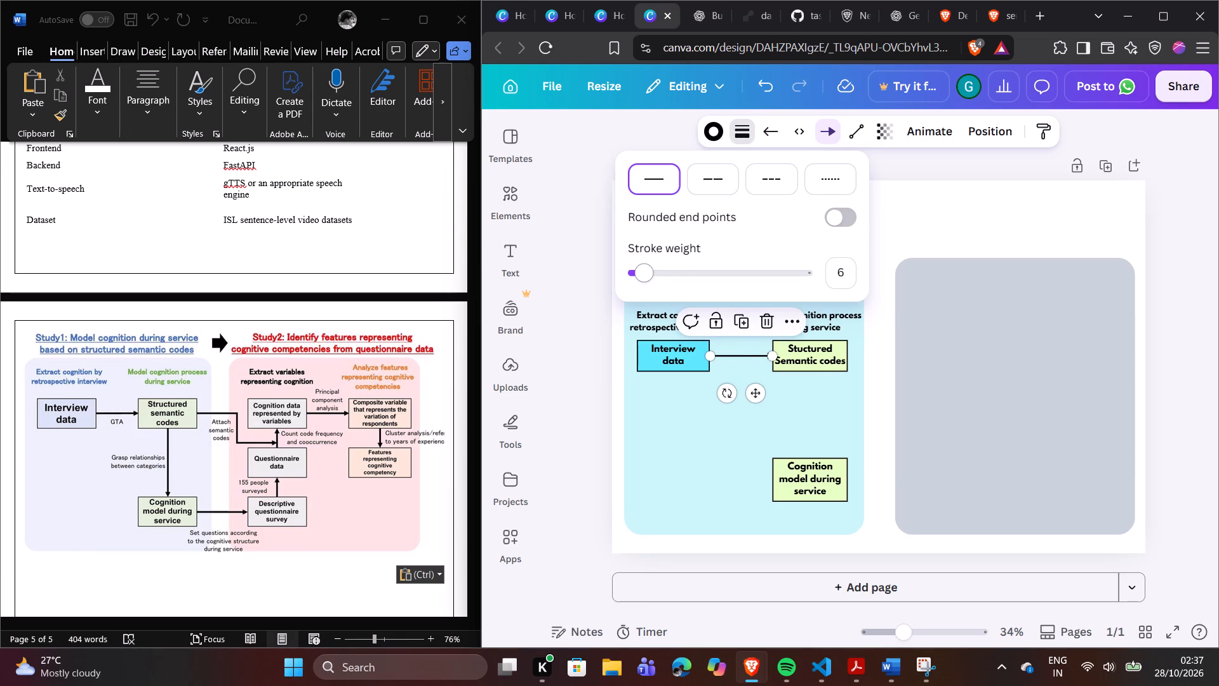
{"action": "left_click", "coordinate": [646, 279]}
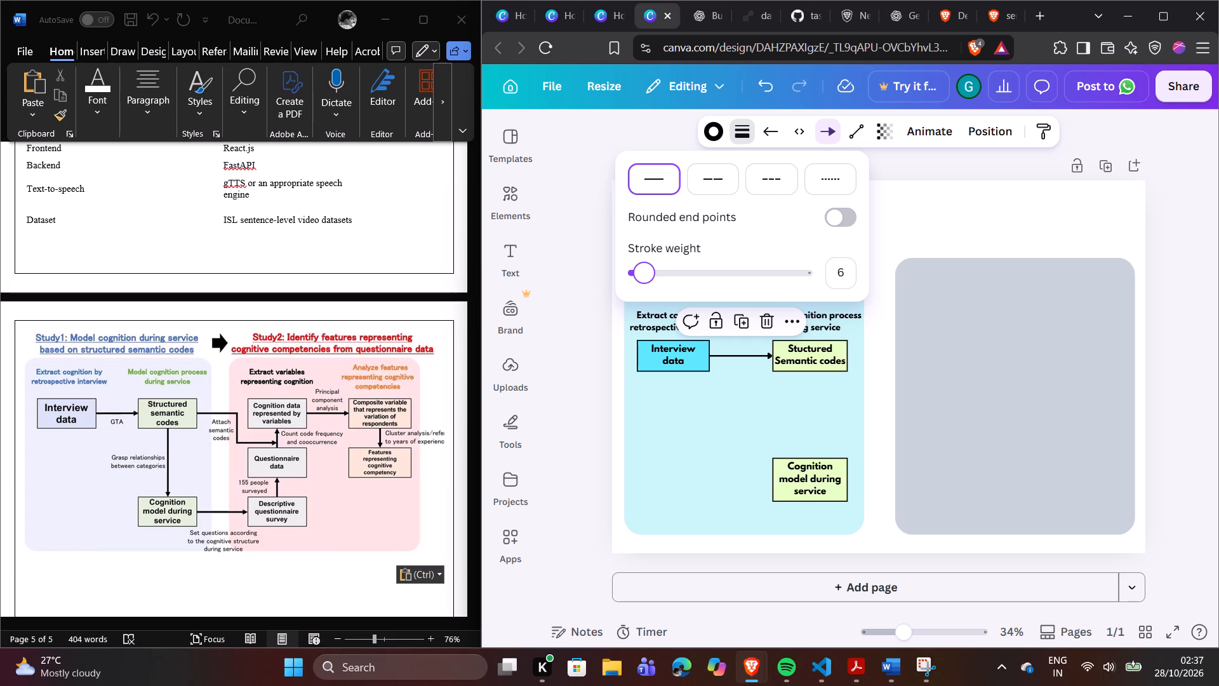
{"action": "left_click", "coordinate": [603, 290]}
{"action": "left_click", "coordinate": [576, 292]}
Duplicate the horizontal arrow and run the copy vertically from the bottom of "Stuctured Semantic codes" to the top of "Cognition model during service".
{"action": "left_click", "coordinate": [757, 353]}
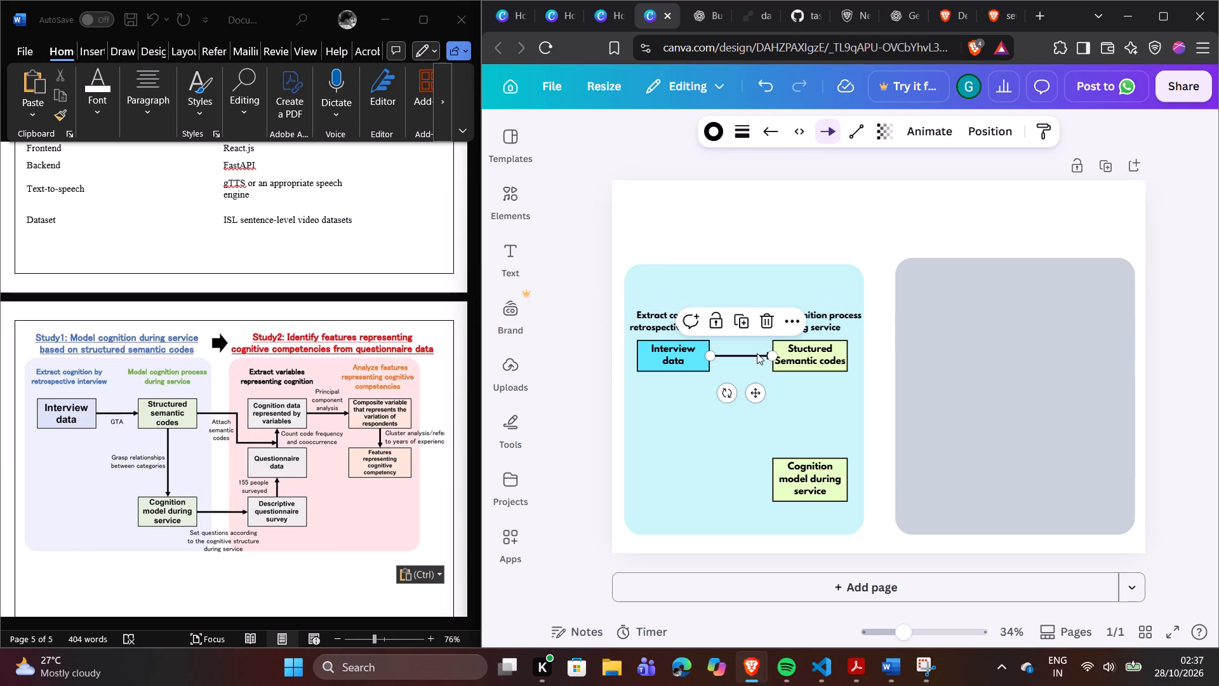
{"action": "left_click", "coordinate": [743, 315]}
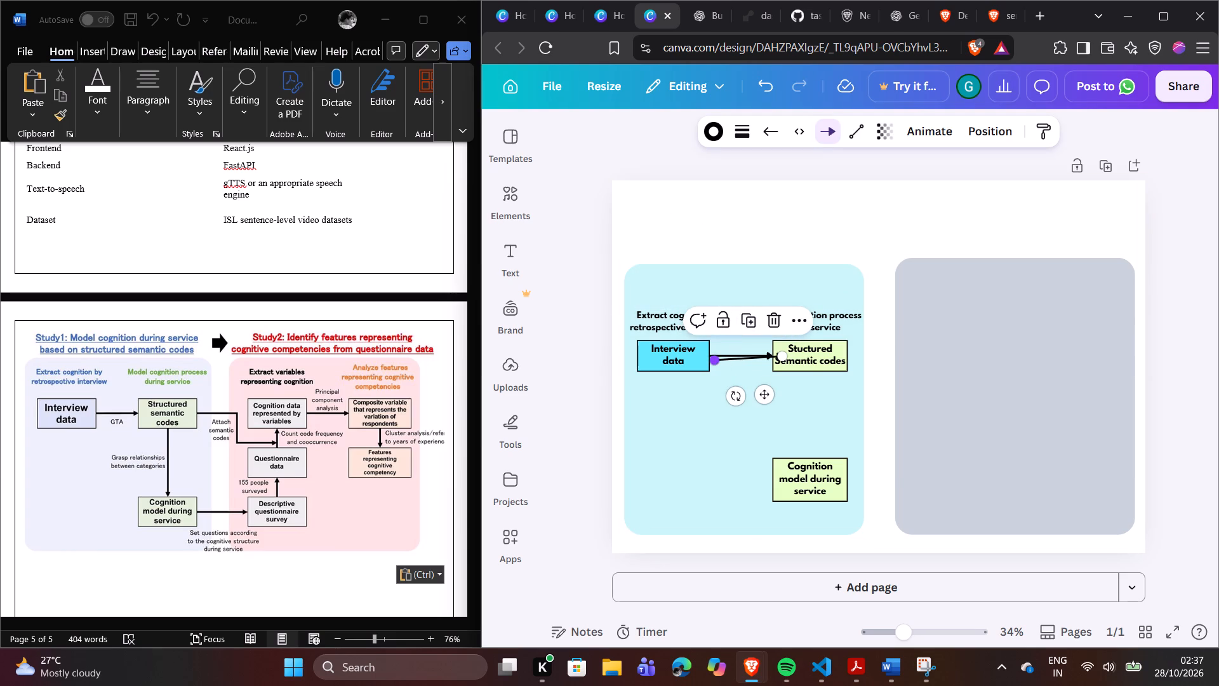
{"action": "left_click_drag", "start_coordinate": [714, 359], "coordinate": [748, 374]}
{"action": "left_click", "coordinate": [749, 374]}
{"action": "left_click", "coordinate": [757, 375]}
{"action": "left_click_drag", "start_coordinate": [771, 375], "coordinate": [788, 375]}
{"action": "left_click", "coordinate": [790, 375]}
{"action": "left_click", "coordinate": [797, 374]}
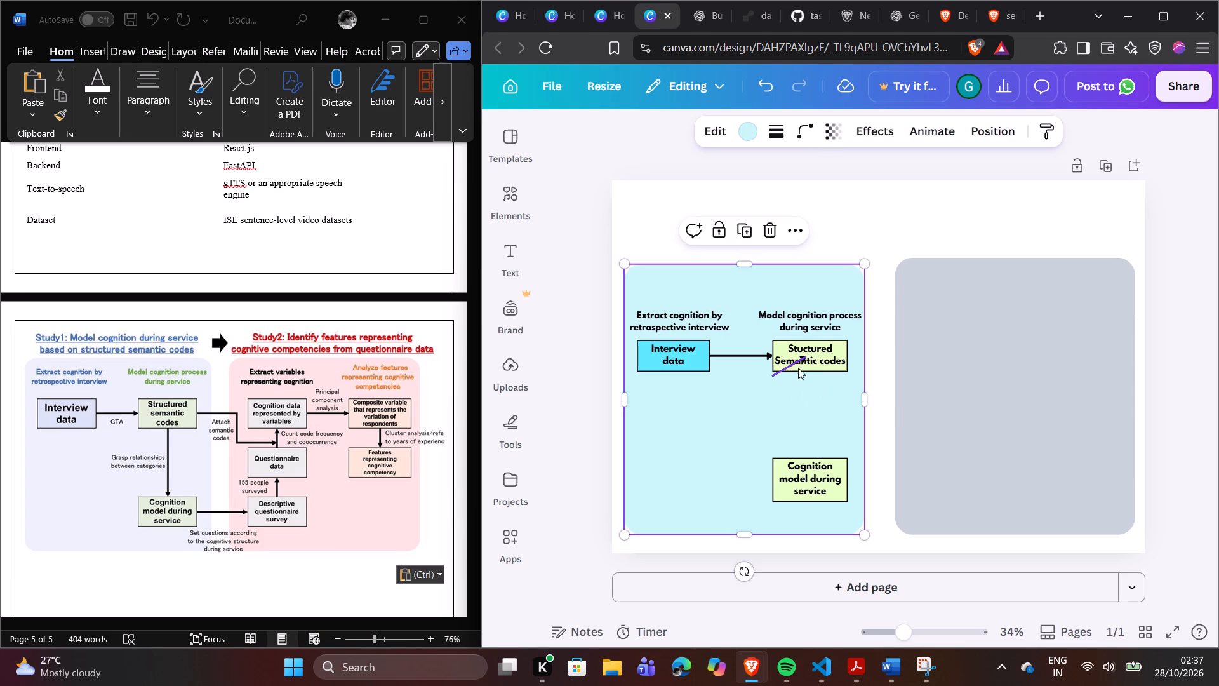
{"action": "left_click", "coordinate": [801, 360]}
{"action": "left_click_drag", "start_coordinate": [804, 357], "coordinate": [811, 434]}
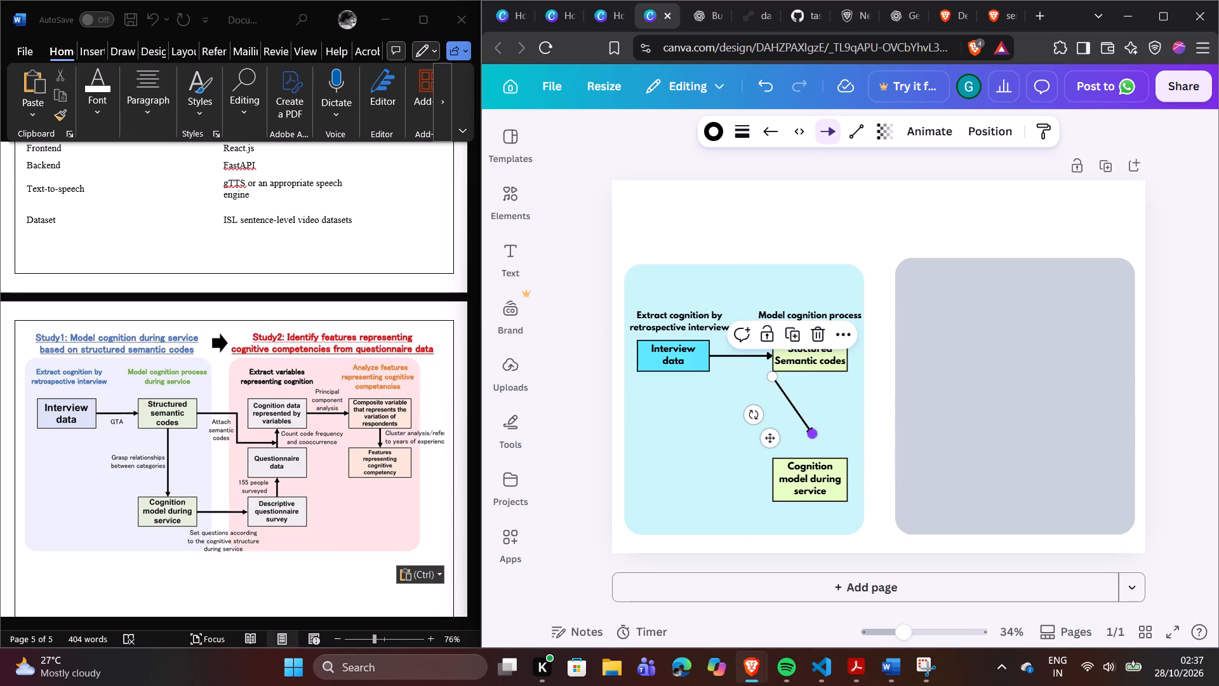
{"action": "left_click_drag", "start_coordinate": [772, 378], "coordinate": [801, 378]}
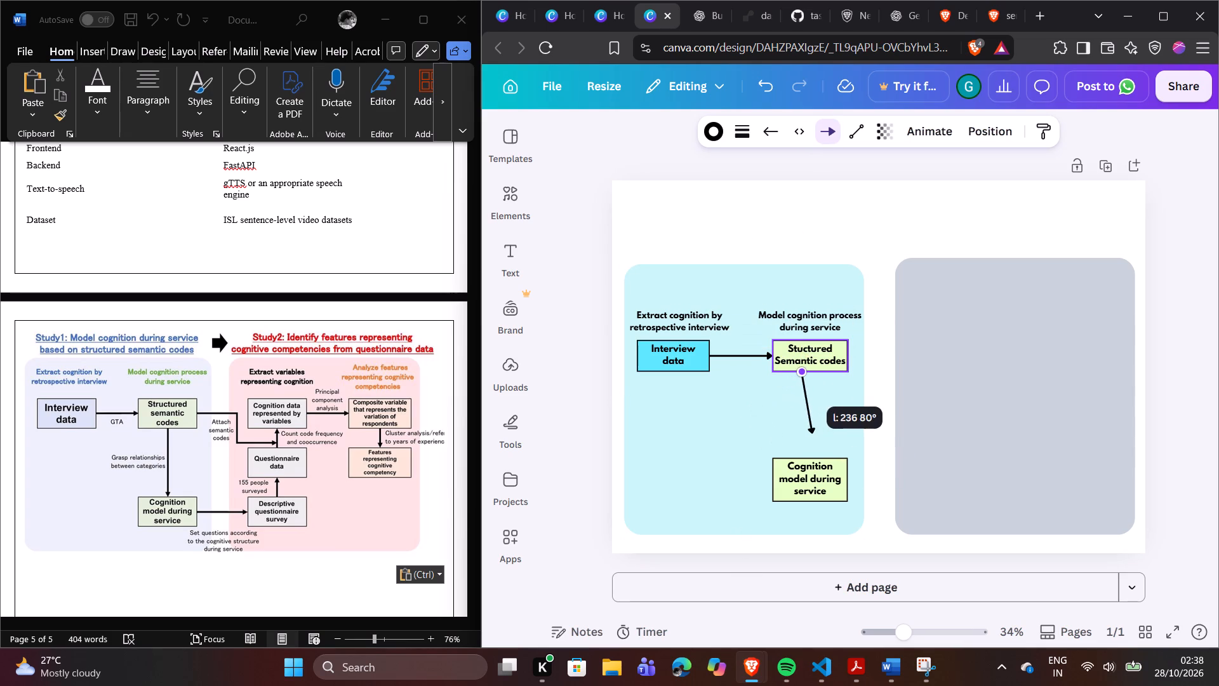
{"action": "left_click_drag", "start_coordinate": [801, 378], "coordinate": [804, 378]}
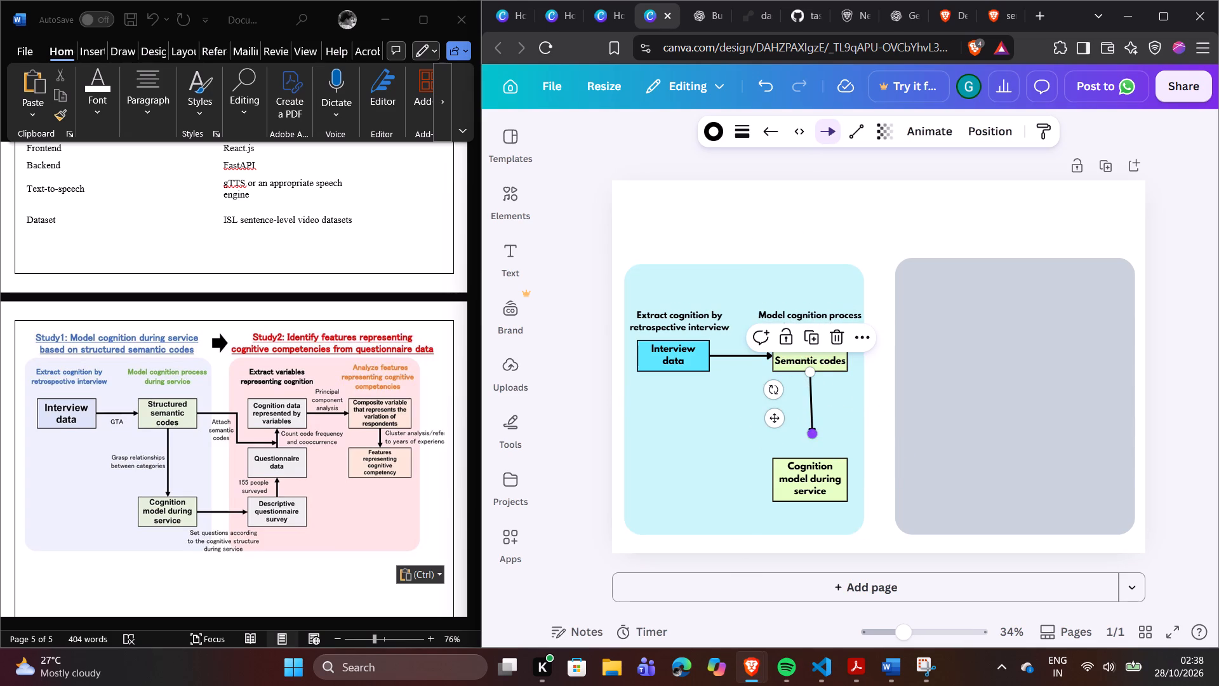
{"action": "left_click_drag", "start_coordinate": [814, 433], "coordinate": [812, 450]}
{"action": "left_click", "coordinate": [787, 435]}
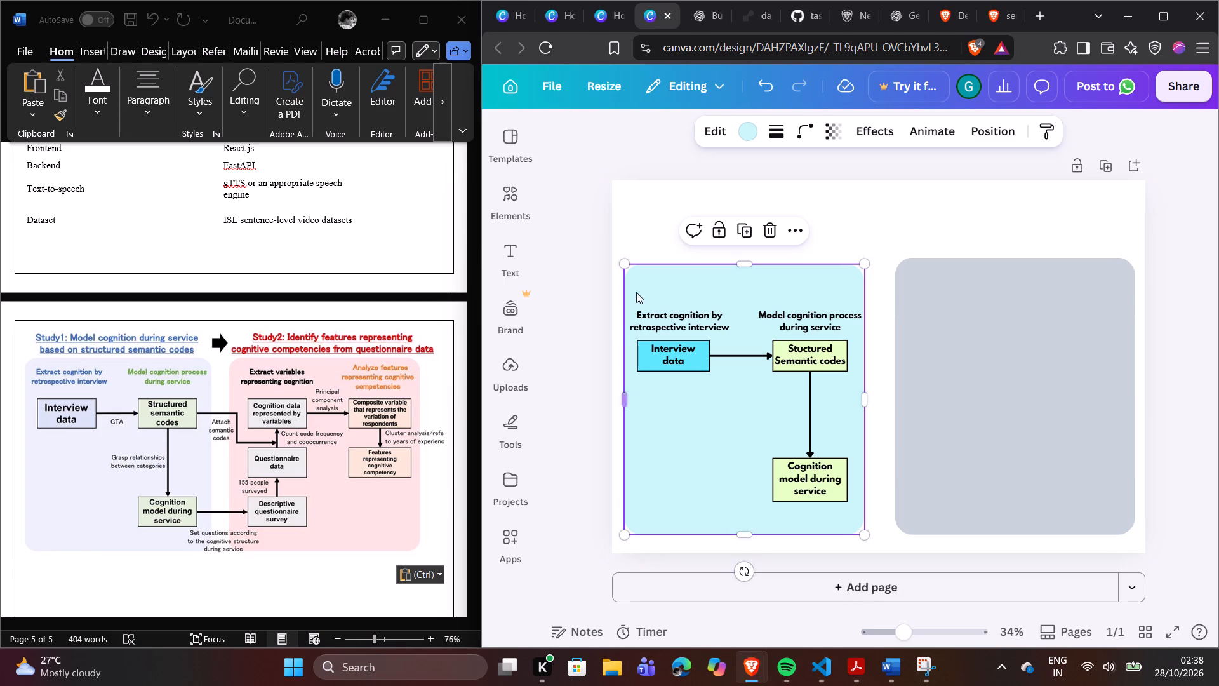
Recolour the empty grey-blue panel light pink from the default solid colours.
{"action": "left_click", "coordinate": [926, 403]}
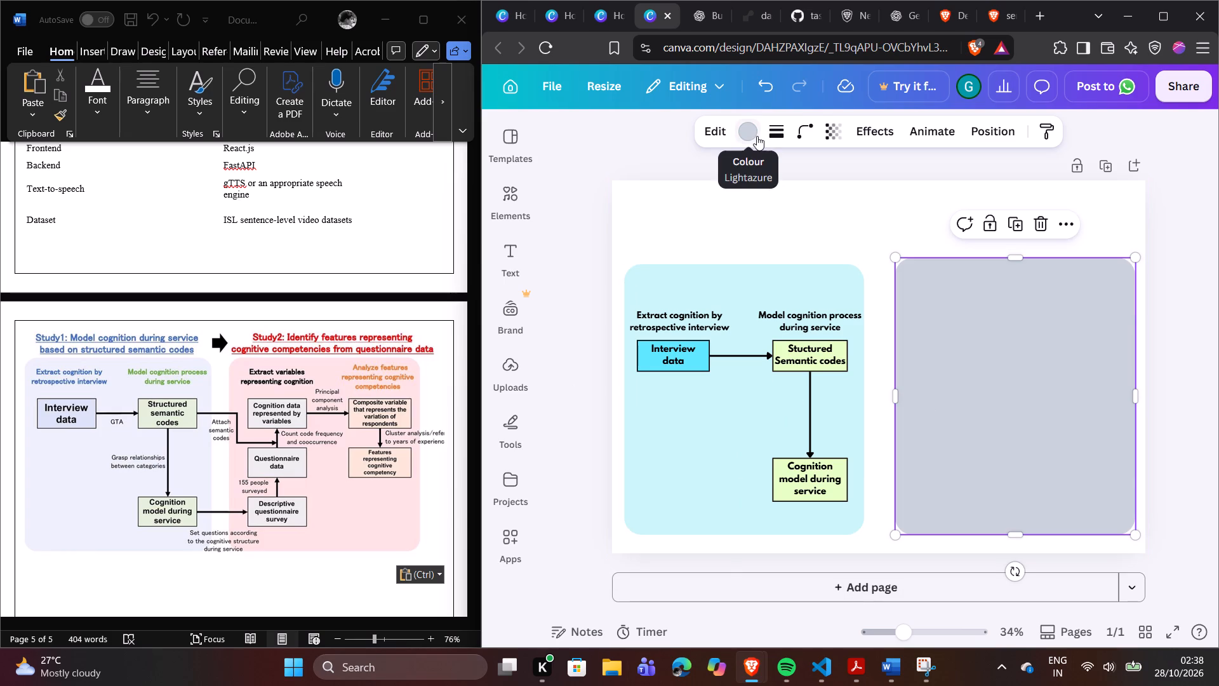
{"action": "left_click", "coordinate": [756, 136]}
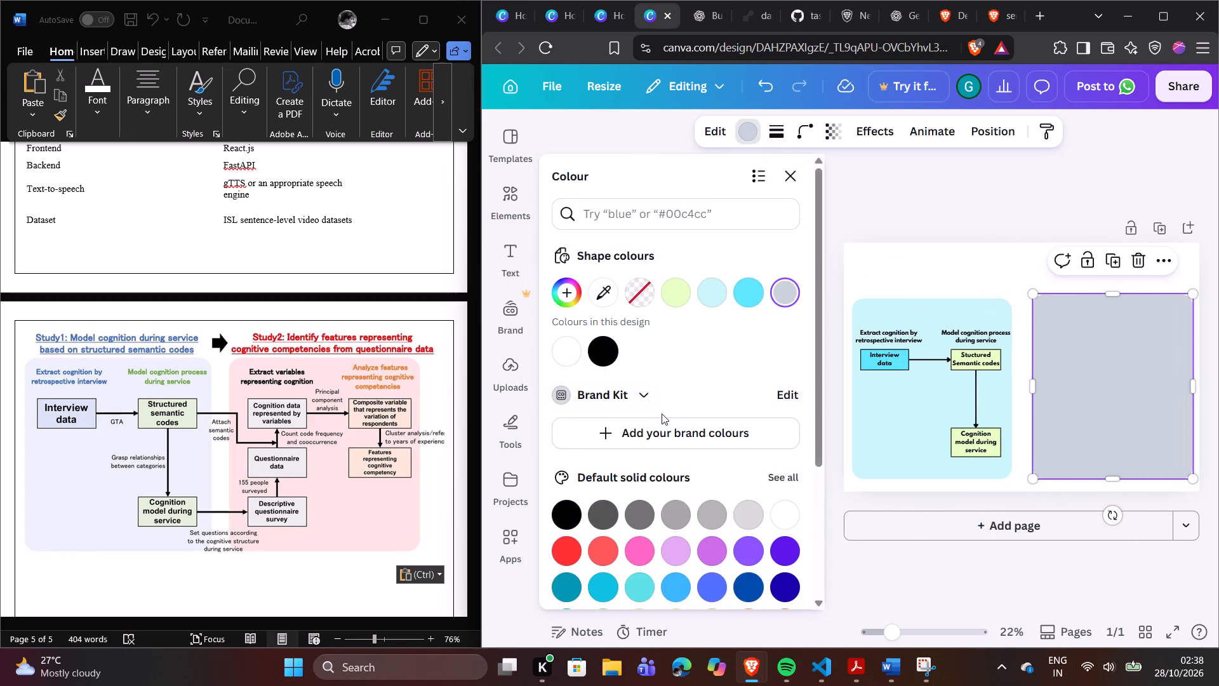
{"action": "left_click", "coordinate": [782, 474]}
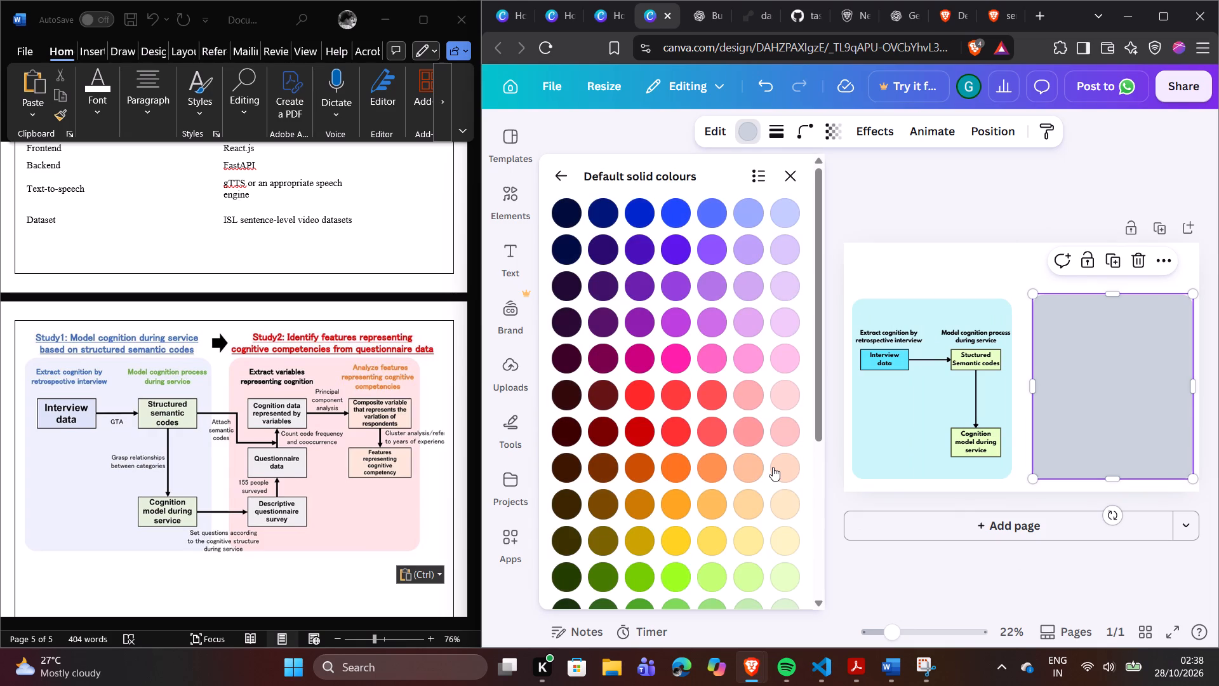
{"action": "left_click", "coordinate": [773, 467]}
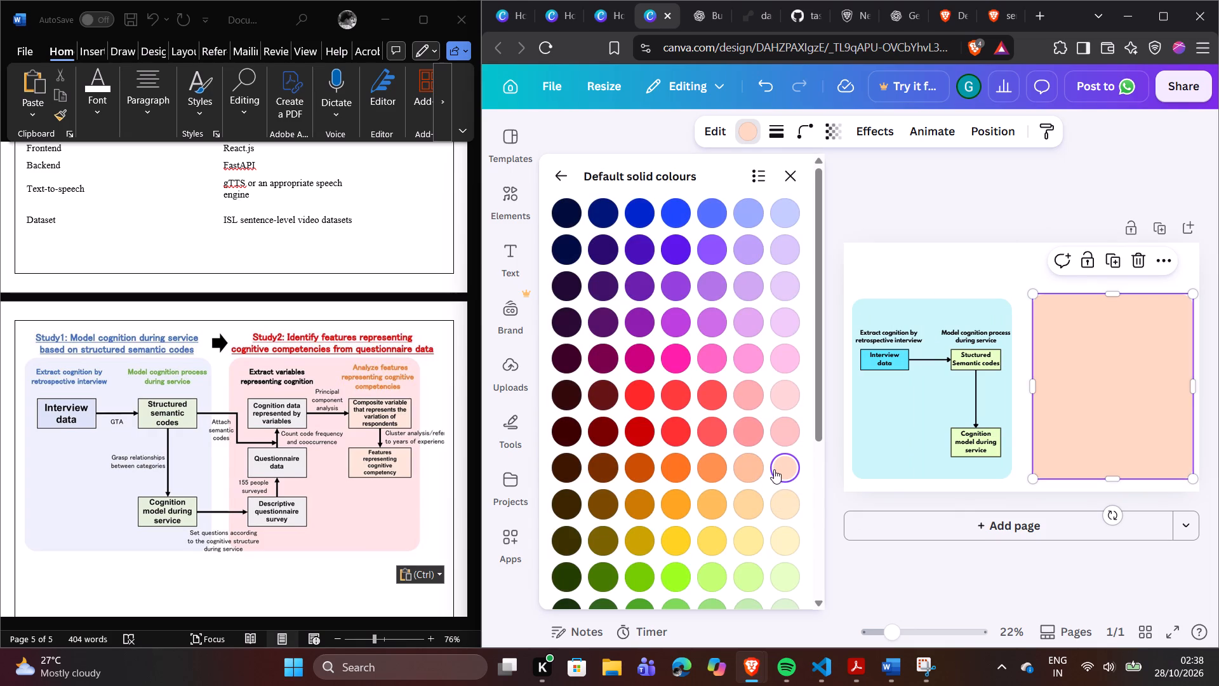
{"action": "left_click", "coordinate": [787, 398]}
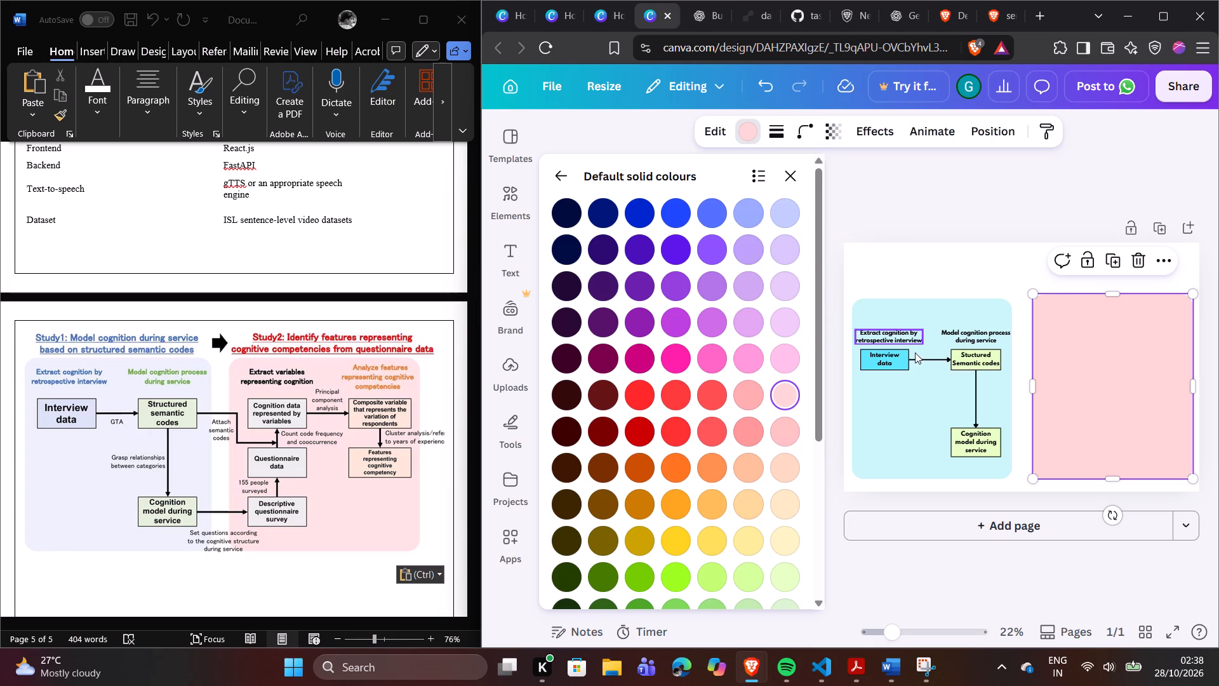
Duplicate the "Stuctured Semantic codes" box and place the copy in the upper-left area of the pink panel.
{"action": "left_click", "coordinate": [954, 358]}
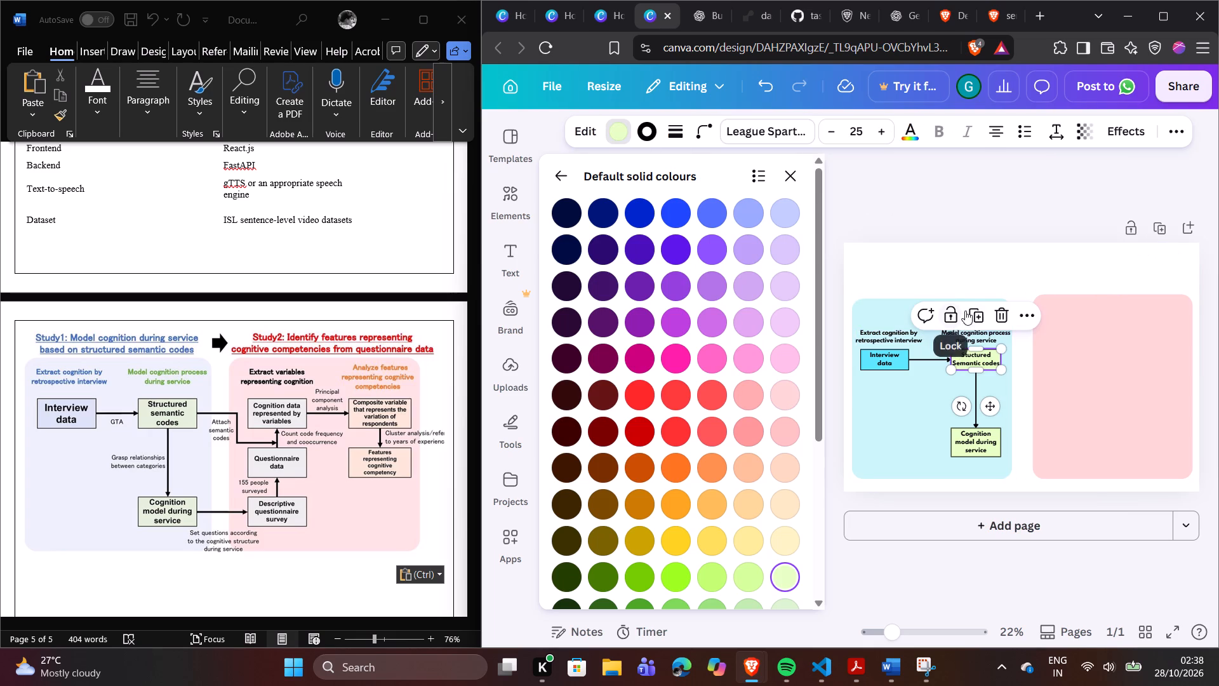
{"action": "left_click", "coordinate": [969, 310]}
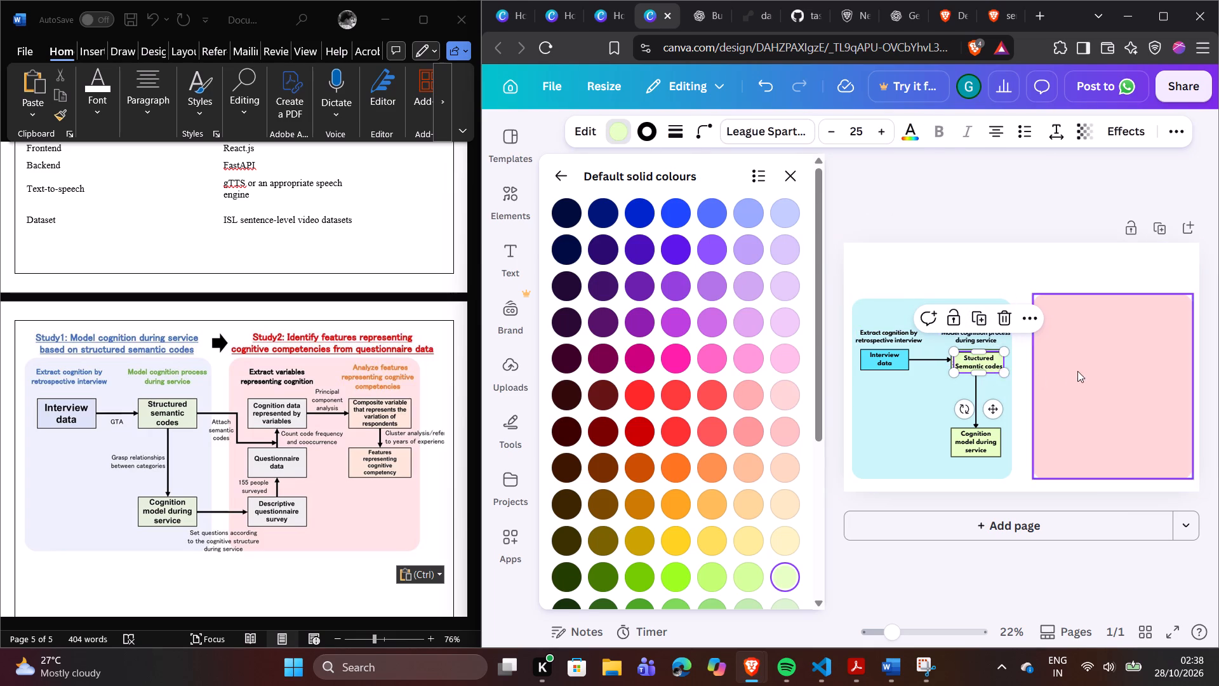
{"action": "left_click", "coordinate": [1078, 370]}
{"action": "left_click_drag", "start_coordinate": [966, 362], "coordinate": [1069, 346]}
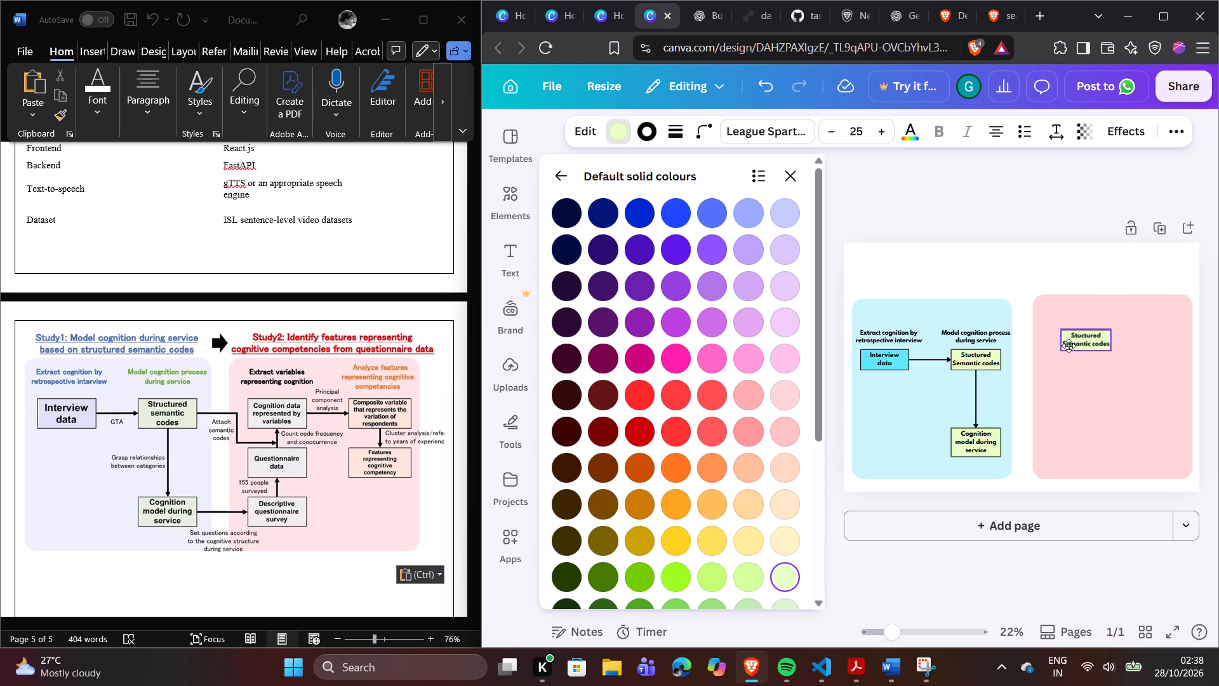
{"action": "left_click_drag", "start_coordinate": [1069, 346], "coordinate": [1059, 353]}
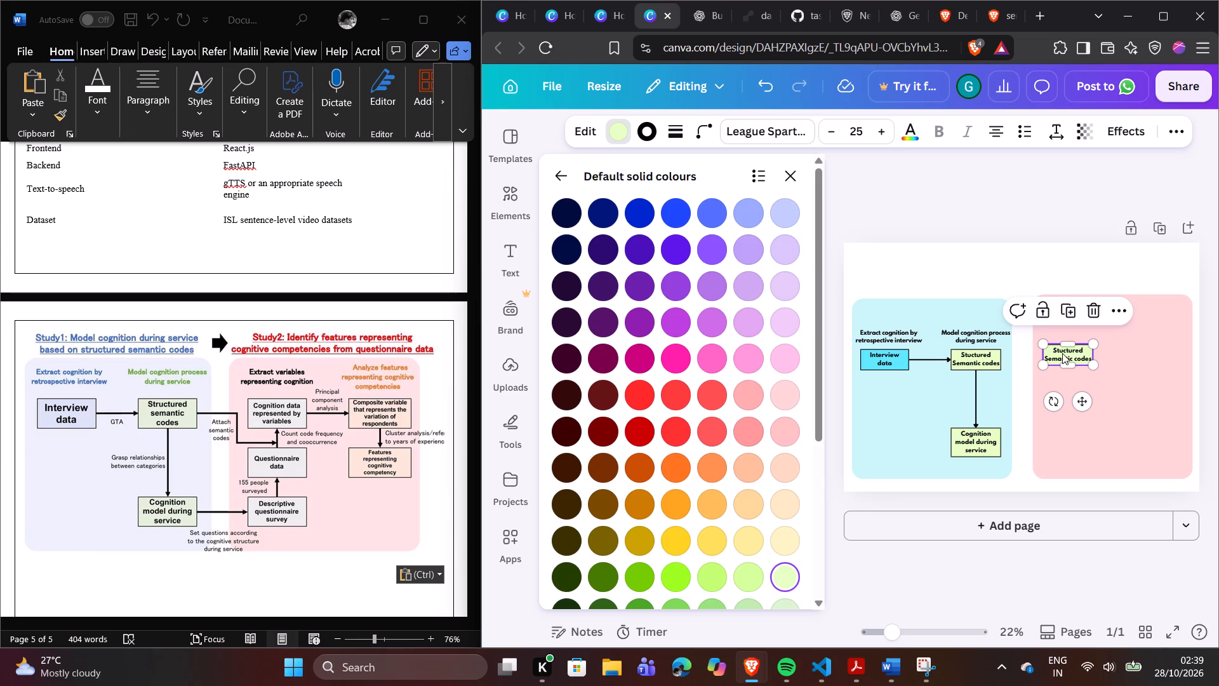
Move both headings in the blue panel and the "Interview data" and "Stuctured Semantic codes" boxes up slightly, keeping each pair aligned.
{"action": "left_click", "coordinate": [892, 335]}
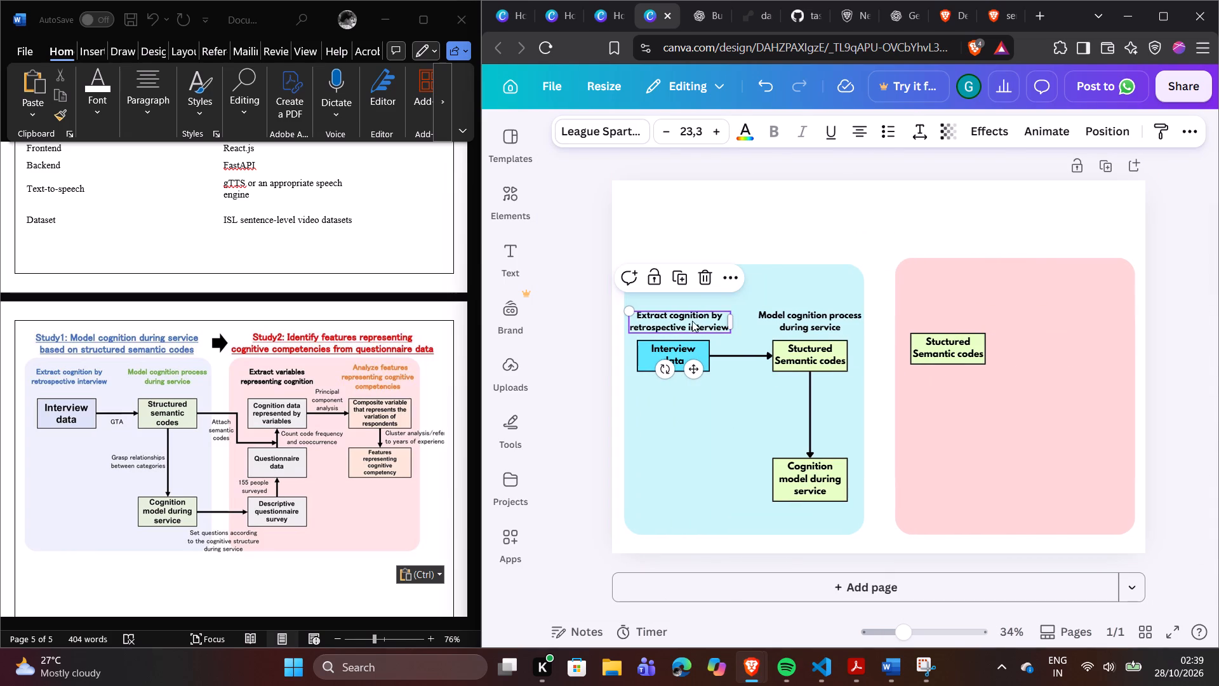
{"action": "left_click_drag", "start_coordinate": [692, 321], "coordinate": [691, 303]}
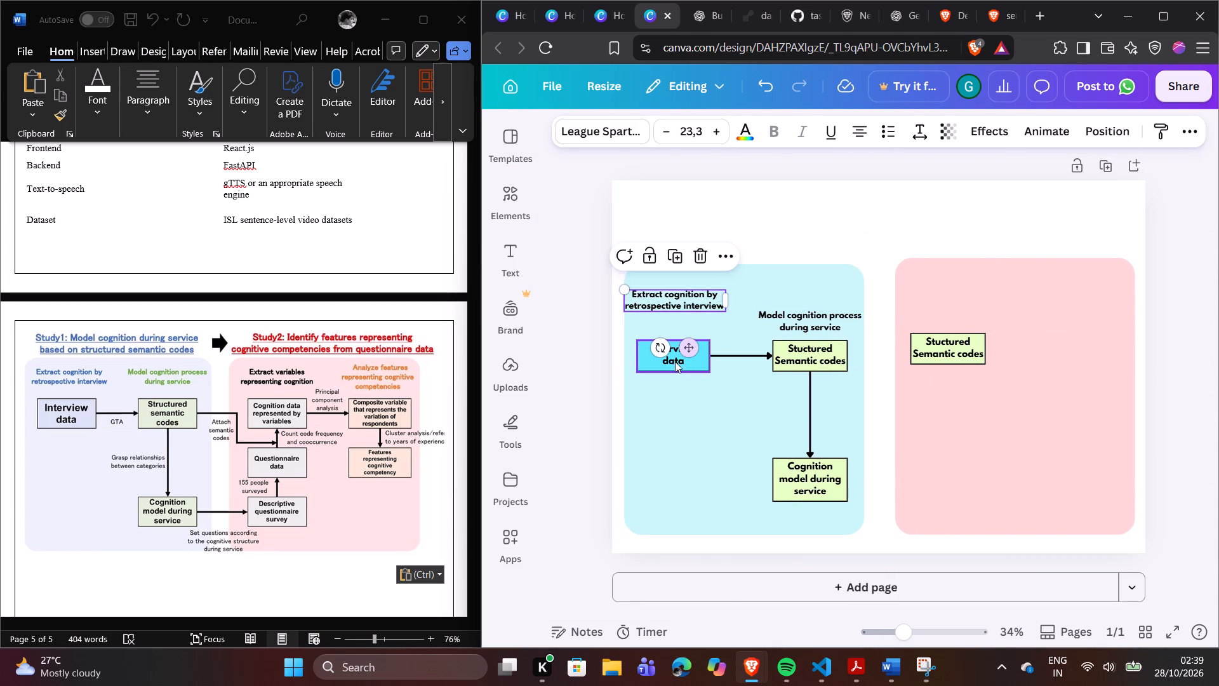
{"action": "left_click_drag", "start_coordinate": [674, 361], "coordinate": [675, 341]}
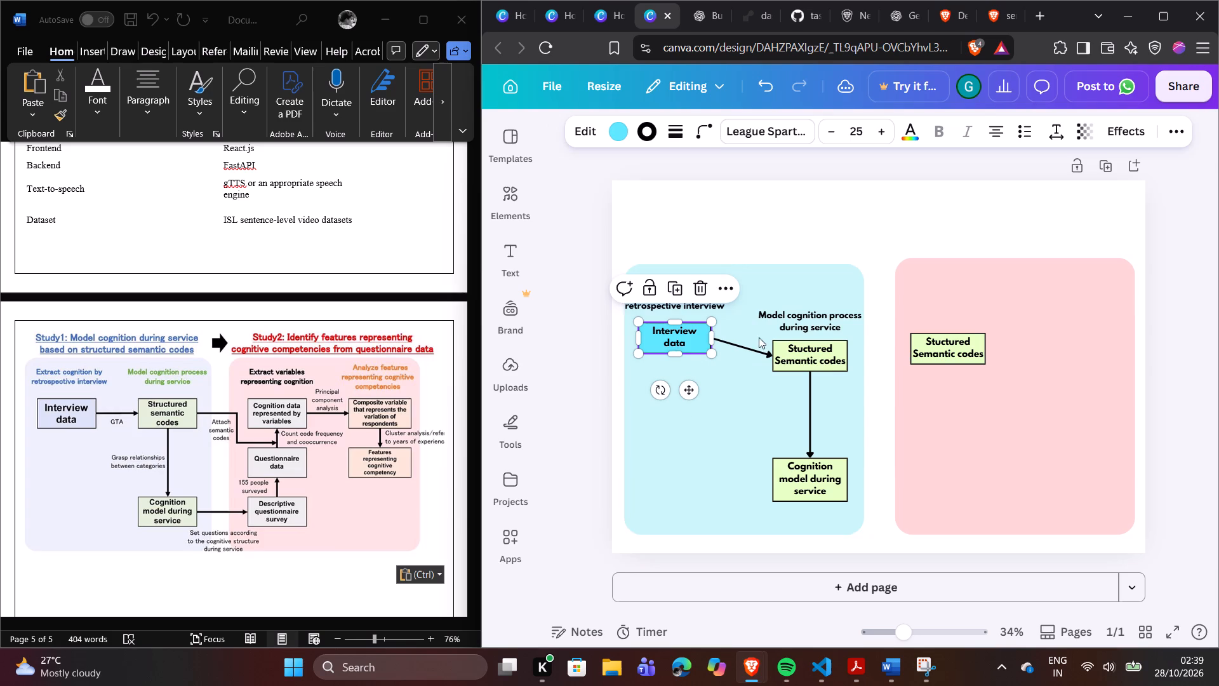
{"action": "left_click_drag", "start_coordinate": [820, 320], "coordinate": [817, 298]}
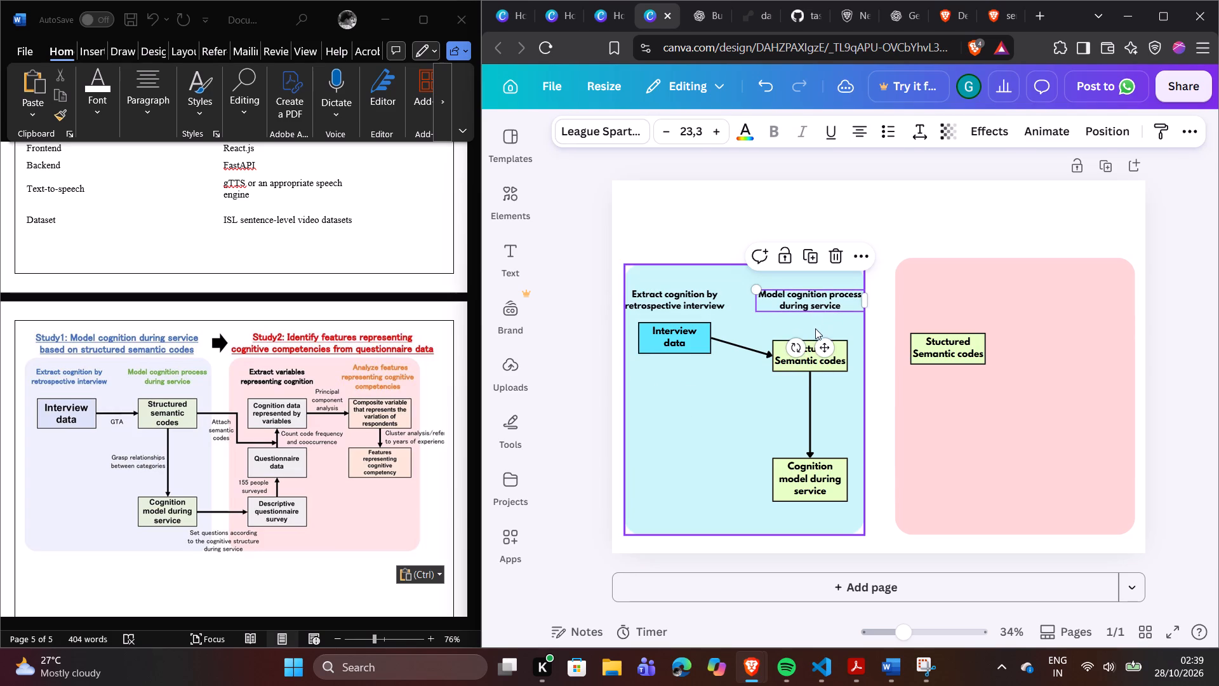
{"action": "left_click_drag", "start_coordinate": [806, 353], "coordinate": [808, 335]}
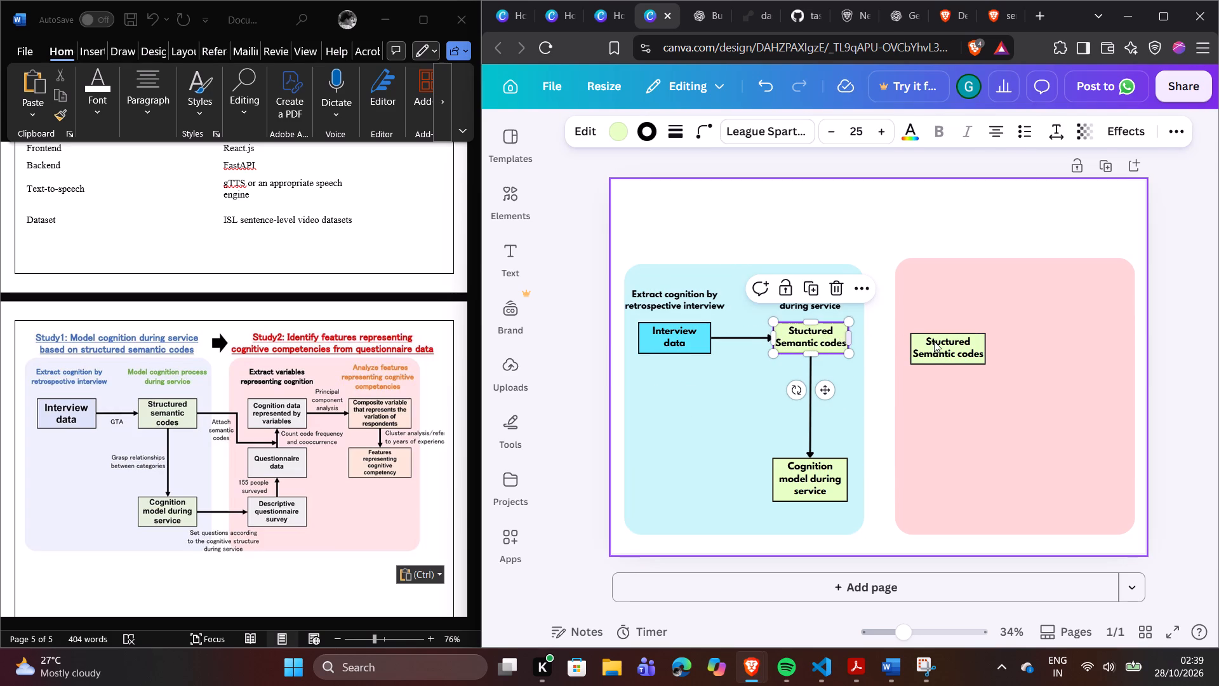
Change the fill of the copied box in the pink panel to light grey.
{"action": "left_click", "coordinate": [934, 341]}
{"action": "left_click", "coordinate": [624, 132]}
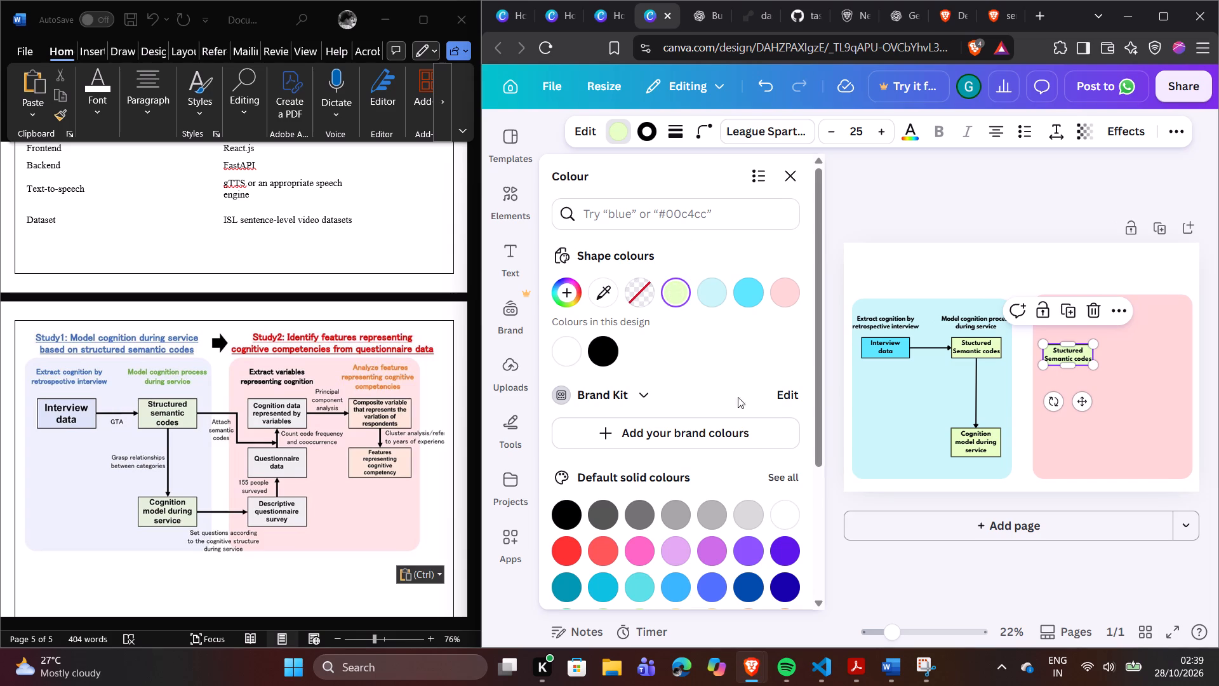
{"action": "left_click", "coordinate": [745, 513]}
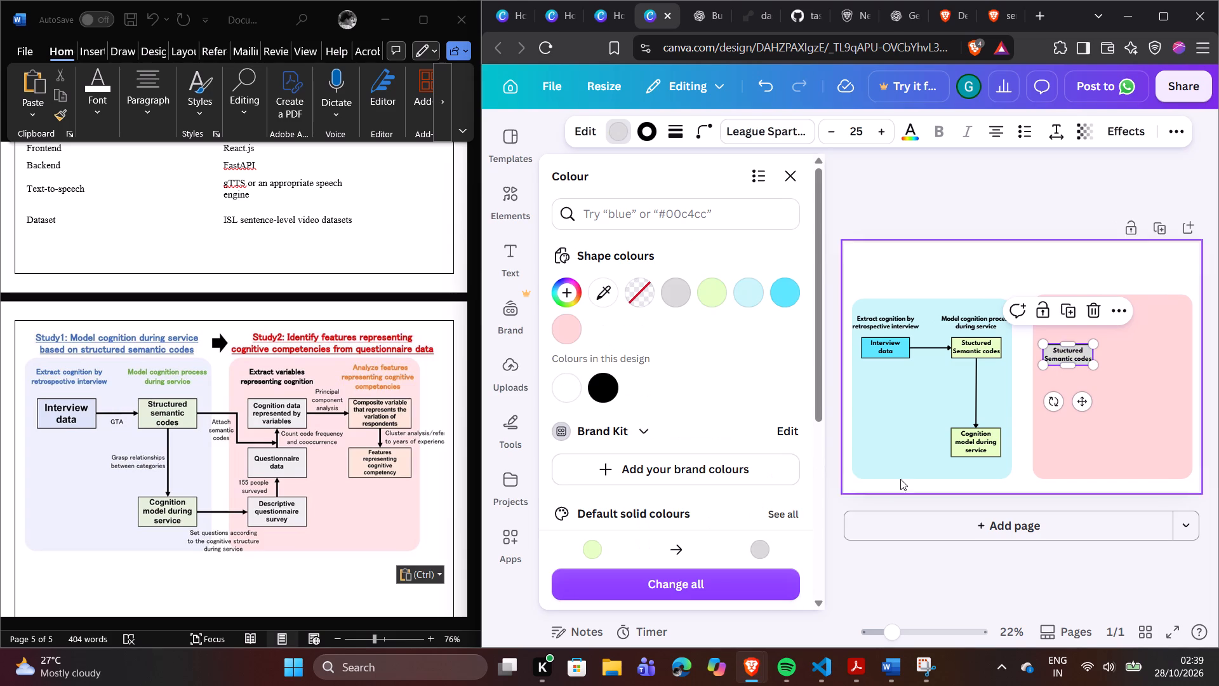
{"action": "left_click", "coordinate": [1084, 447]}
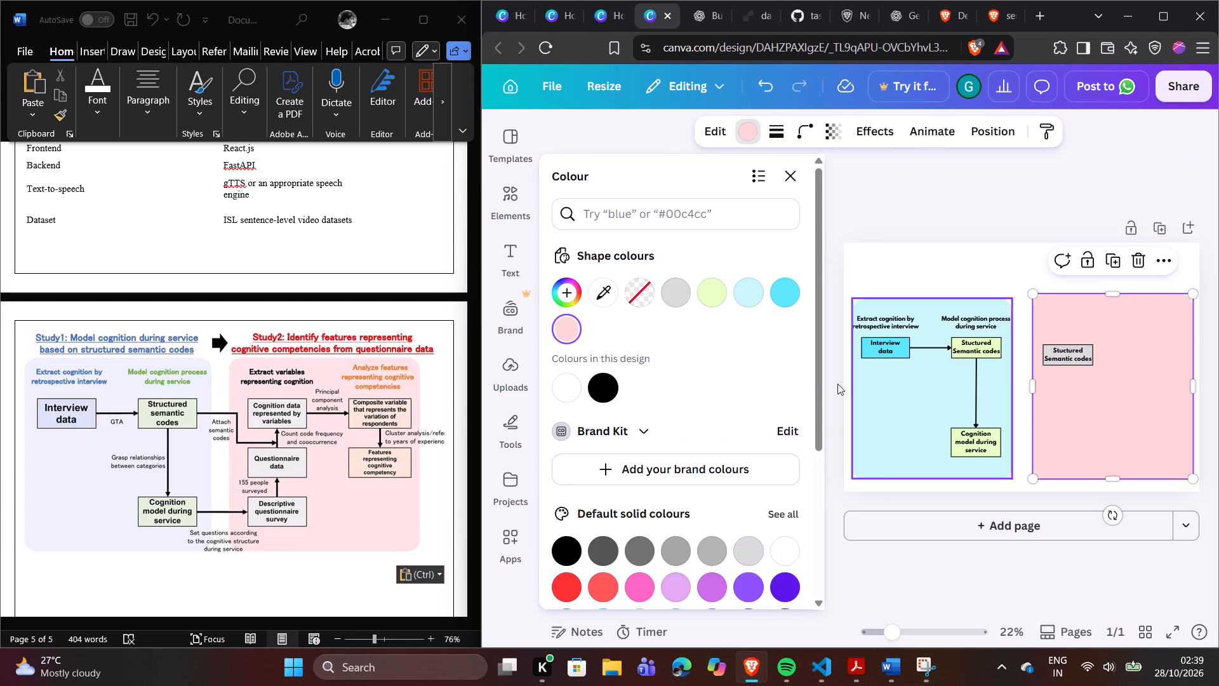
{"action": "left_click", "coordinate": [828, 393]}
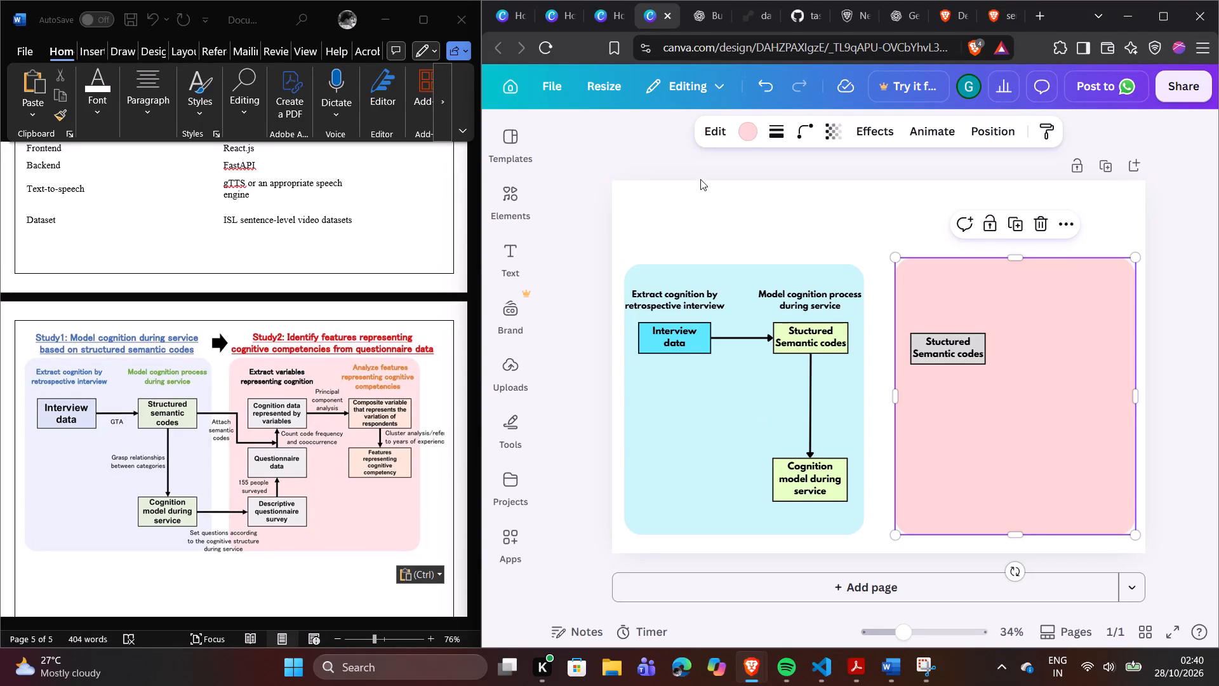
Replace the grey box's text in the pink panel with "Cognition data represented by variable" on three lines.
{"action": "triple_click", "coordinate": [936, 340]}
{"action": "double_click", "coordinate": [936, 340]}
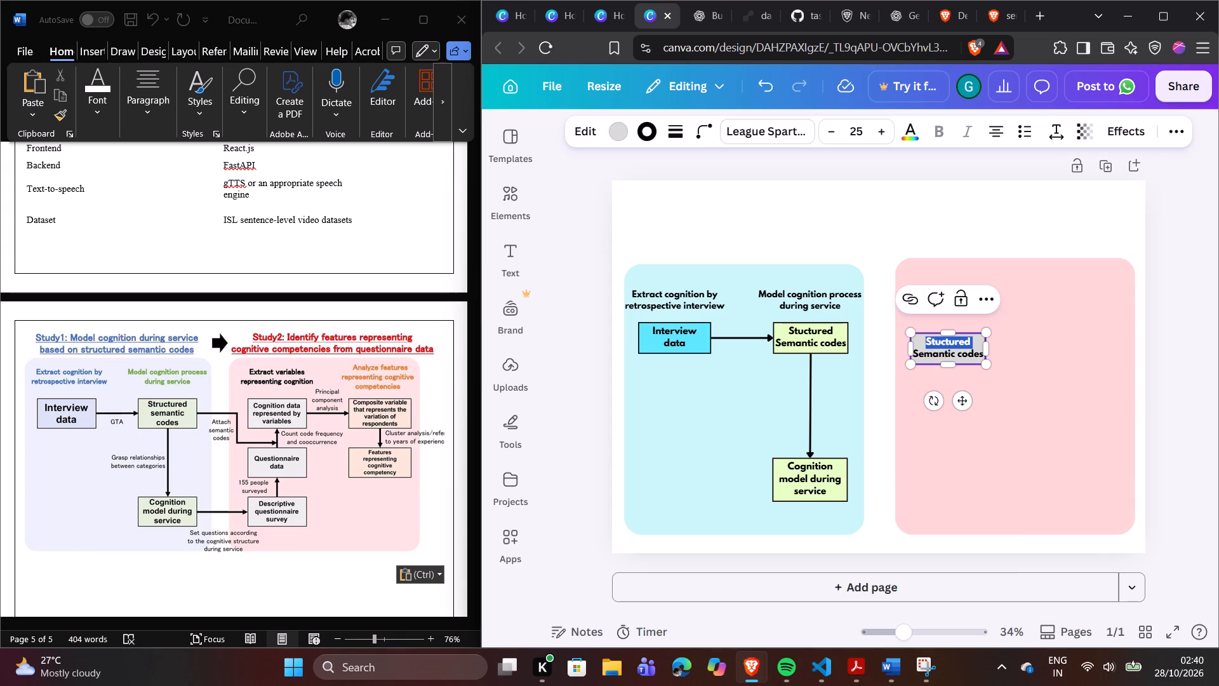
{"action": "key", "text": "ctrl+a"}
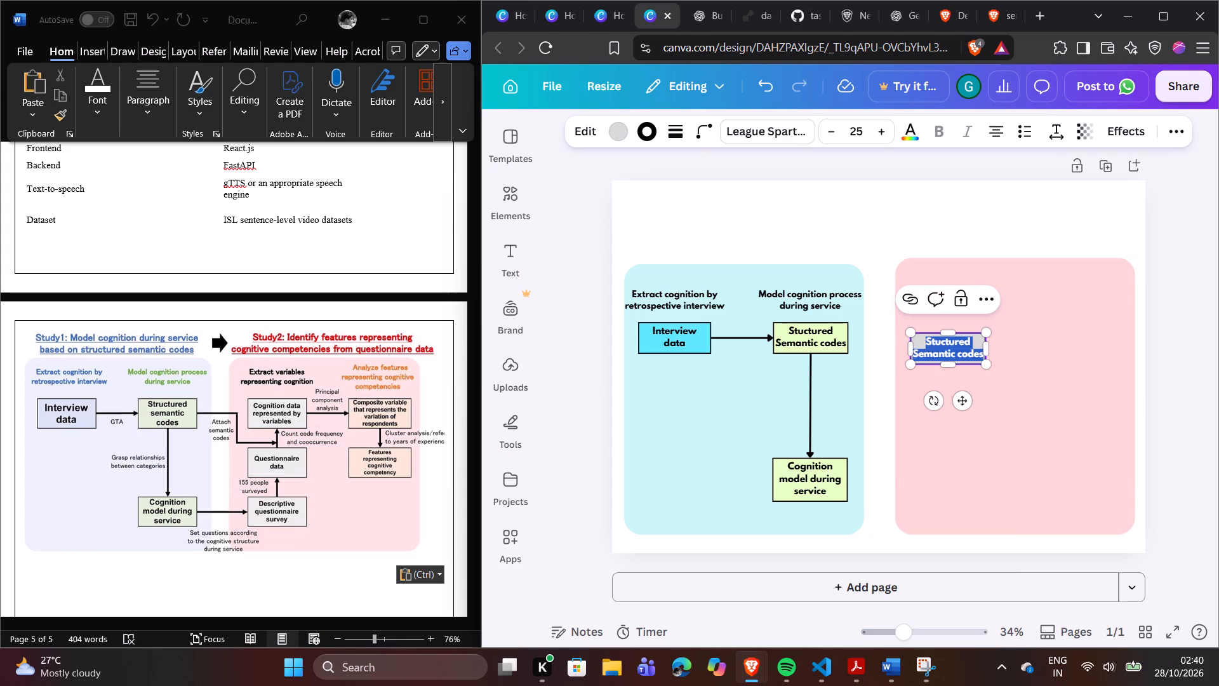
{"action": "type", "text": "Co"}
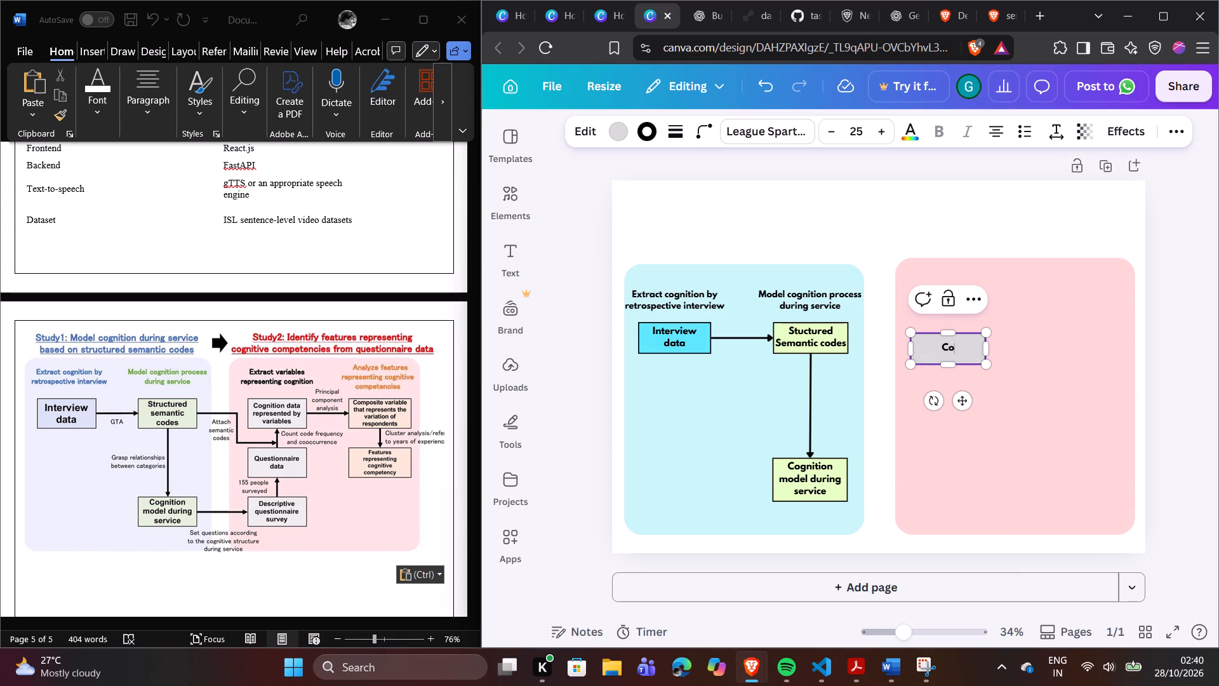
{"action": "key", "text": "g"}
{"action": "type", "text": "ni"}
{"action": "type", "text": "tio"}
{"action": "key", "text": "n"}
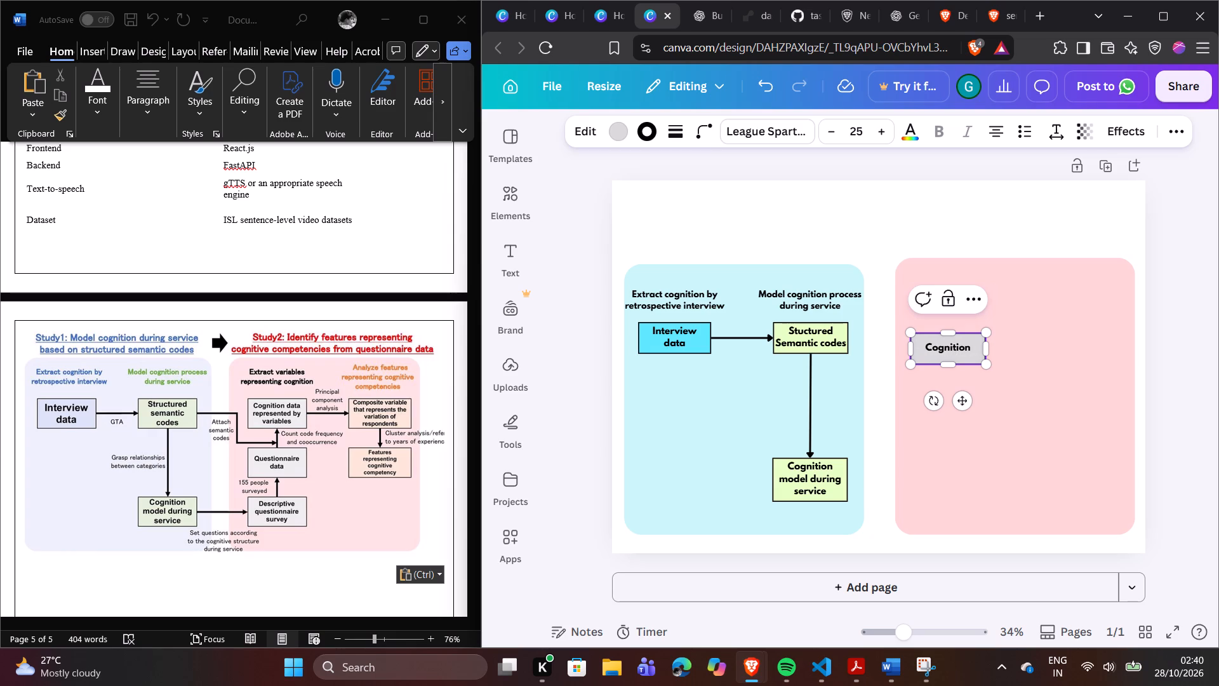
{"action": "key", "text": "space"}
{"action": "type", "text": "data"}
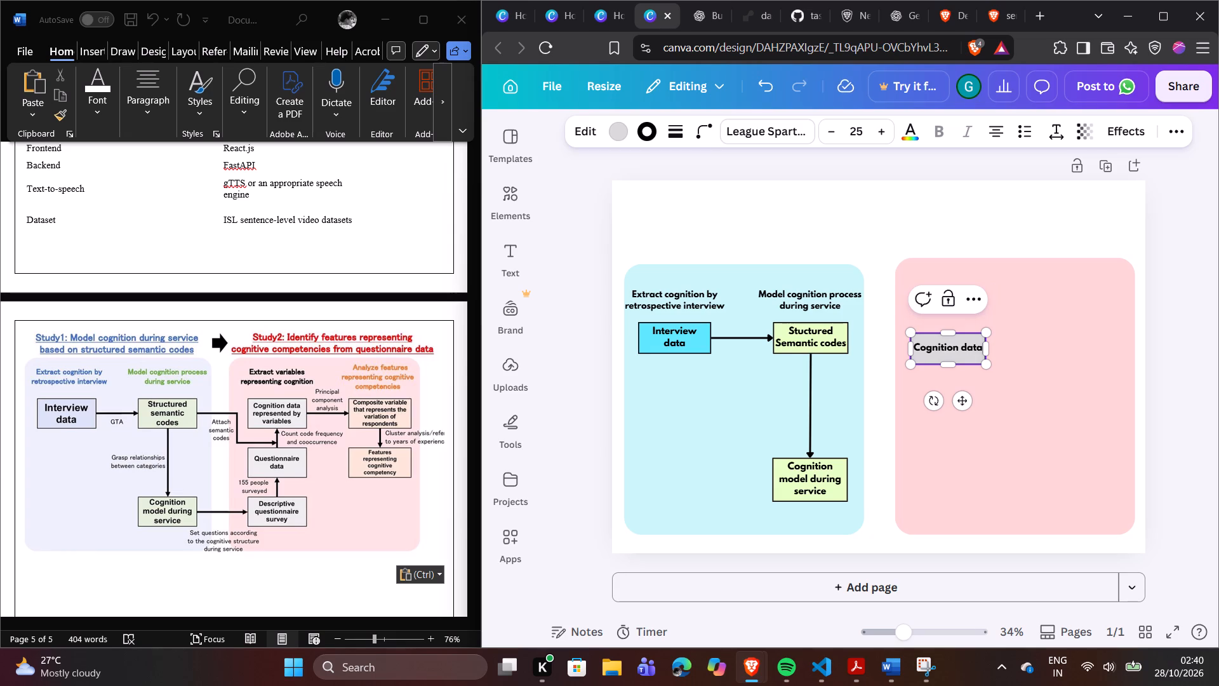
{"action": "key", "text": "Return"}
{"action": "type", "text": "re"}
{"action": "type", "text": "pre"}
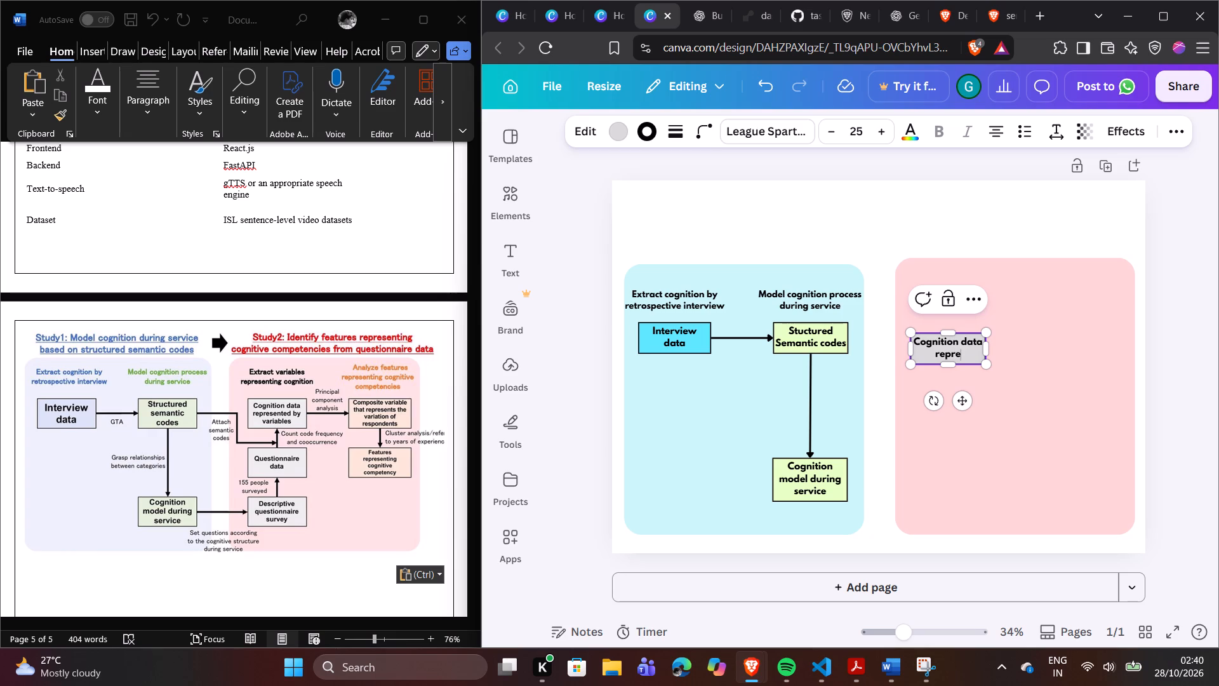
{"action": "key", "text": "s"}
{"action": "key", "text": "e"}
{"action": "key", "text": "n"}
{"action": "type", "text": "ted"}
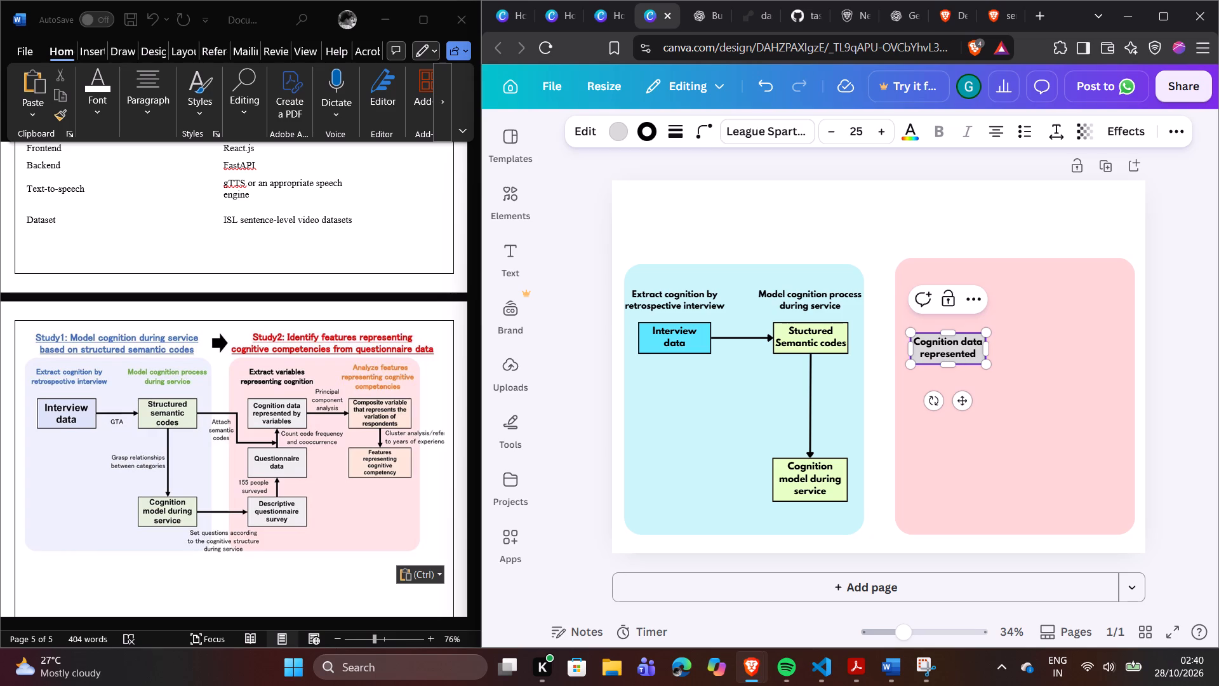
{"action": "key", "text": "space"}
{"action": "type", "text": "by"}
{"action": "key", "text": "Return"}
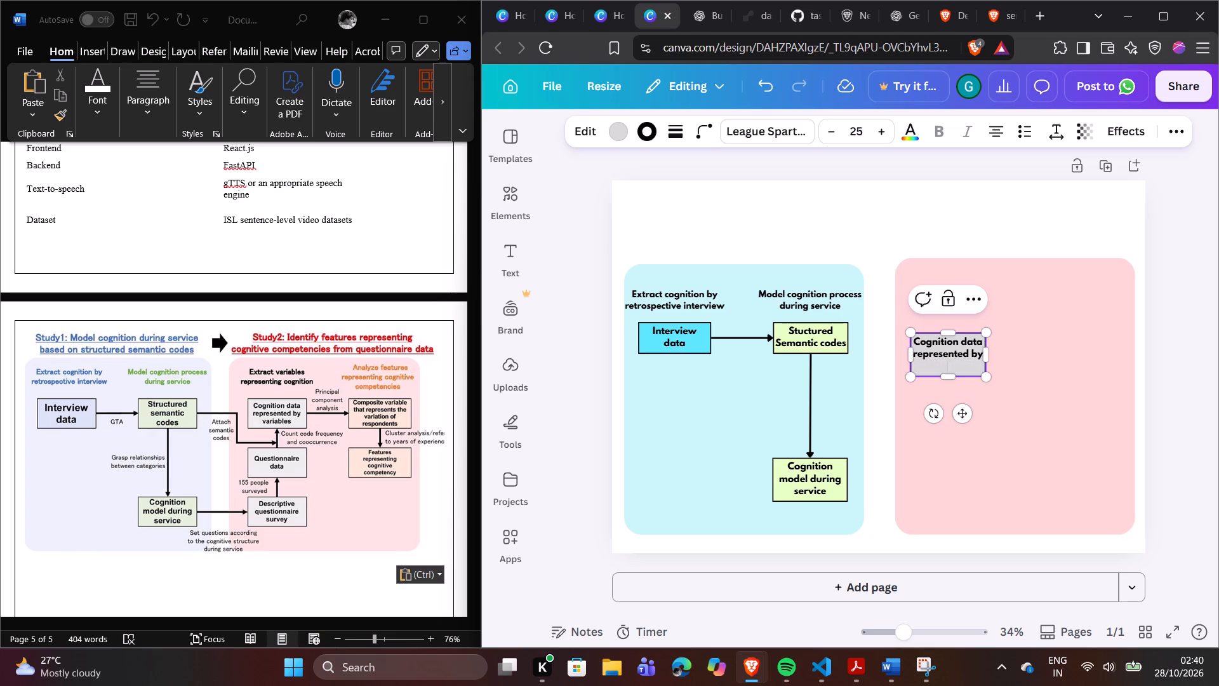
{"action": "type", "text": "vari"}
{"action": "type", "text": "able"}
Change the fill of the "Cognition data represented by variable" box to a light pinkish purple from the default solid colours.
{"action": "left_click", "coordinate": [620, 123]}
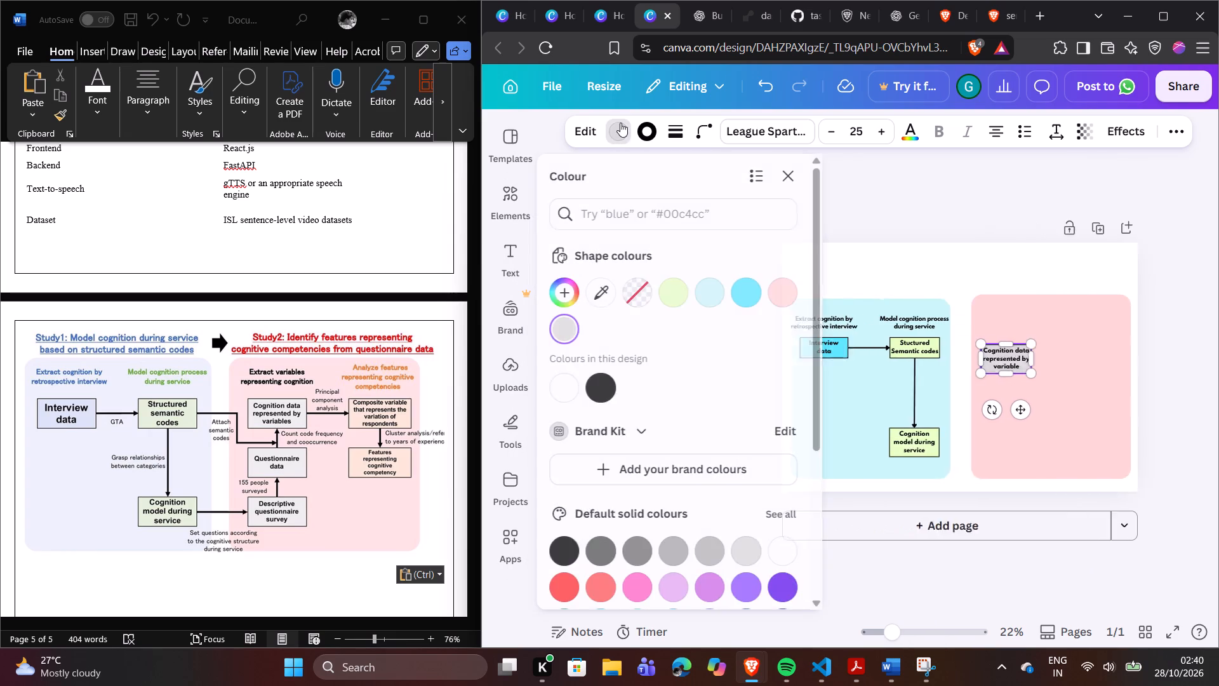
{"action": "left_click", "coordinate": [780, 509]}
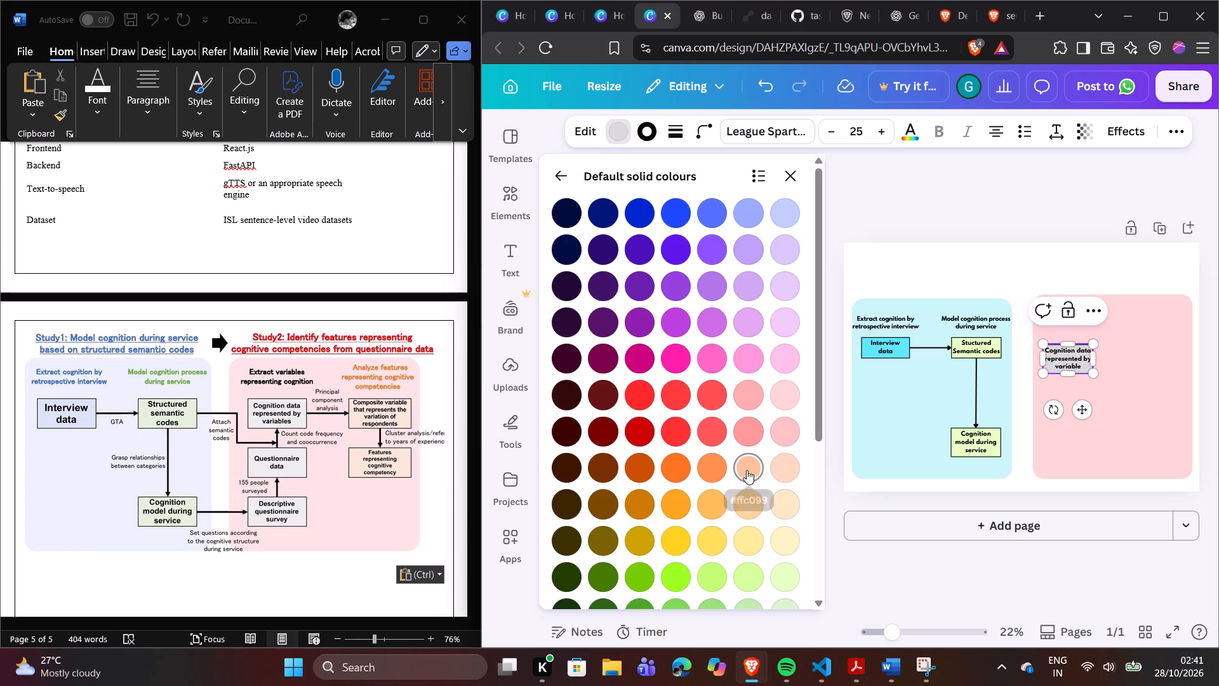
{"action": "scroll", "coordinate": [747, 461], "scroll_direction": "down", "scroll_amount": 1}
{"action": "scroll", "coordinate": [760, 412], "scroll_direction": "up", "scroll_amount": 4}
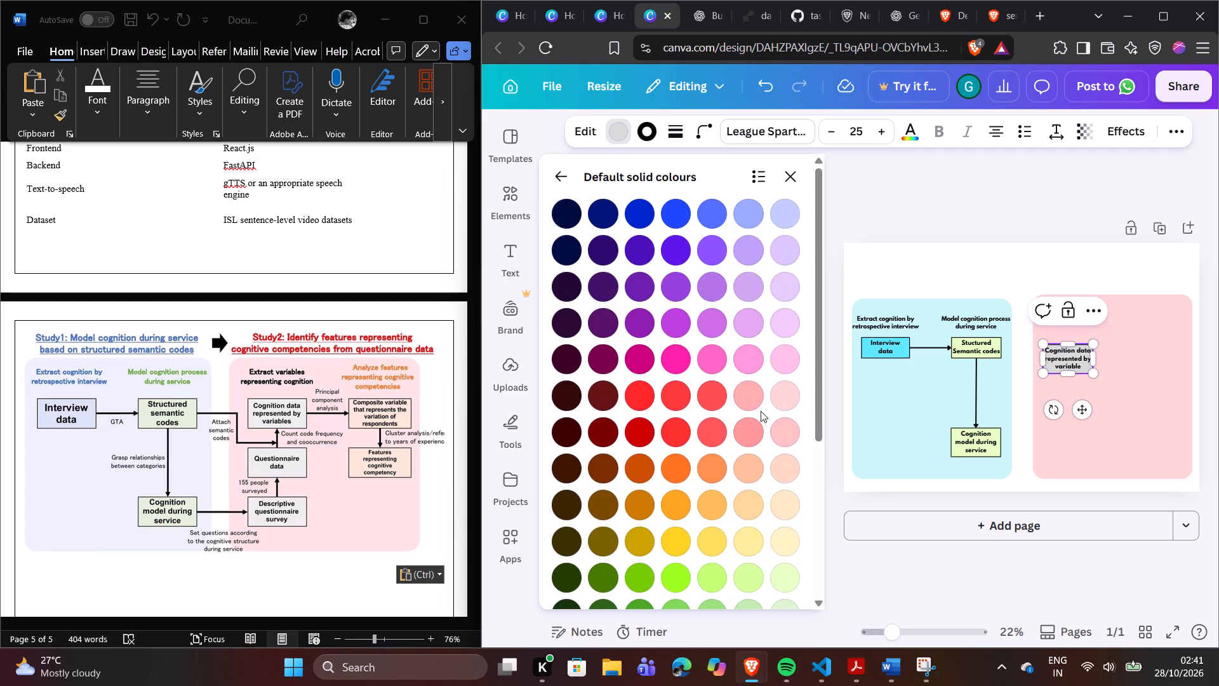
{"action": "left_click", "coordinate": [779, 208]}
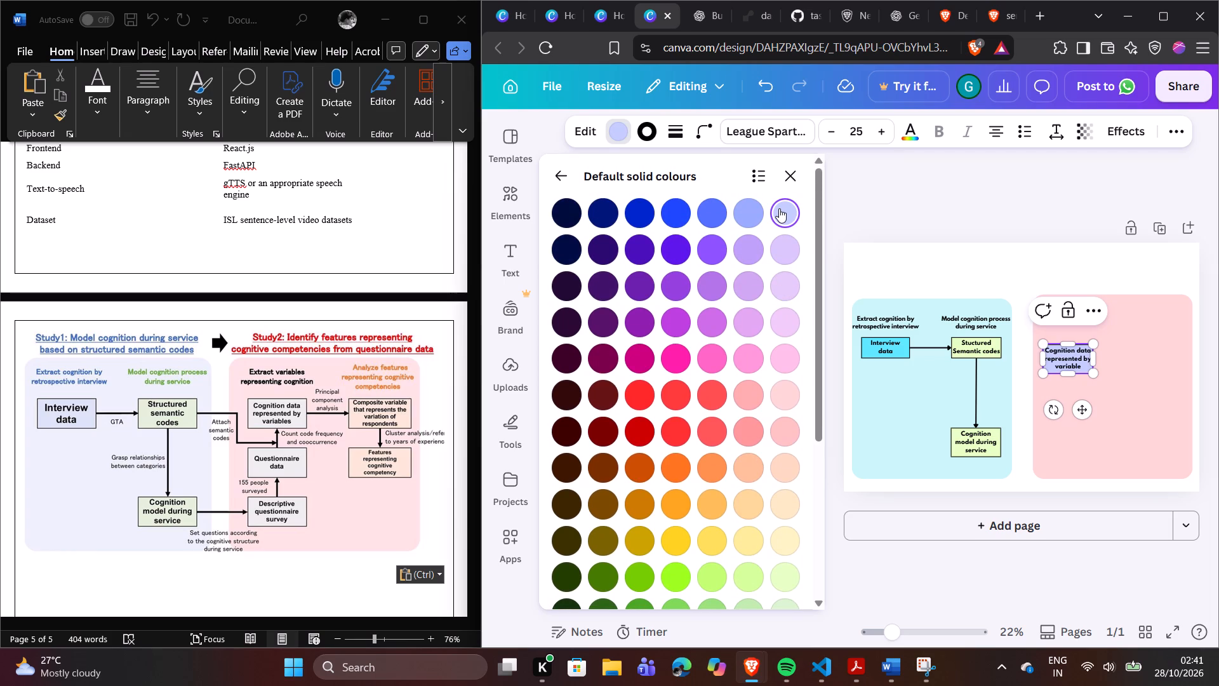
{"action": "left_click", "coordinate": [785, 237]}
{"action": "scroll", "coordinate": [785, 237], "scroll_direction": "down", "scroll_amount": 6}
{"action": "scroll", "coordinate": [787, 260], "scroll_direction": "up", "scroll_amount": 6}
{"action": "scroll", "coordinate": [787, 260], "scroll_direction": "down", "scroll_amount": 2}
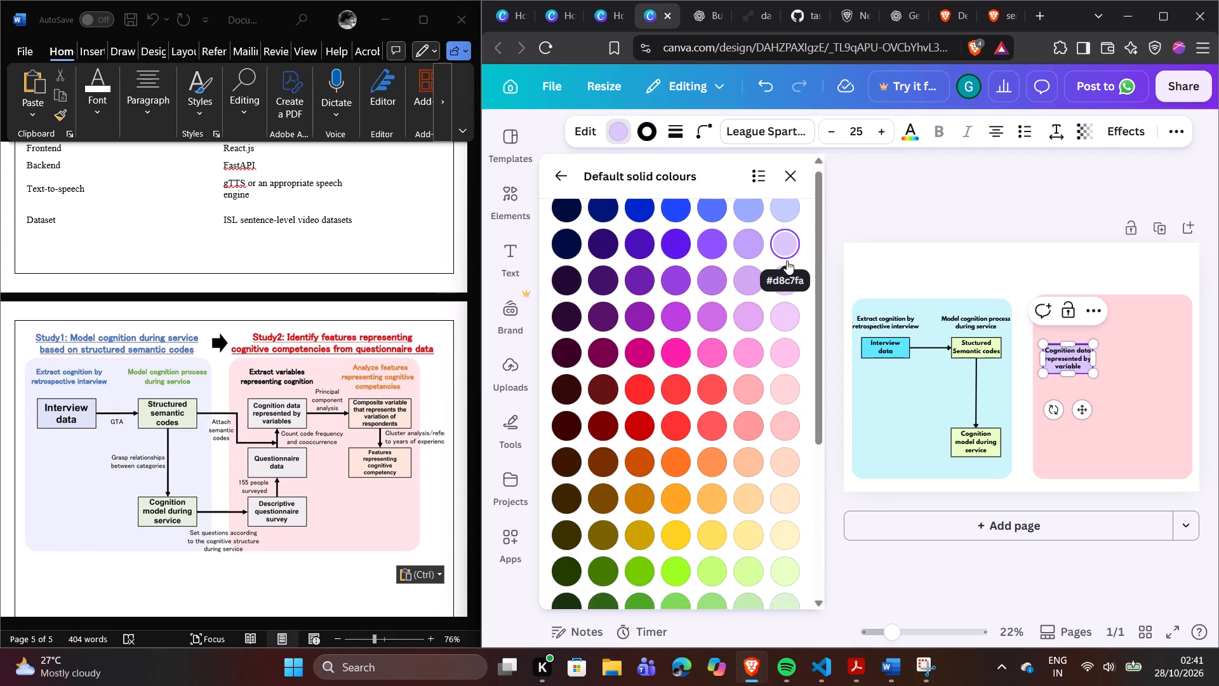
{"action": "scroll", "coordinate": [787, 260], "scroll_direction": "up", "scroll_amount": 5}
{"action": "scroll", "coordinate": [787, 260], "scroll_direction": "down", "scroll_amount": 2}
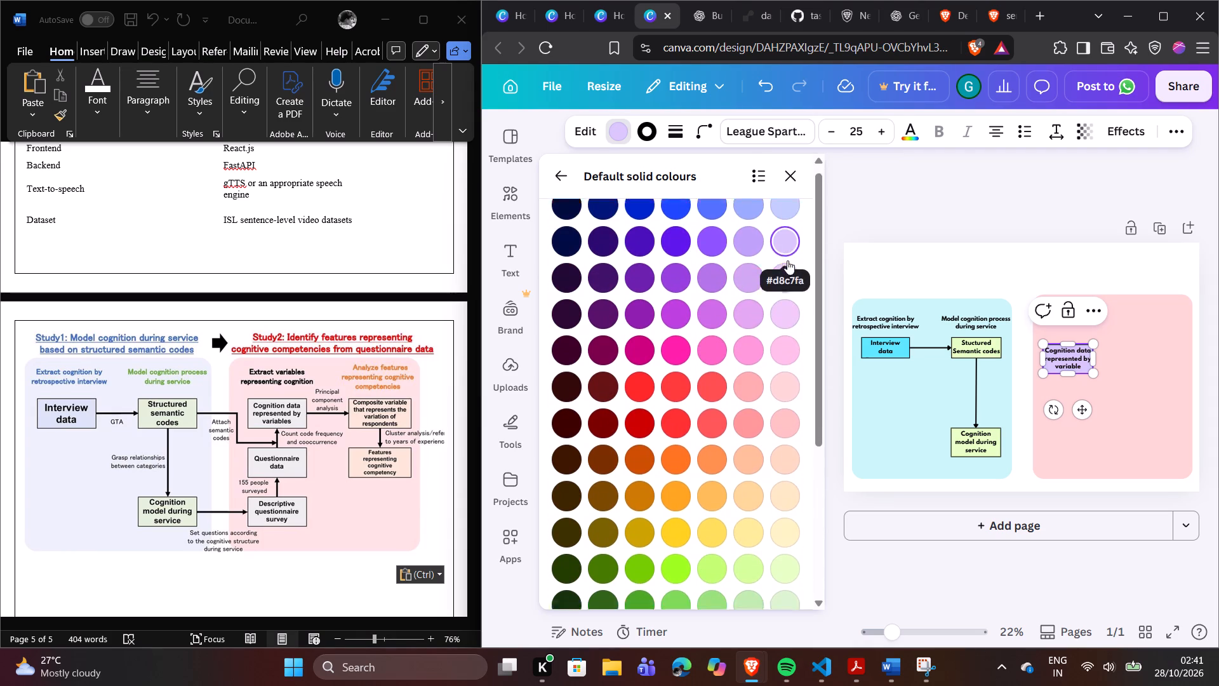
{"action": "scroll", "coordinate": [787, 260], "scroll_direction": "down", "scroll_amount": 5}
{"action": "scroll", "coordinate": [787, 289], "scroll_direction": "up", "scroll_amount": 8}
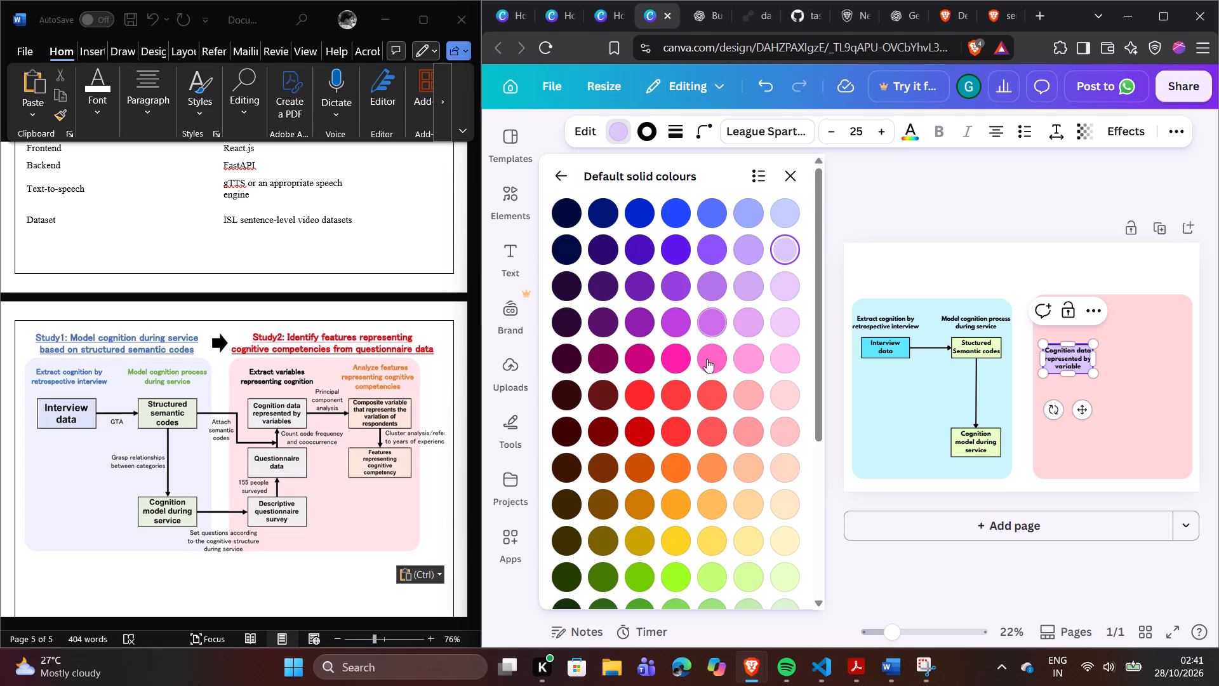
{"action": "scroll", "coordinate": [710, 410], "scroll_direction": "down", "scroll_amount": 6}
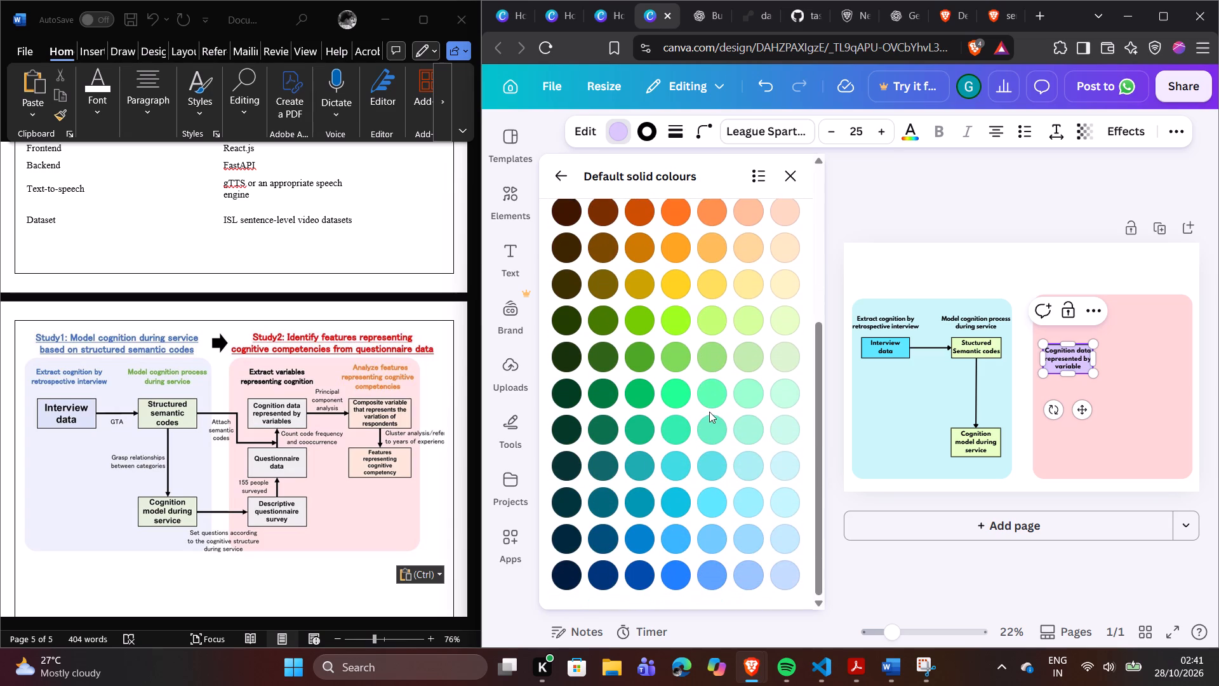
{"action": "scroll", "coordinate": [709, 412], "scroll_direction": "up", "scroll_amount": 10}
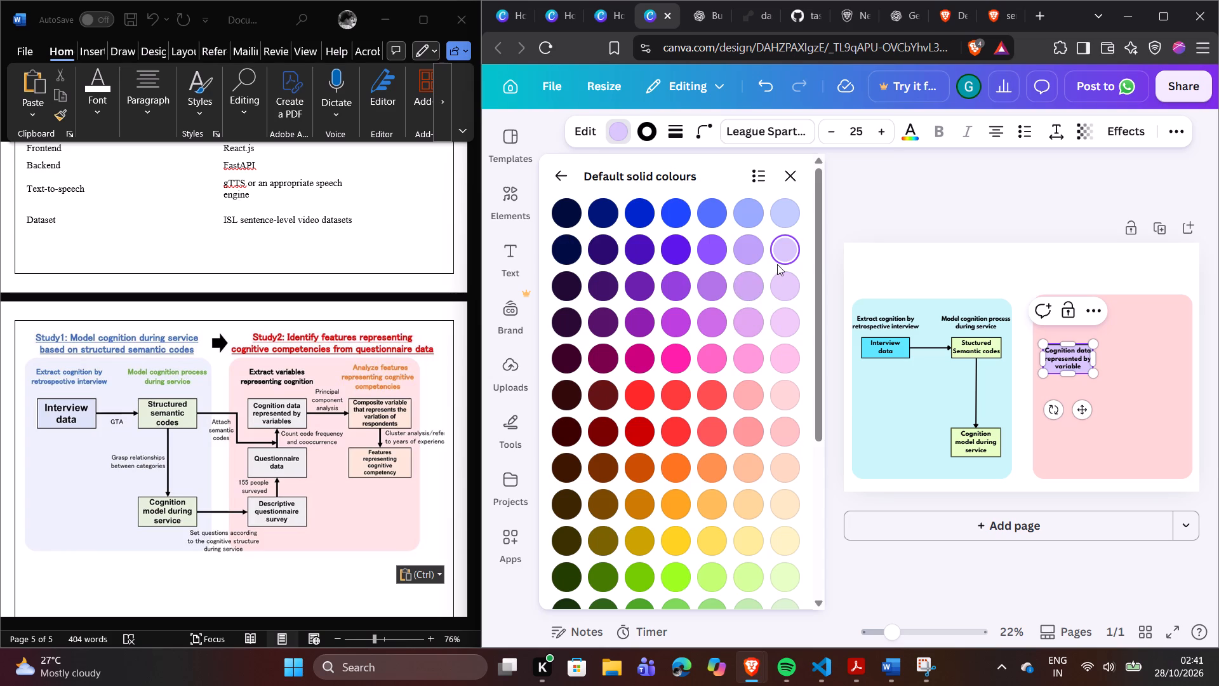
{"action": "left_click", "coordinate": [782, 287]}
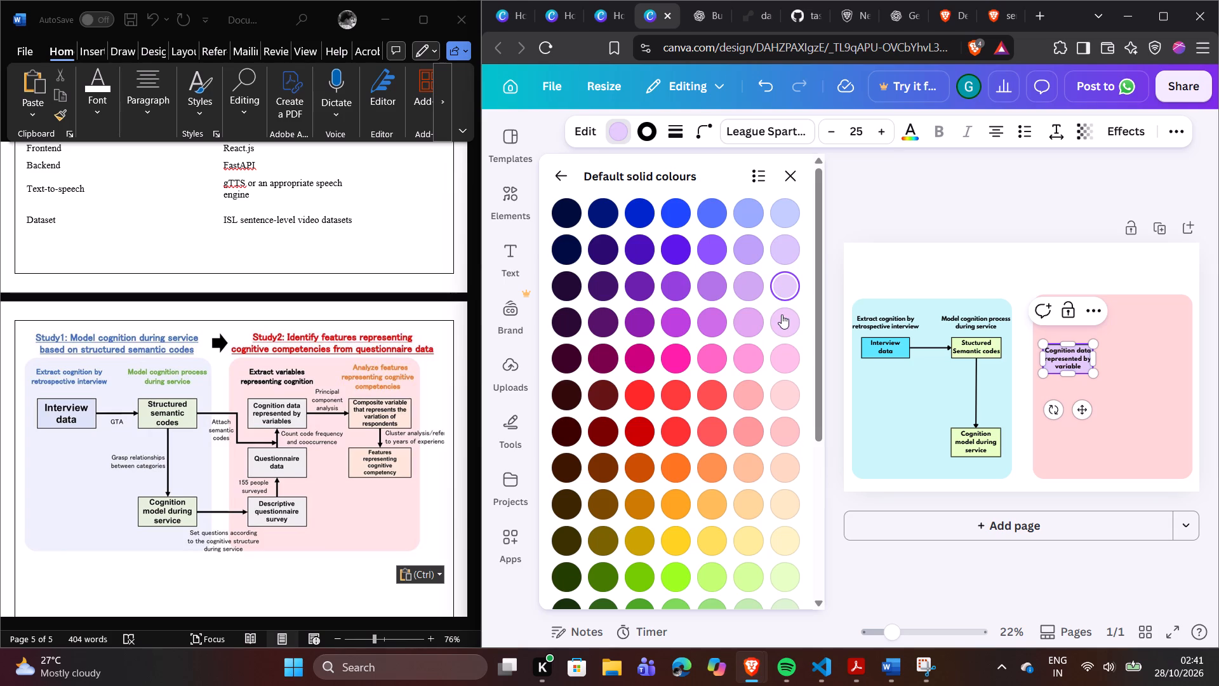
{"action": "left_click", "coordinate": [782, 319]}
{"action": "double_click", "coordinate": [1022, 195]}
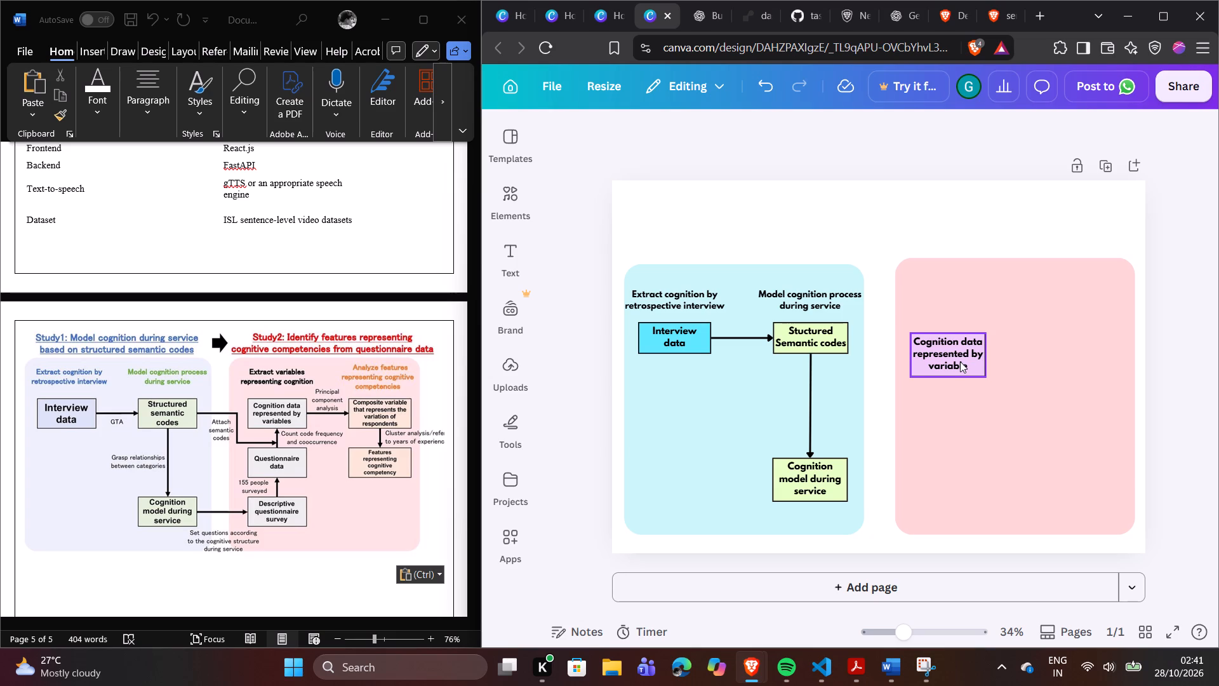
Duplicate the "Cognition data represented by variable" box and place the copy directly below it in the pink panel.
{"action": "left_click", "coordinate": [960, 361]}
{"action": "left_click", "coordinate": [952, 302]}
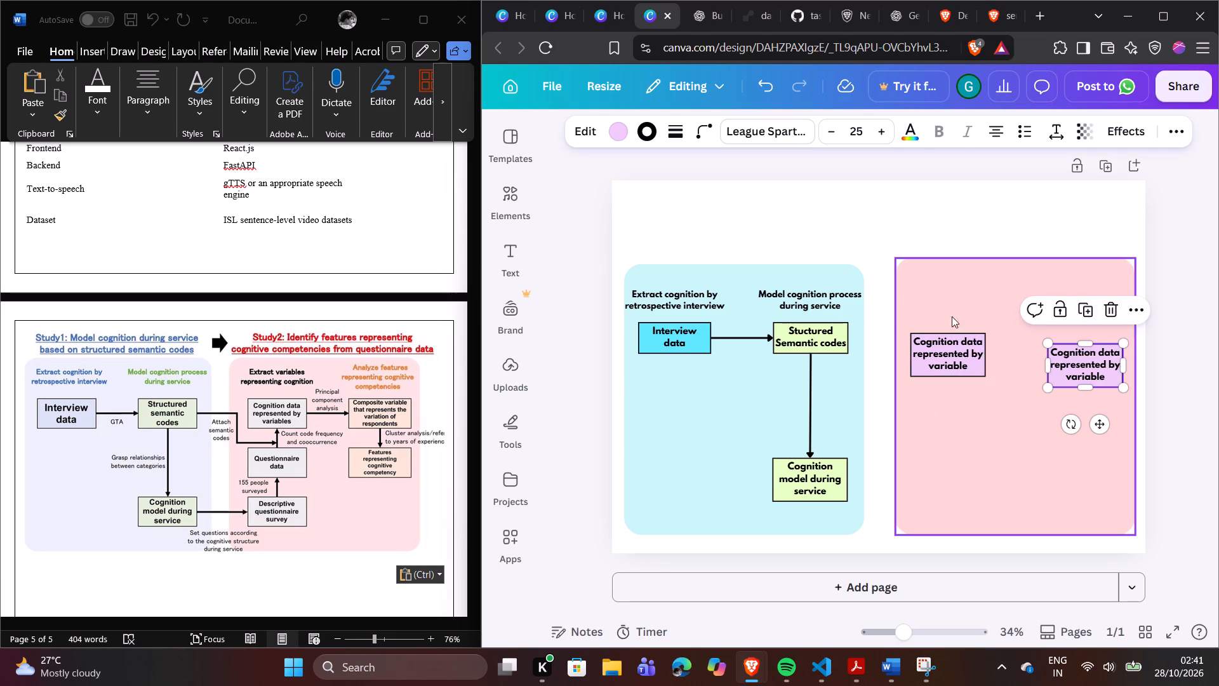
{"action": "left_click_drag", "start_coordinate": [1066, 370], "coordinate": [926, 436]}
Move the upper "Cognition data represented by variable" box higher in the pink panel and align its copy beneath it near mid-height.
{"action": "double_click", "coordinate": [926, 436]}
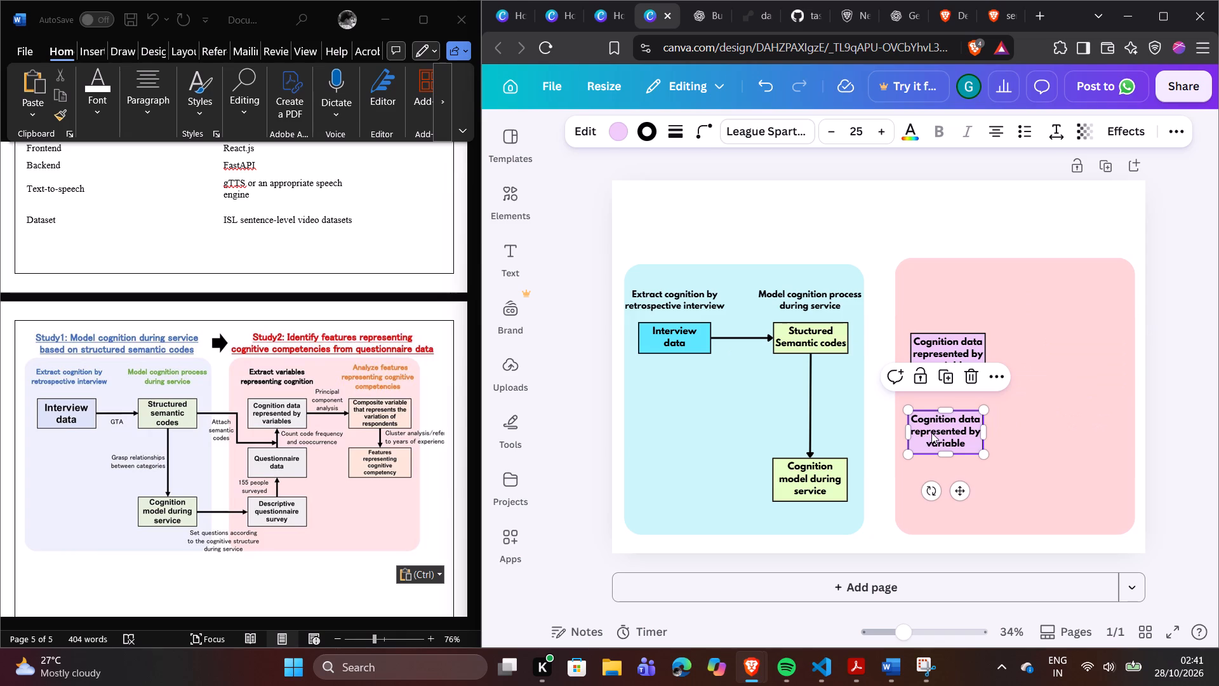
{"action": "left_click_drag", "start_coordinate": [957, 346], "coordinate": [957, 321]}
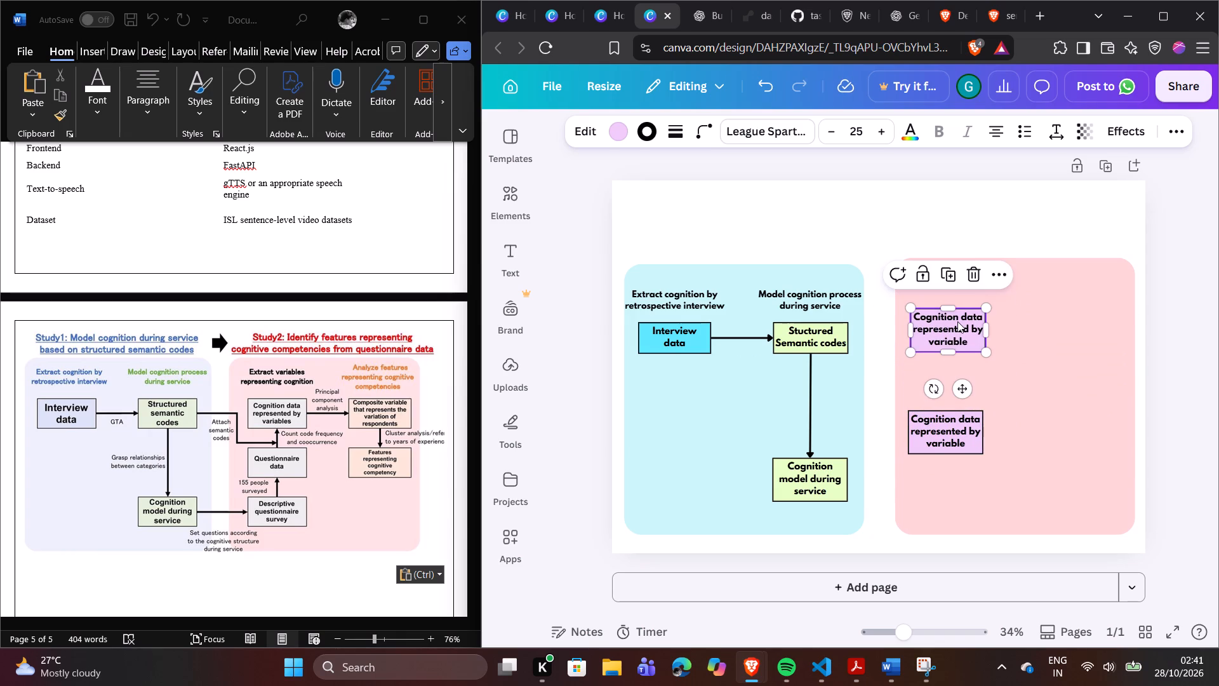
{"action": "left_click_drag", "start_coordinate": [949, 351], "coordinate": [954, 336]}
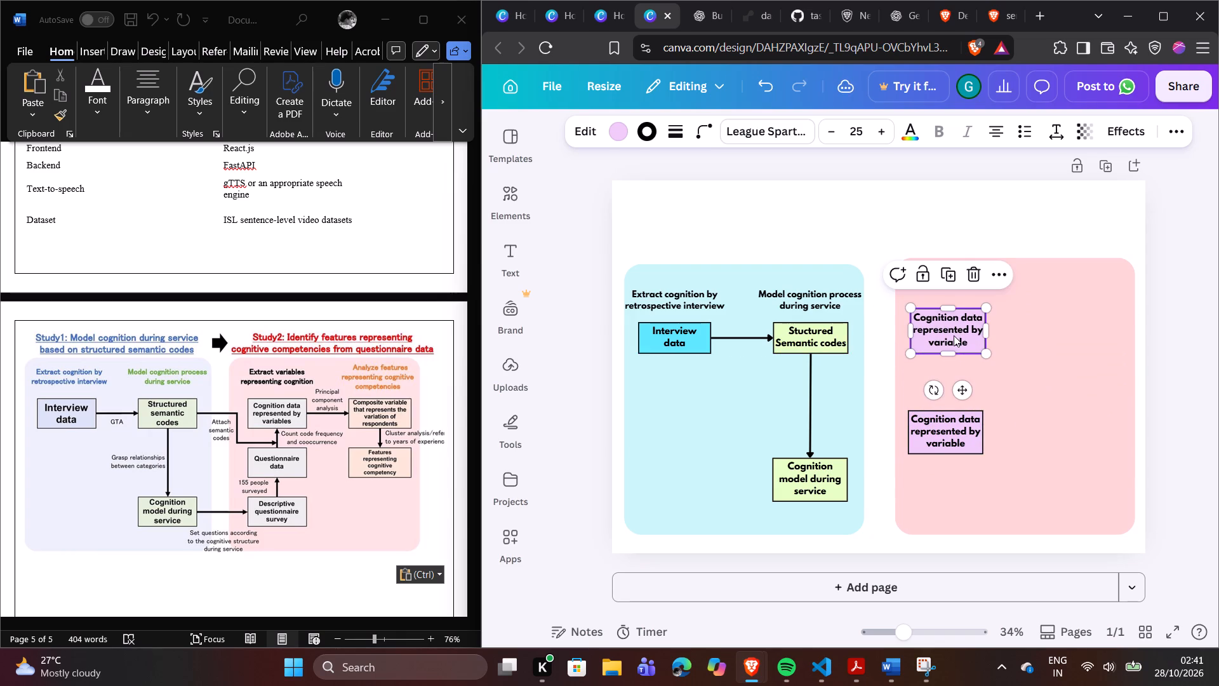
{"action": "left_click_drag", "start_coordinate": [954, 328], "coordinate": [953, 335]}
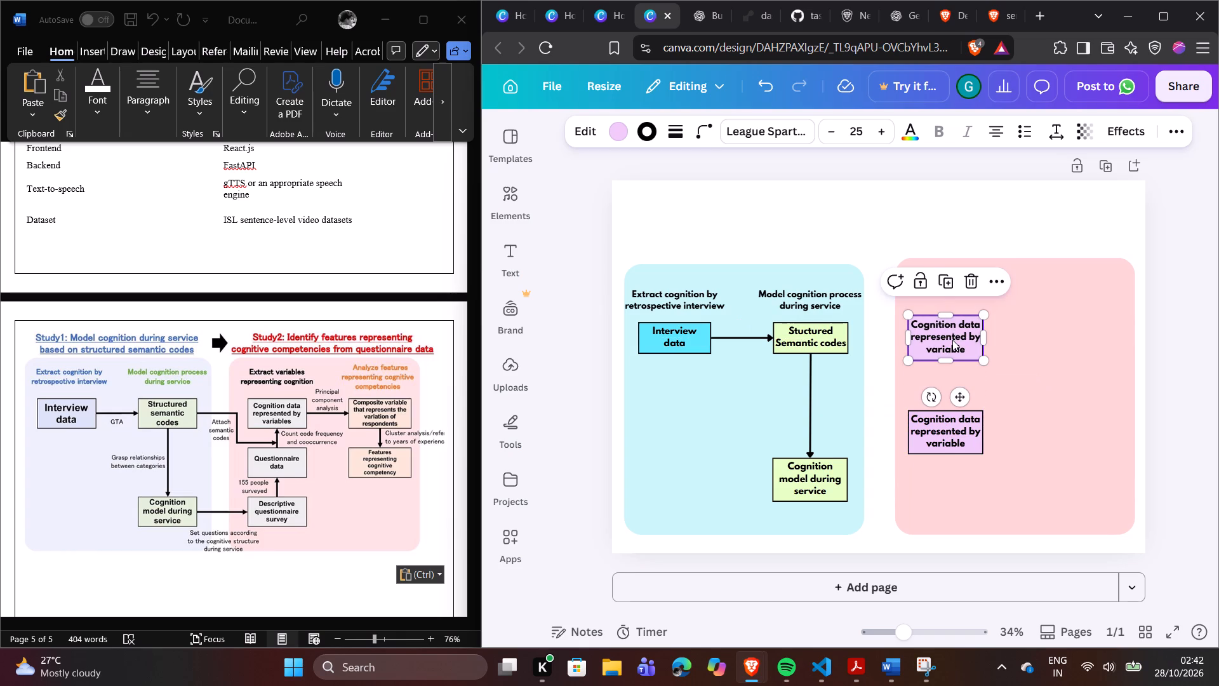
{"action": "left_click_drag", "start_coordinate": [952, 340], "coordinate": [950, 331]}
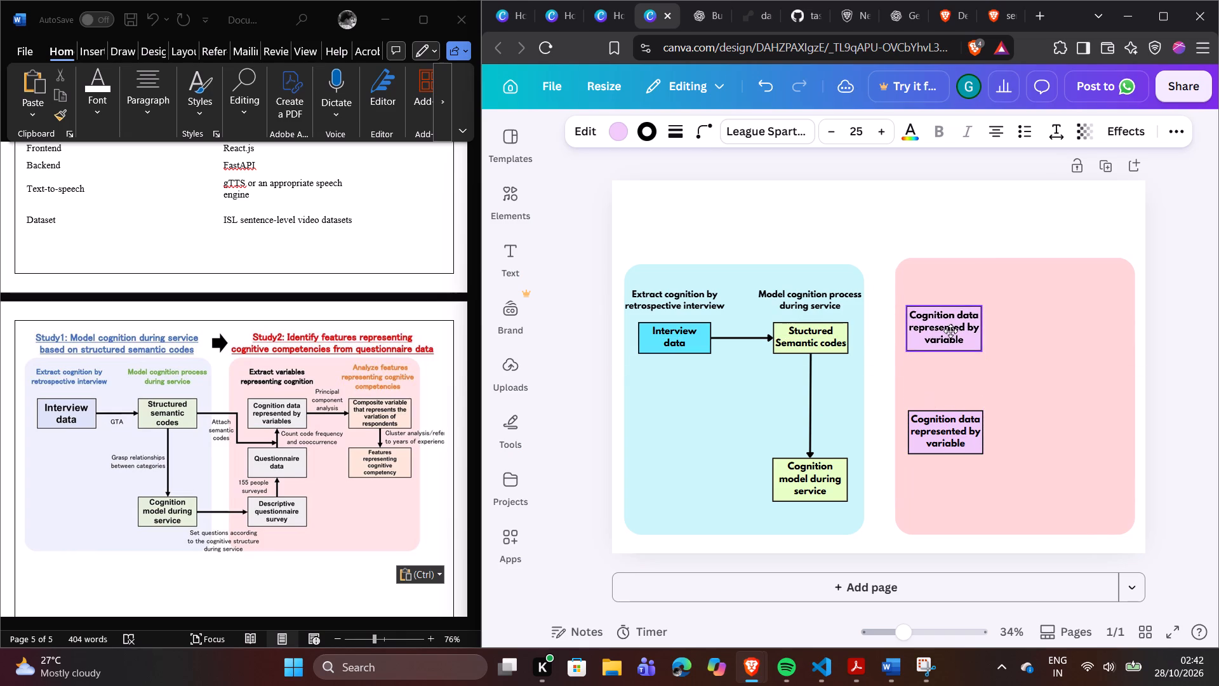
{"action": "left_click_drag", "start_coordinate": [950, 331], "coordinate": [947, 339]}
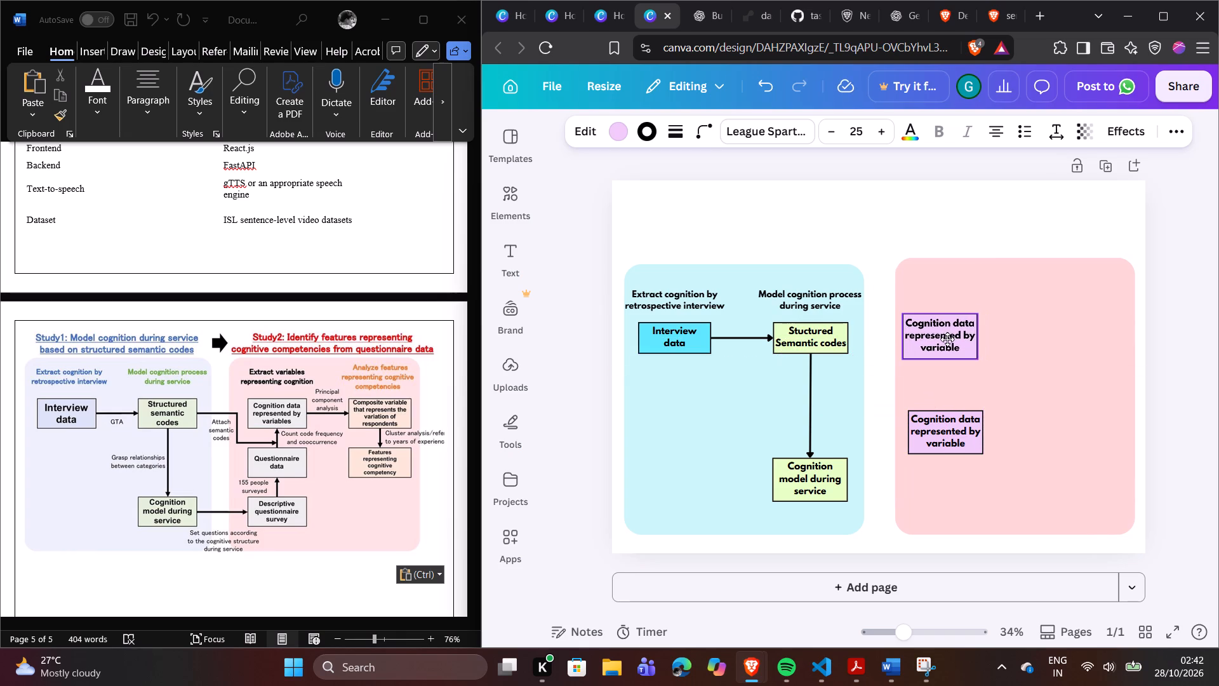
{"action": "left_click_drag", "start_coordinate": [947, 339], "coordinate": [949, 334]}
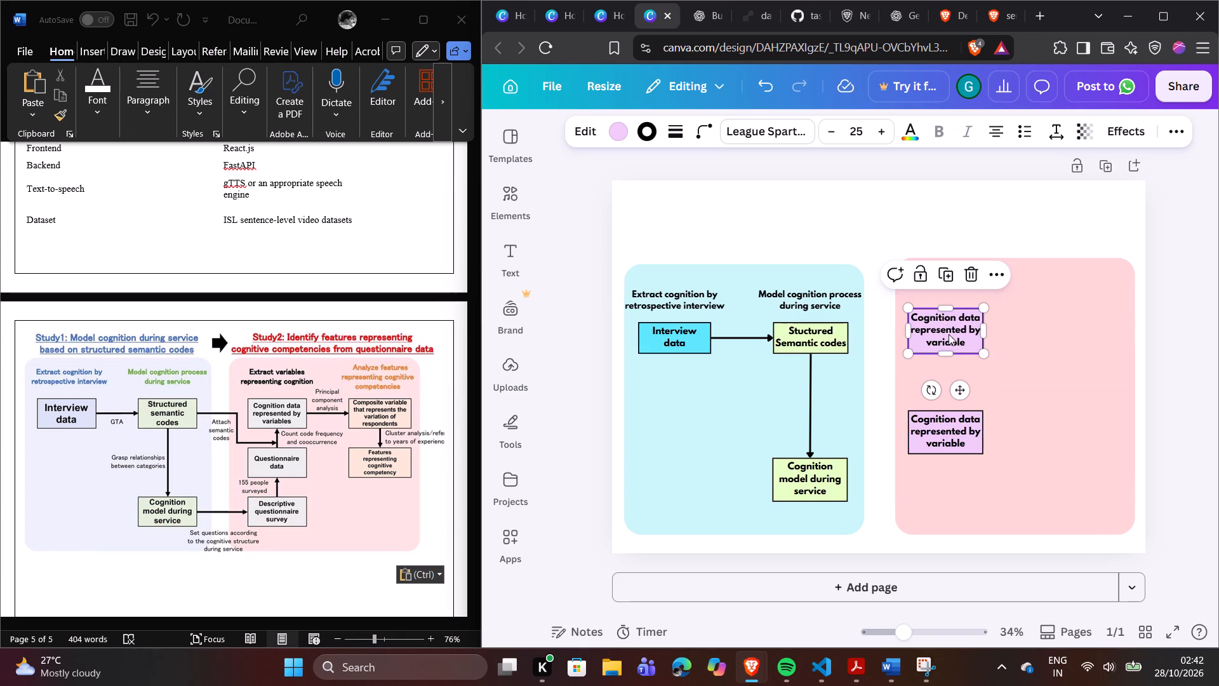
{"action": "left_click_drag", "start_coordinate": [939, 424], "coordinate": [942, 405]}
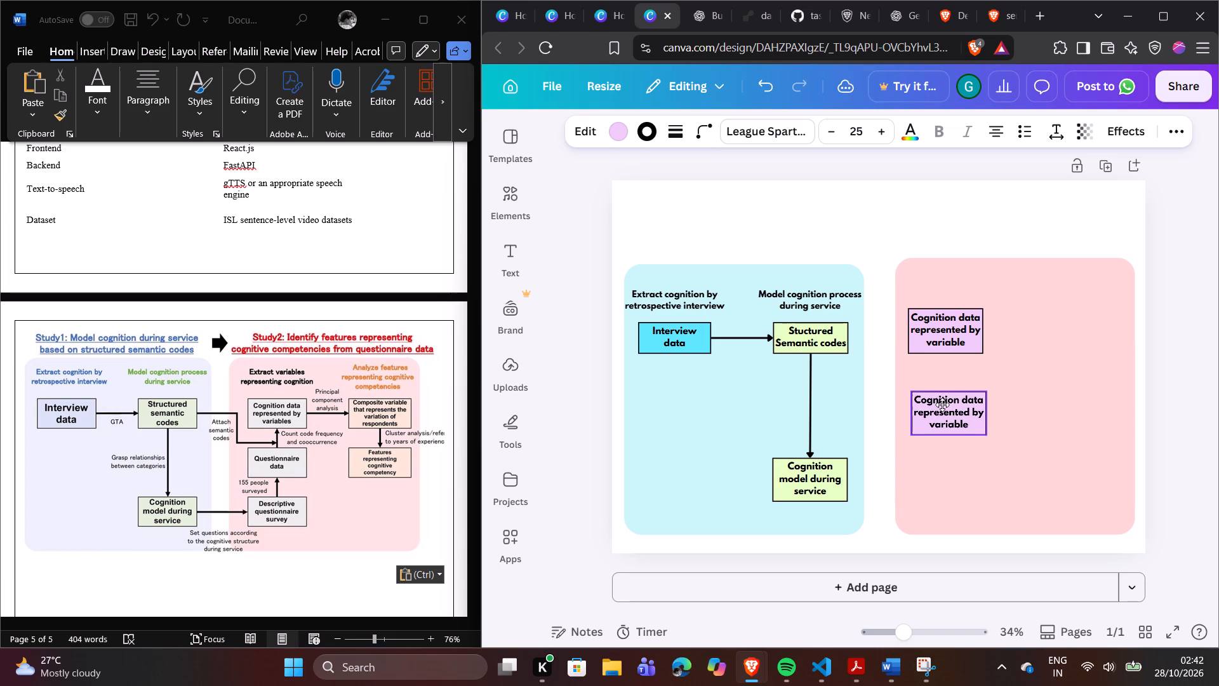
{"action": "left_click_drag", "start_coordinate": [942, 405], "coordinate": [942, 407]}
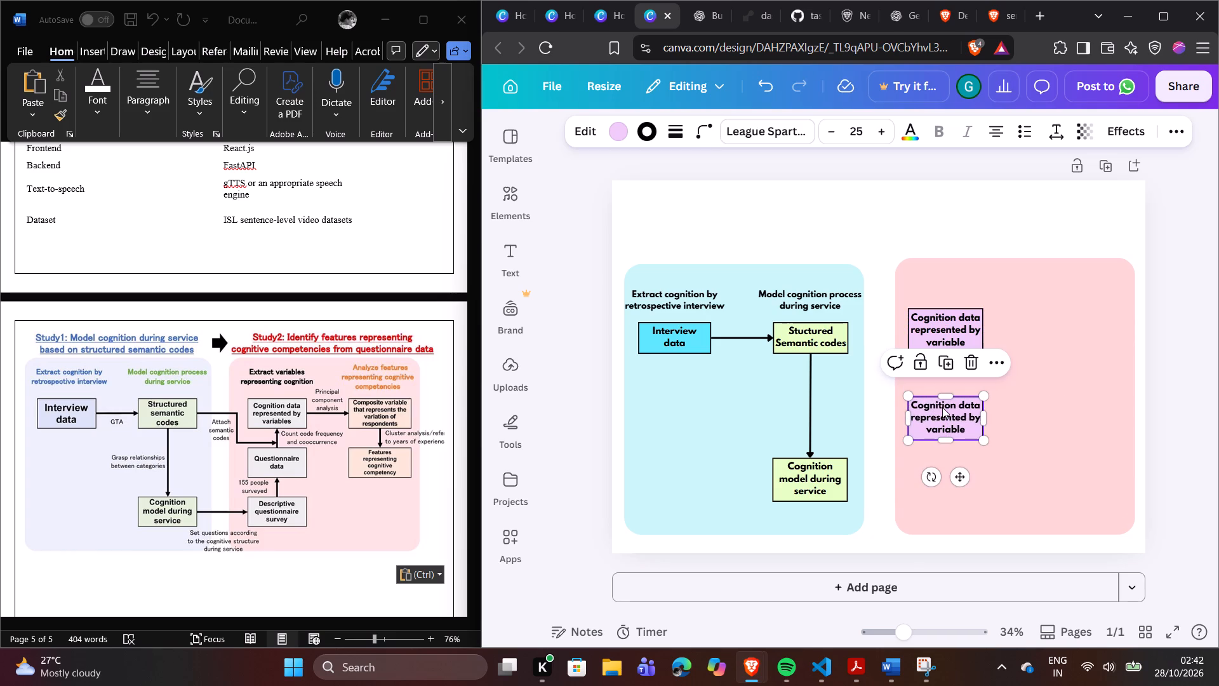
{"action": "left_click_drag", "start_coordinate": [942, 407], "coordinate": [942, 401]}
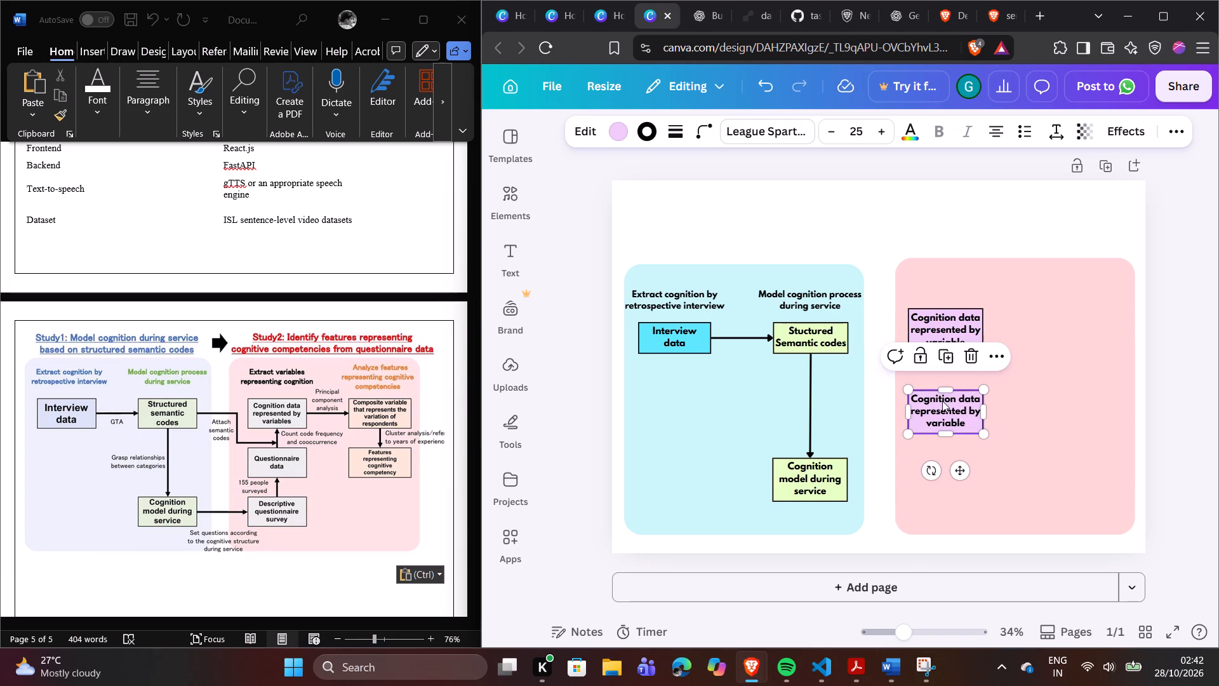
Duplicate the lower "Cognition data represented by variable" box and place the third box beneath it, near the bottom of the pink panel.
{"action": "left_click", "coordinate": [949, 351]}
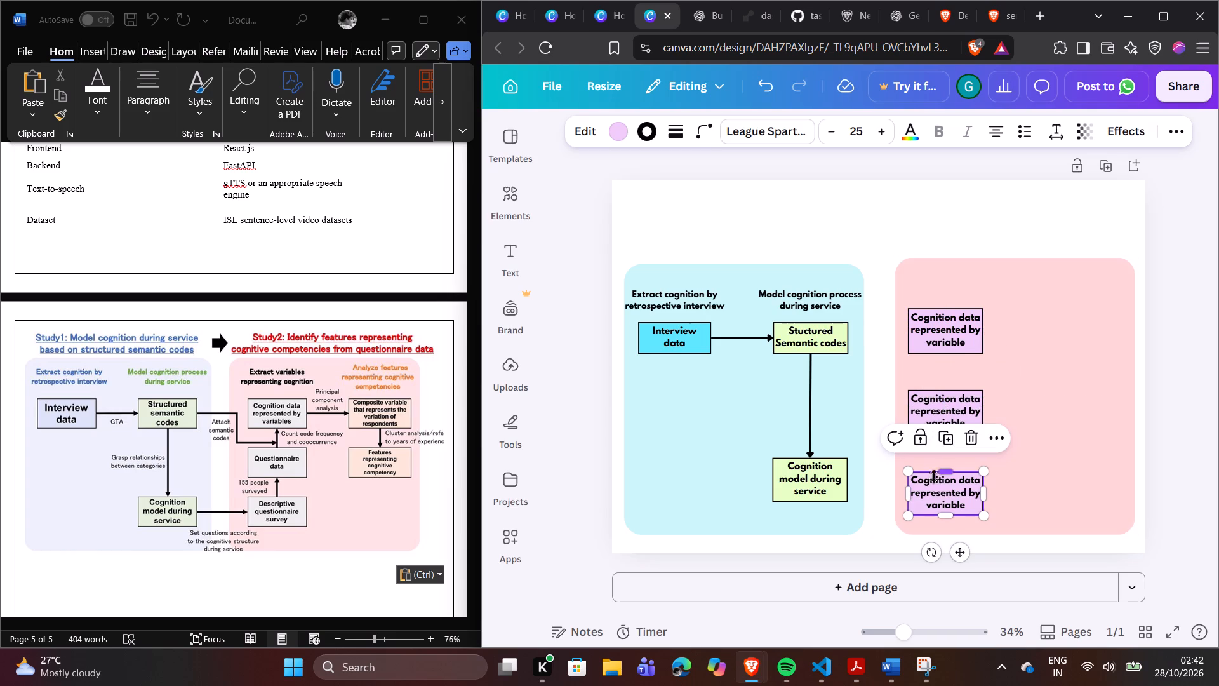
{"action": "left_click_drag", "start_coordinate": [936, 497], "coordinate": [937, 490]}
{"action": "double_click", "coordinate": [1058, 466]}
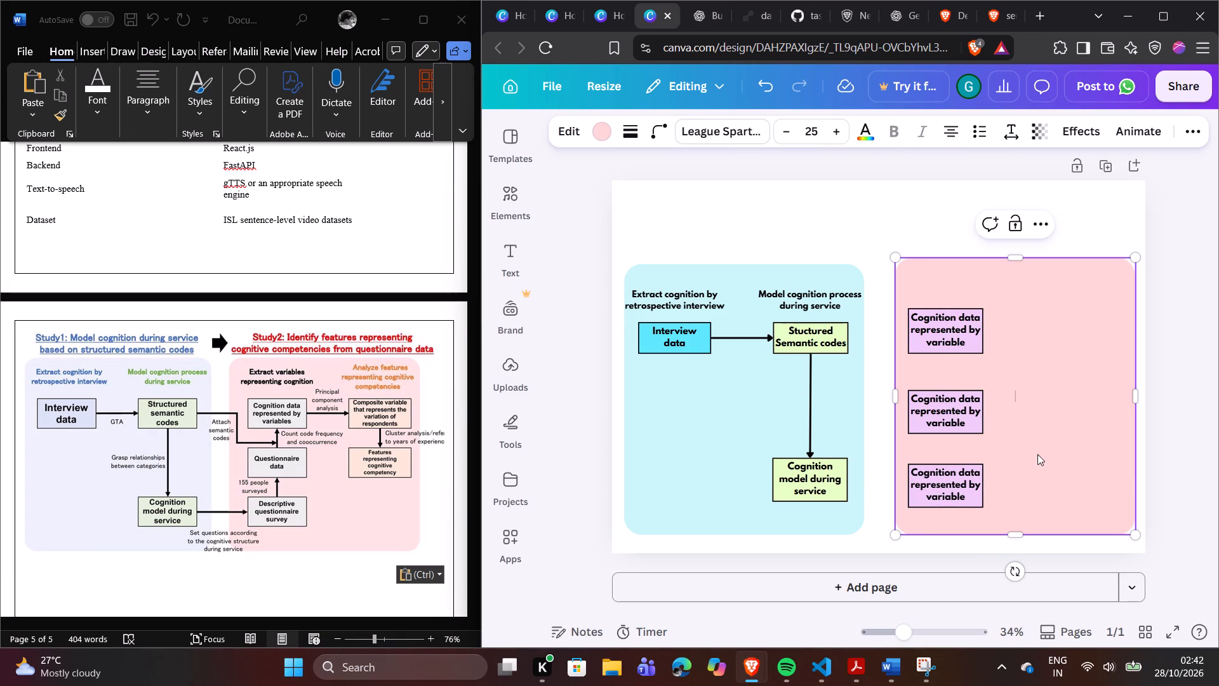
{"action": "left_click", "coordinate": [957, 410]}
{"action": "left_click", "coordinate": [1072, 398]}
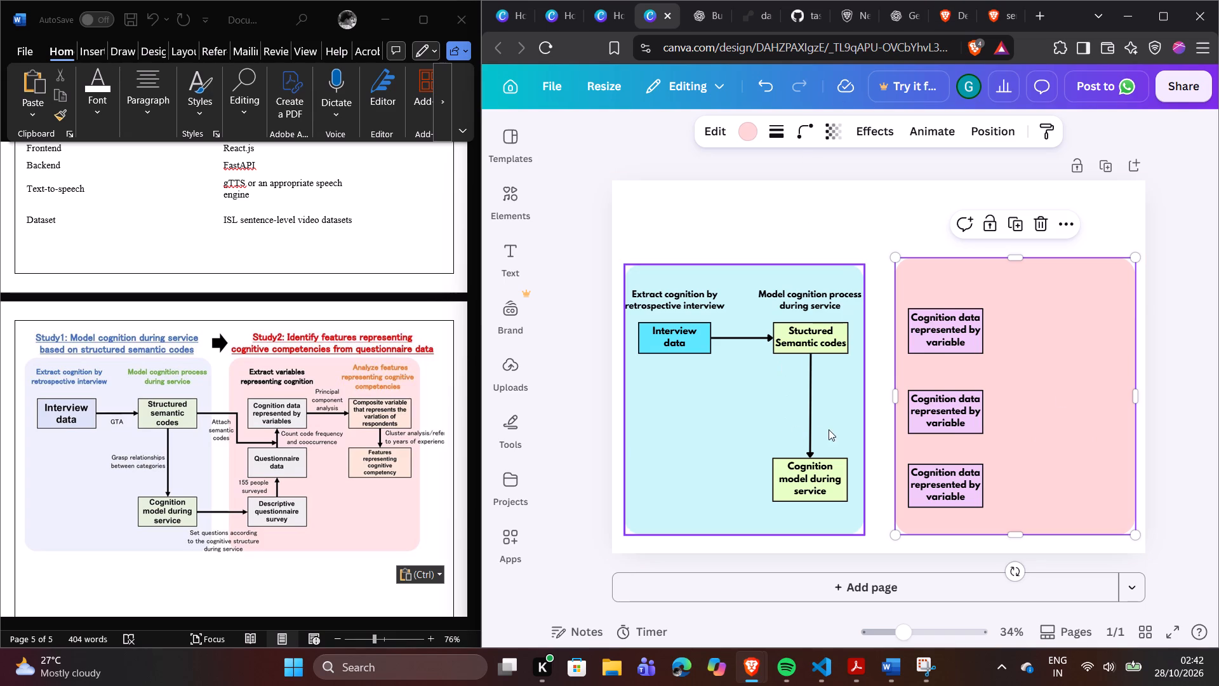
Duplicate the blue panel's vertical arrow and attach the copy so it points up from the pink panel's bottom box to its middle box.
{"action": "left_click", "coordinate": [811, 427]}
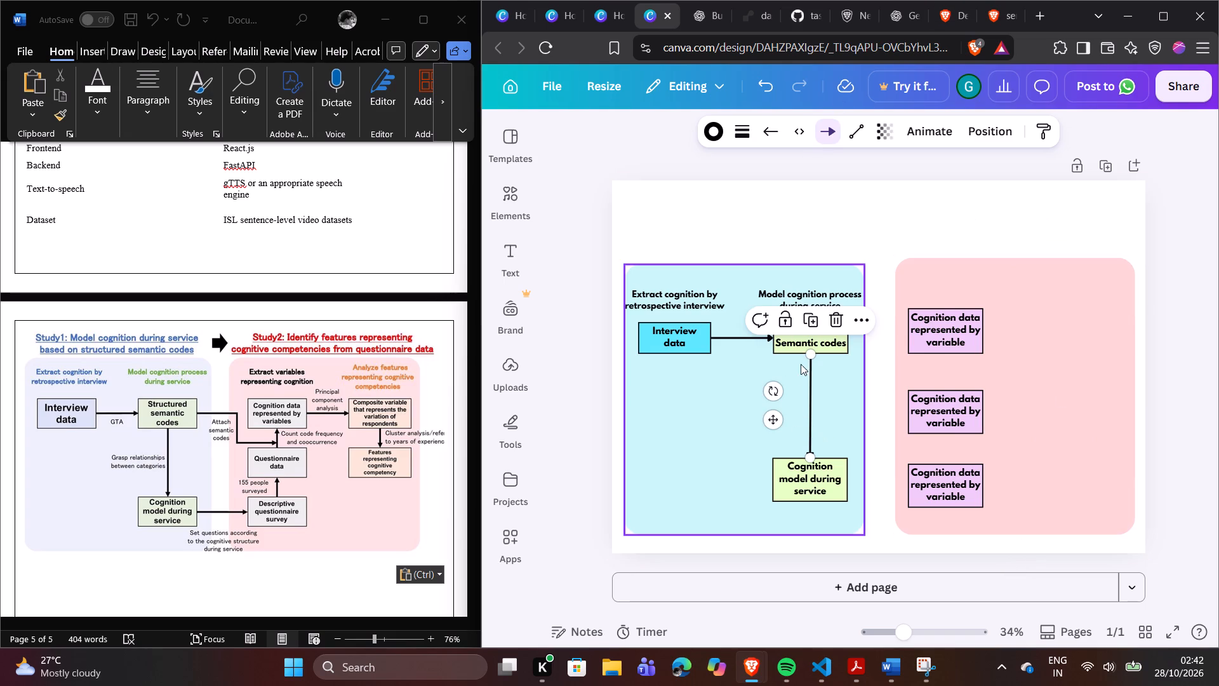
{"action": "left_click", "coordinate": [809, 312]}
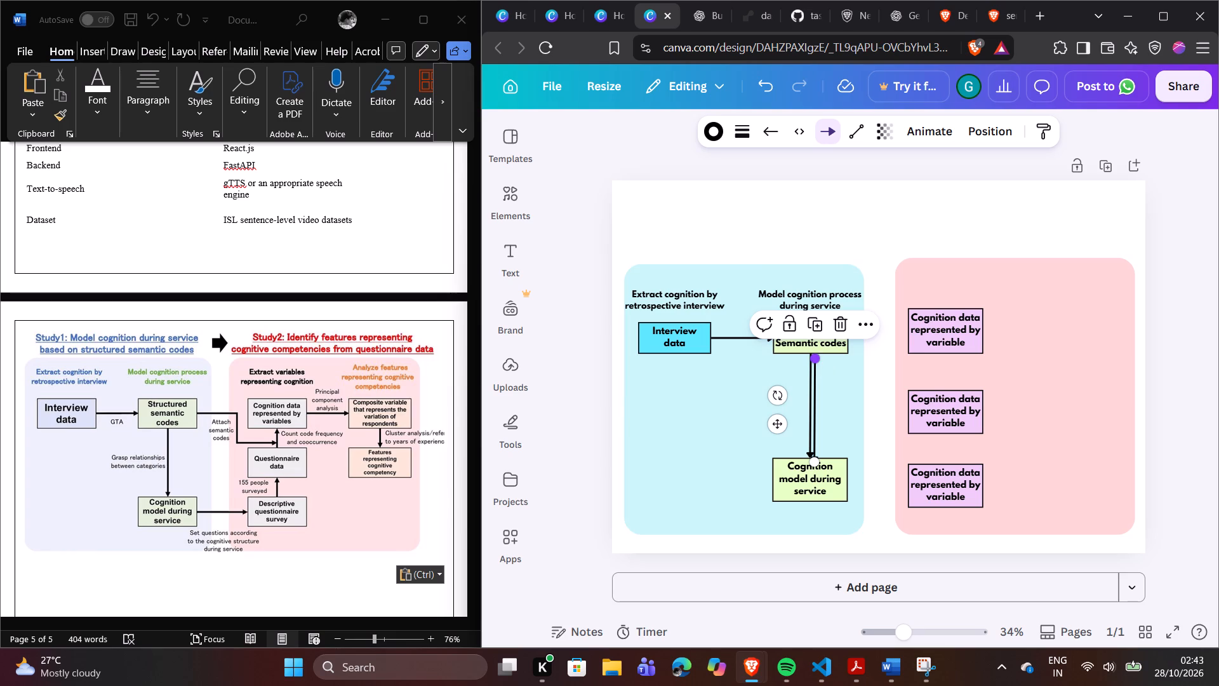
{"action": "left_click_drag", "start_coordinate": [819, 357], "coordinate": [848, 368]}
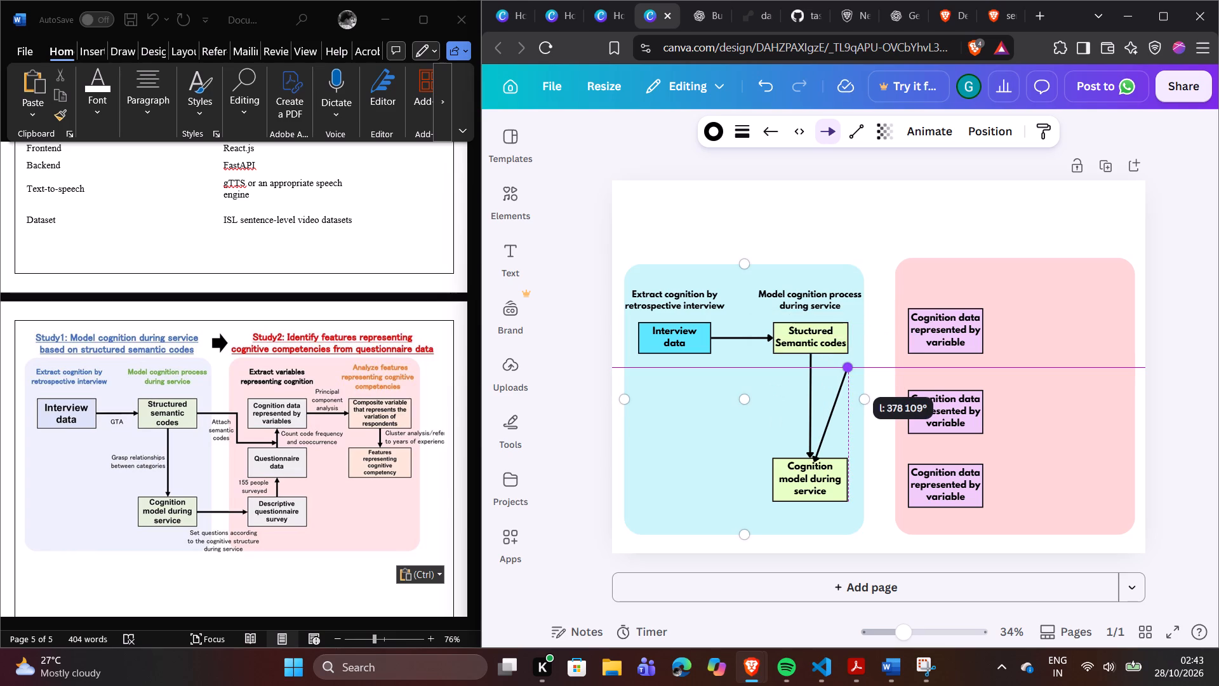
{"action": "left_click_drag", "start_coordinate": [848, 368], "coordinate": [895, 441]}
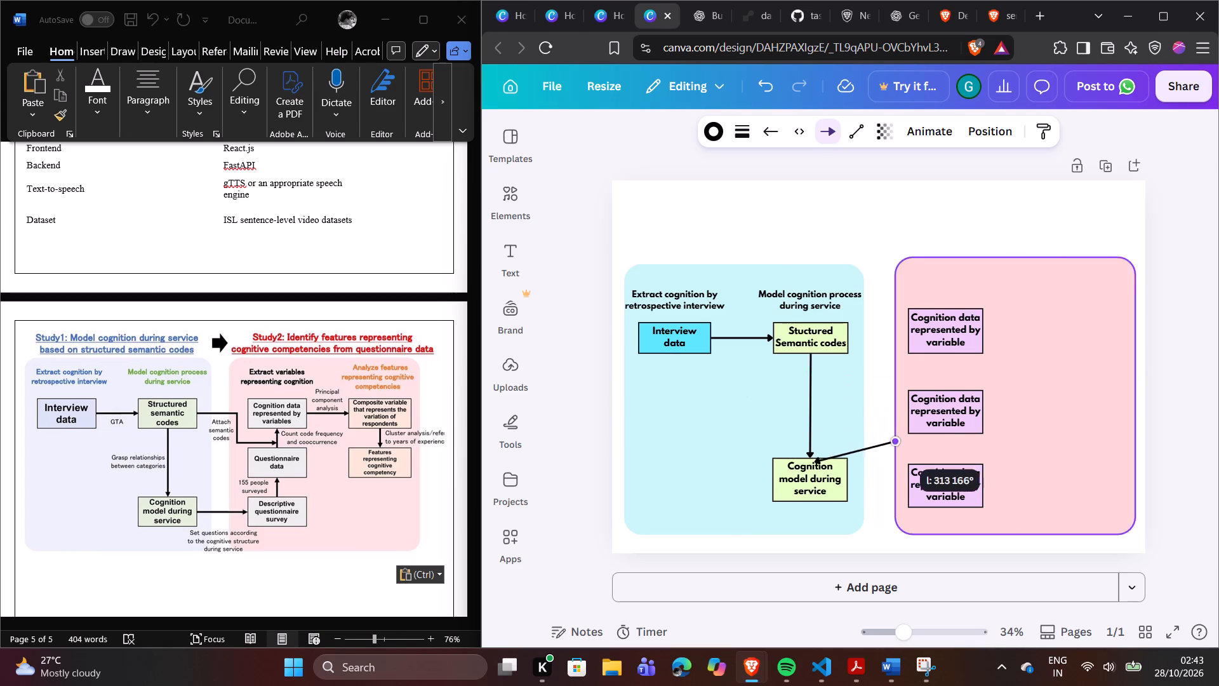
{"action": "left_click_drag", "start_coordinate": [895, 441], "coordinate": [949, 466]}
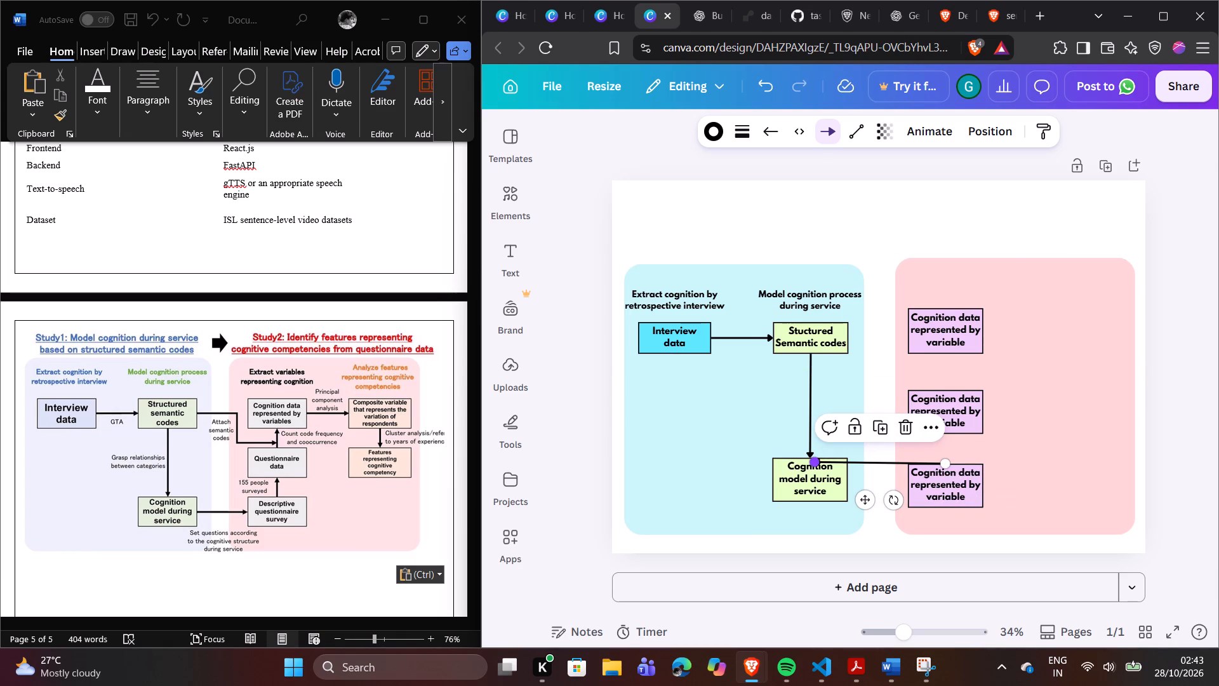
{"action": "left_click_drag", "start_coordinate": [816, 459], "coordinate": [943, 434]}
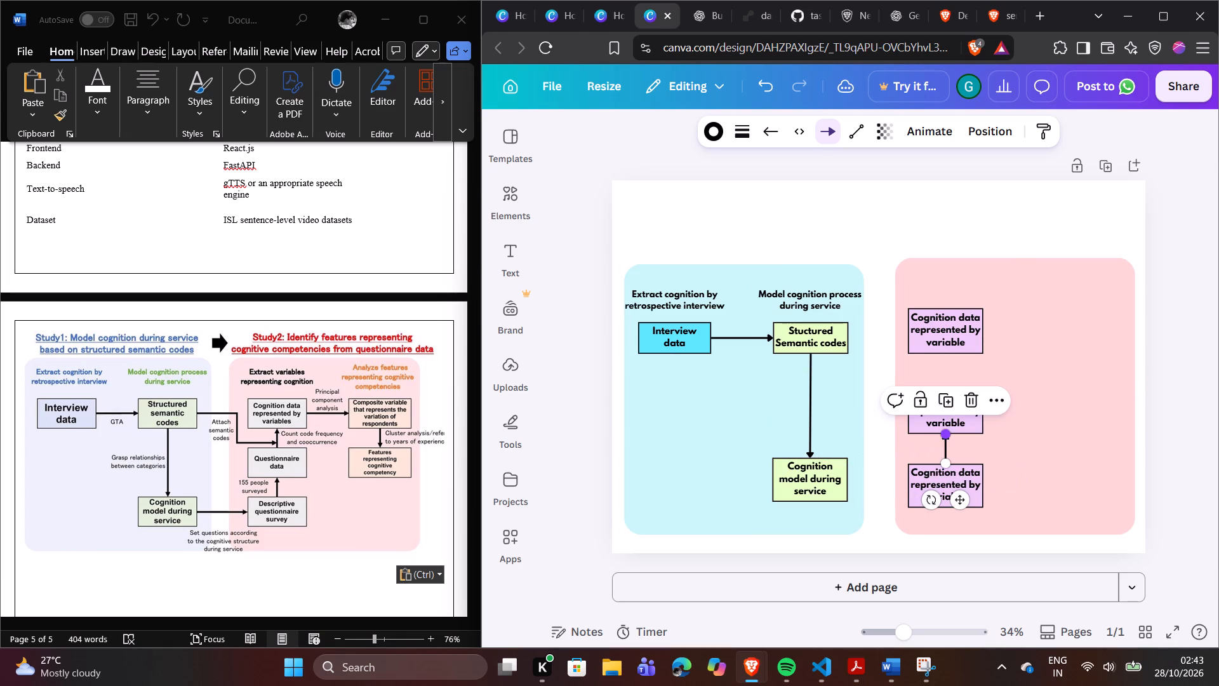
Duplicate the short upward arrow and attach the copy so it points from the pink panel's middle box to its top box.
{"action": "left_click", "coordinate": [949, 399]}
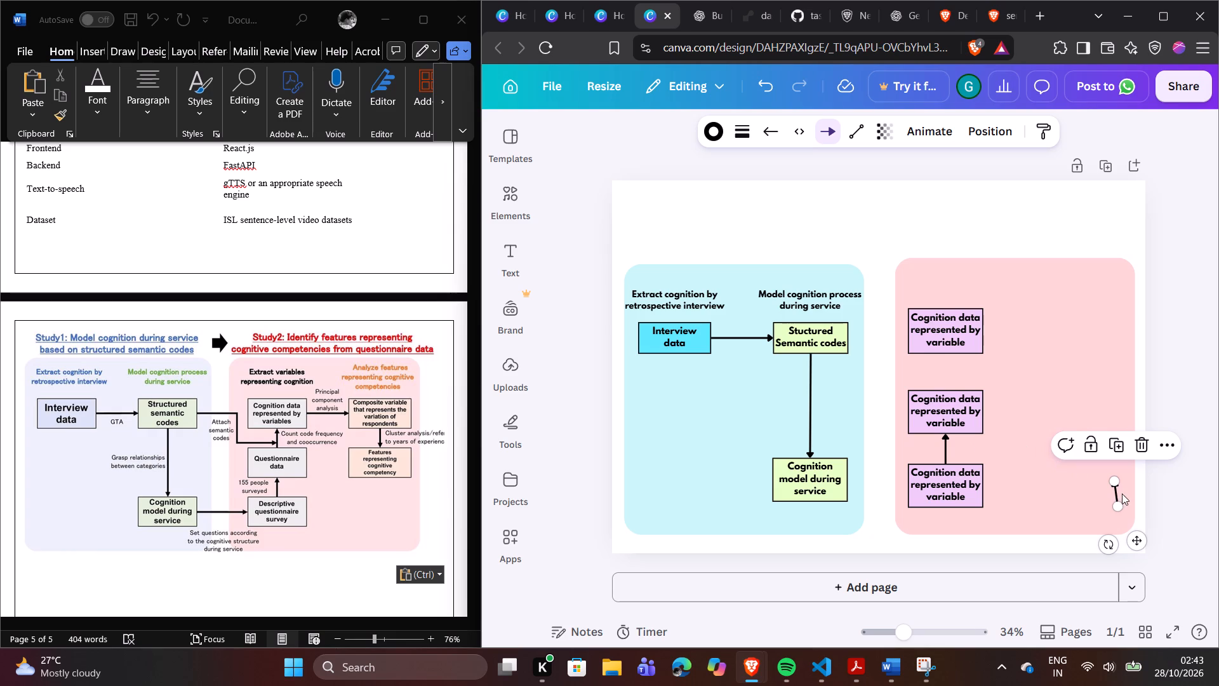
{"action": "left_click_drag", "start_coordinate": [1114, 494], "coordinate": [941, 377]}
{"action": "left_click", "coordinate": [941, 377]}
{"action": "left_click", "coordinate": [943, 365]}
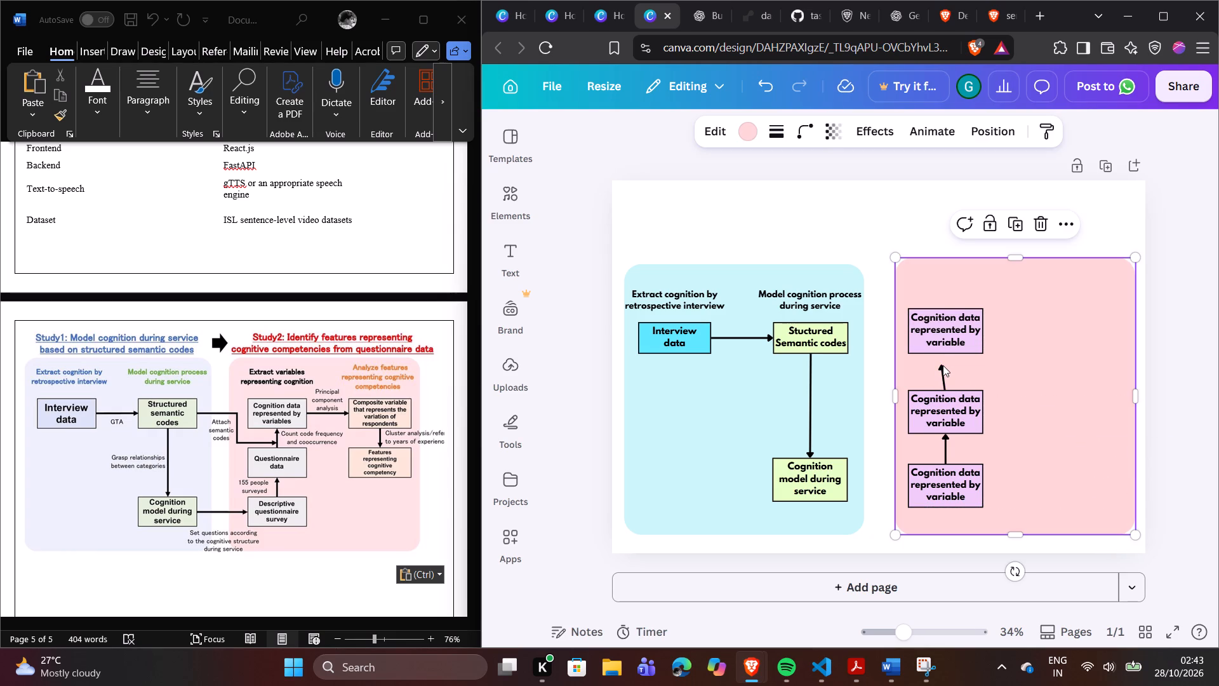
{"action": "left_click", "coordinate": [943, 372]}
{"action": "left_click_drag", "start_coordinate": [940, 368], "coordinate": [942, 355]}
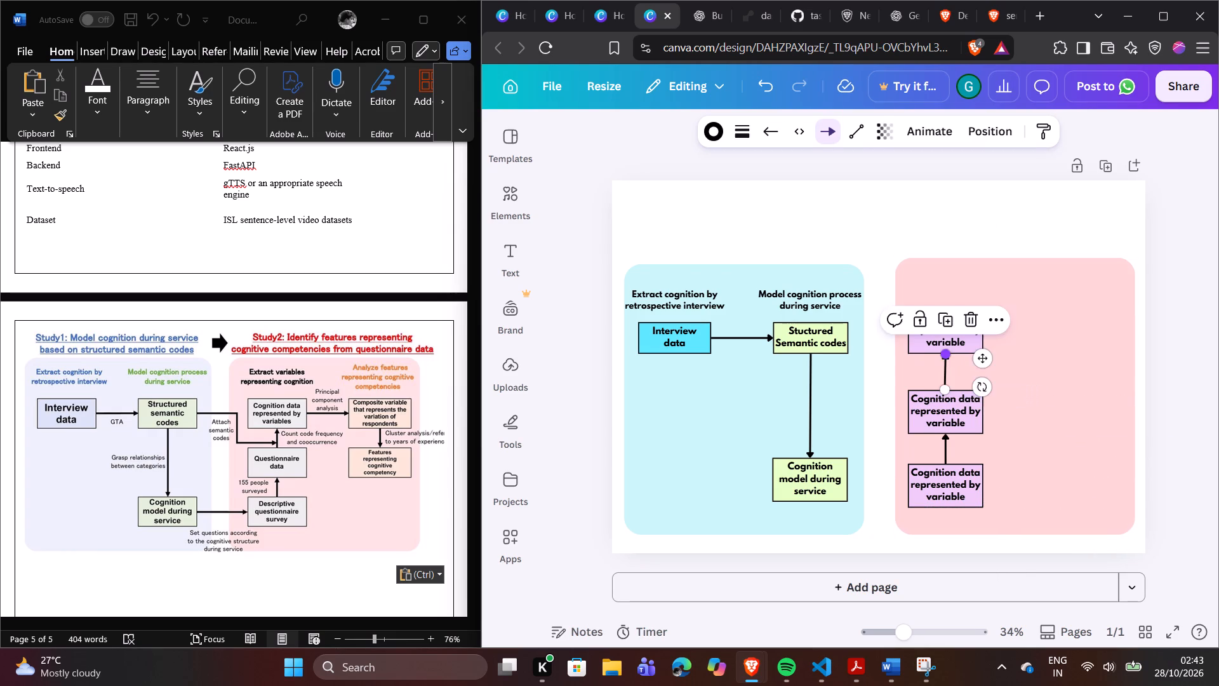
{"action": "left_click", "coordinate": [1044, 353]}
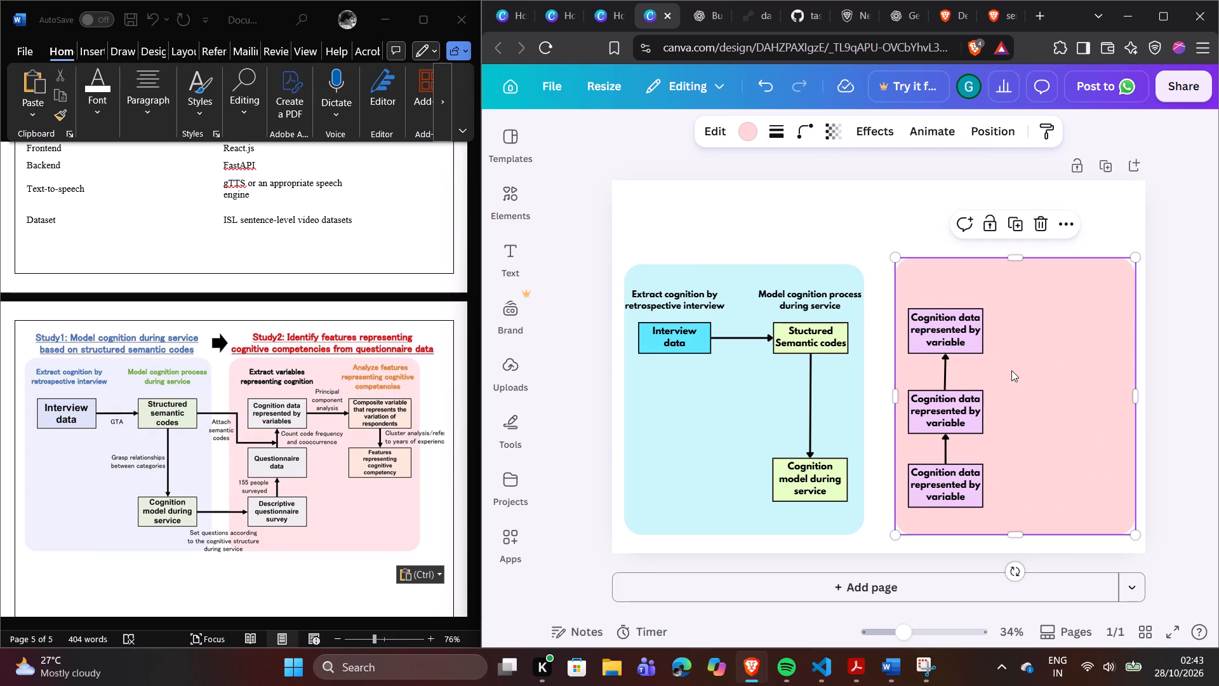
Duplicate the lower short arrow and connect the copy from "Cognition model during service" to the pink panel's bottom box.
{"action": "left_click", "coordinate": [943, 449]}
{"action": "left_click", "coordinate": [946, 406]}
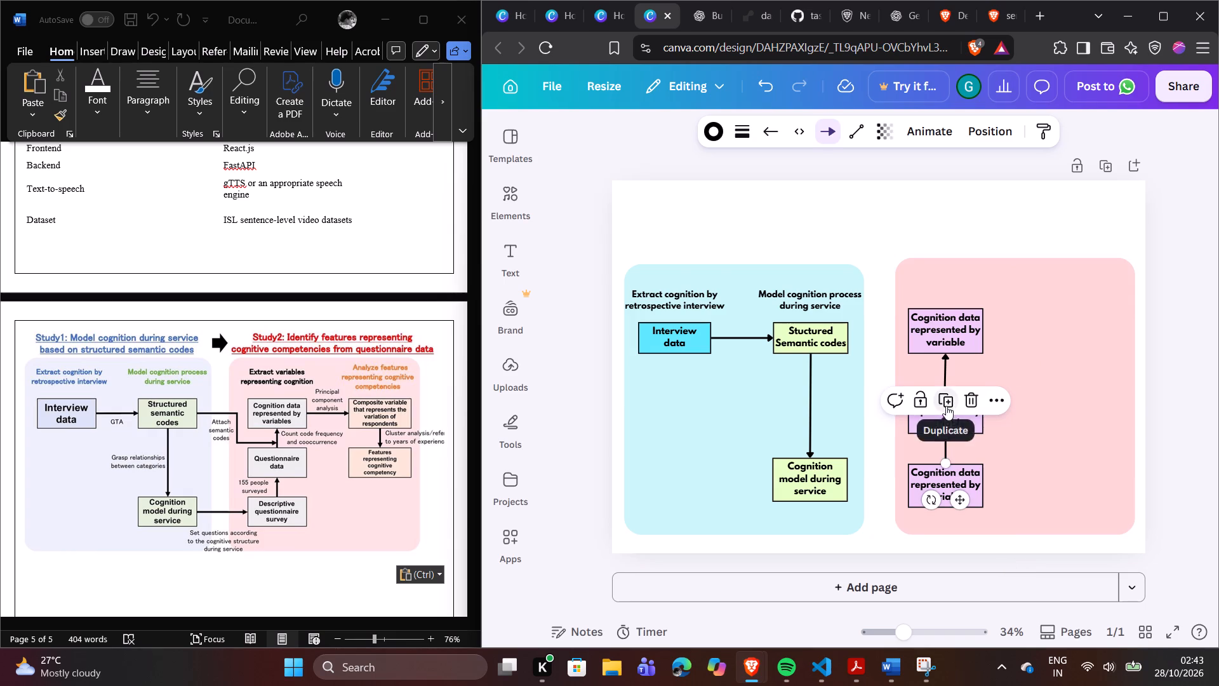
{"action": "left_click_drag", "start_coordinate": [950, 462], "coordinate": [895, 469]}
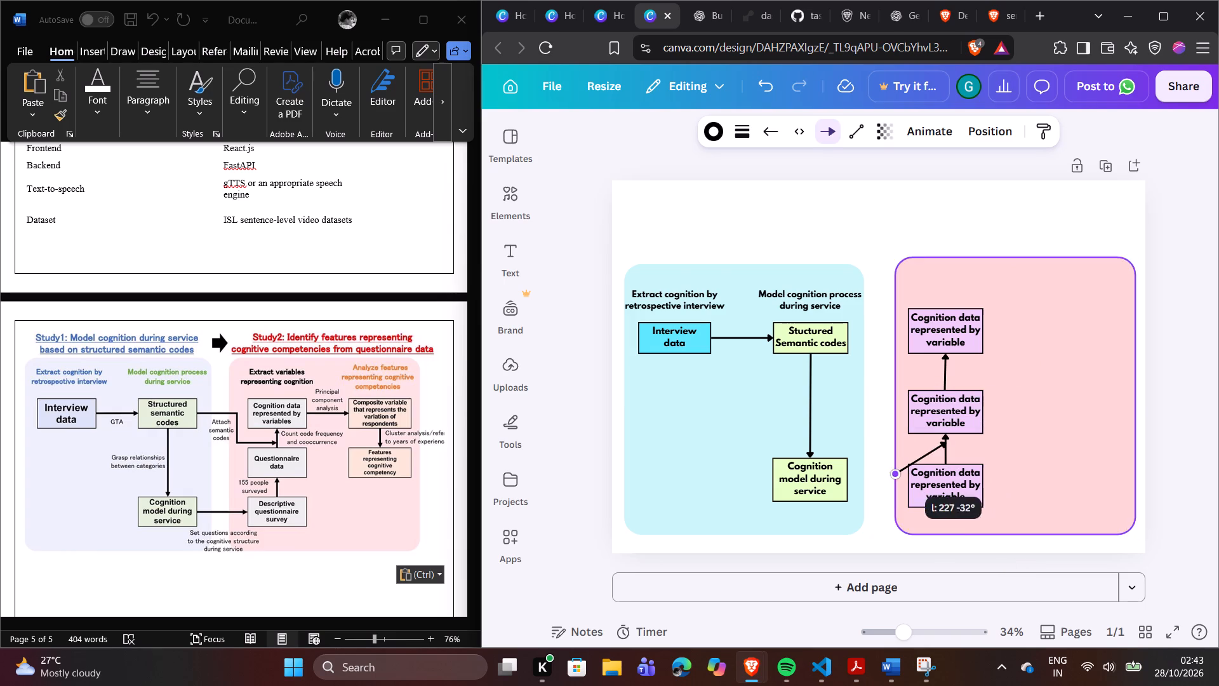
{"action": "left_click_drag", "start_coordinate": [895, 469], "coordinate": [844, 473]}
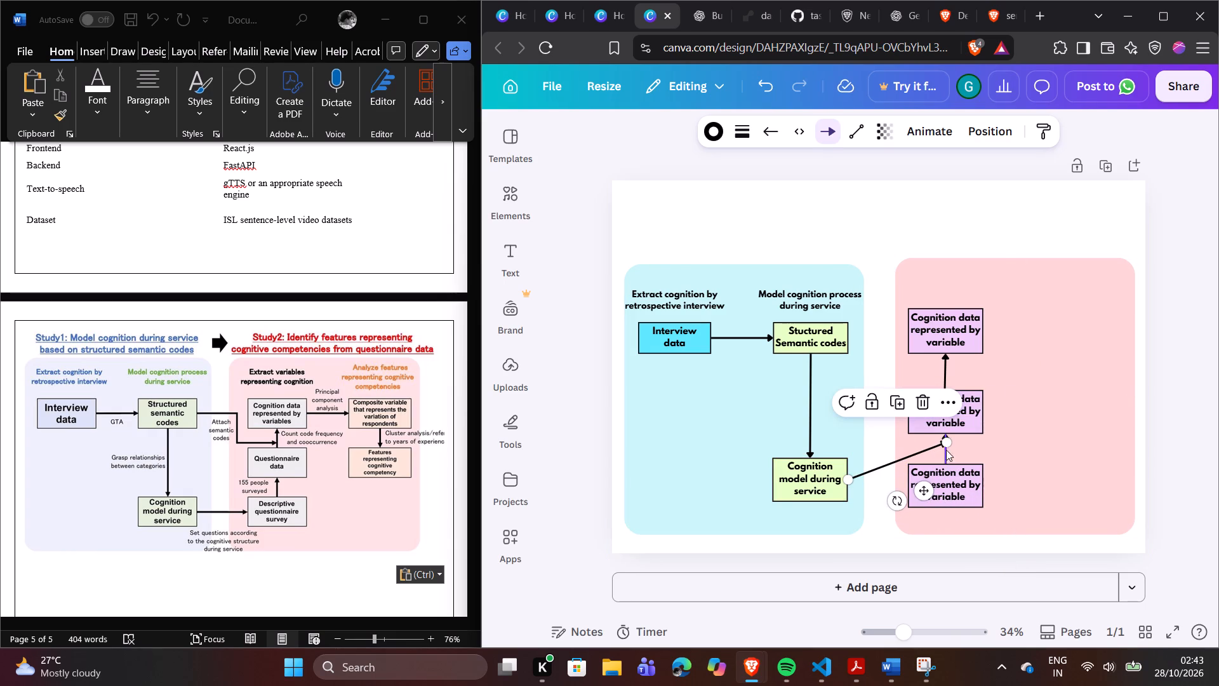
{"action": "left_click_drag", "start_coordinate": [951, 445], "coordinate": [910, 487]}
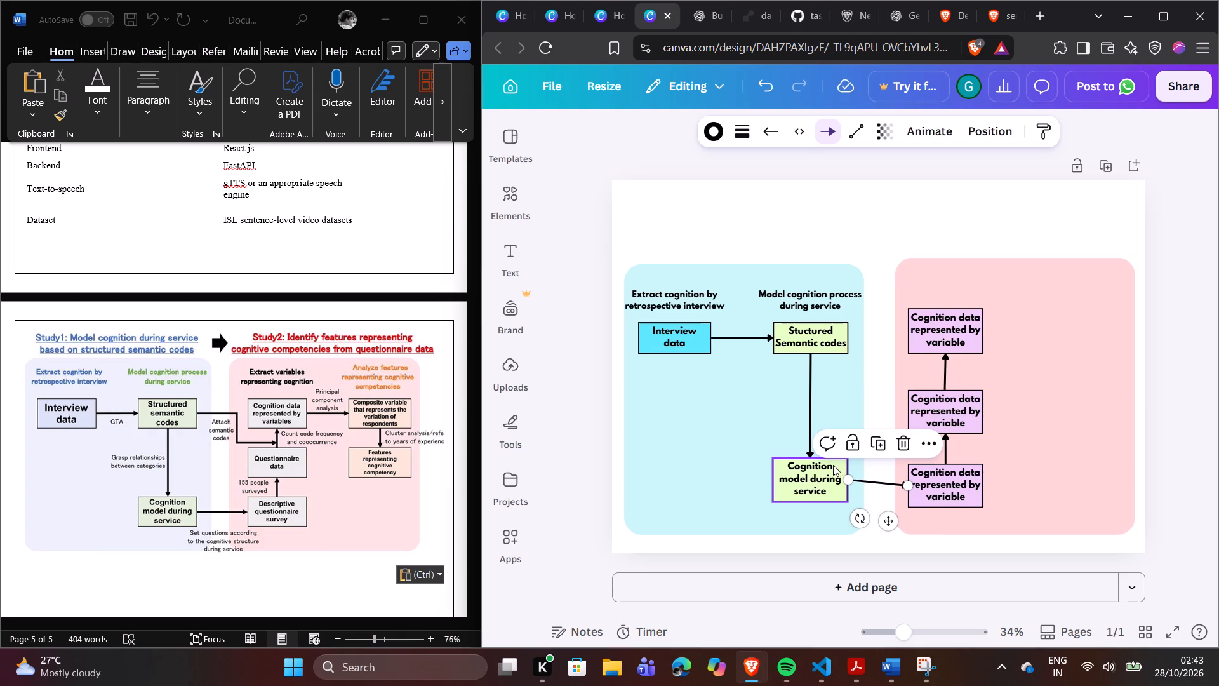
Lower the "Cognition model during service" box until it is level with the pink panel's bottom box and the connecting arrow is horizontal.
{"action": "left_click_drag", "start_coordinate": [818, 473], "coordinate": [820, 481]}
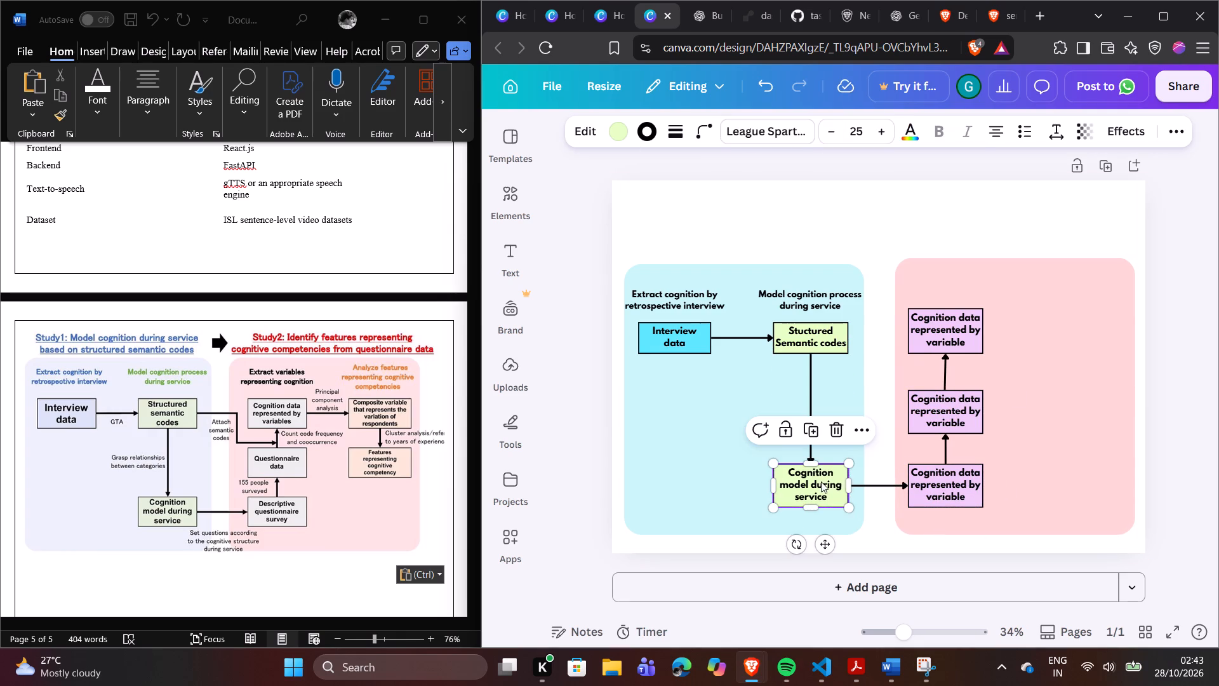
{"action": "left_click", "coordinate": [872, 467]}
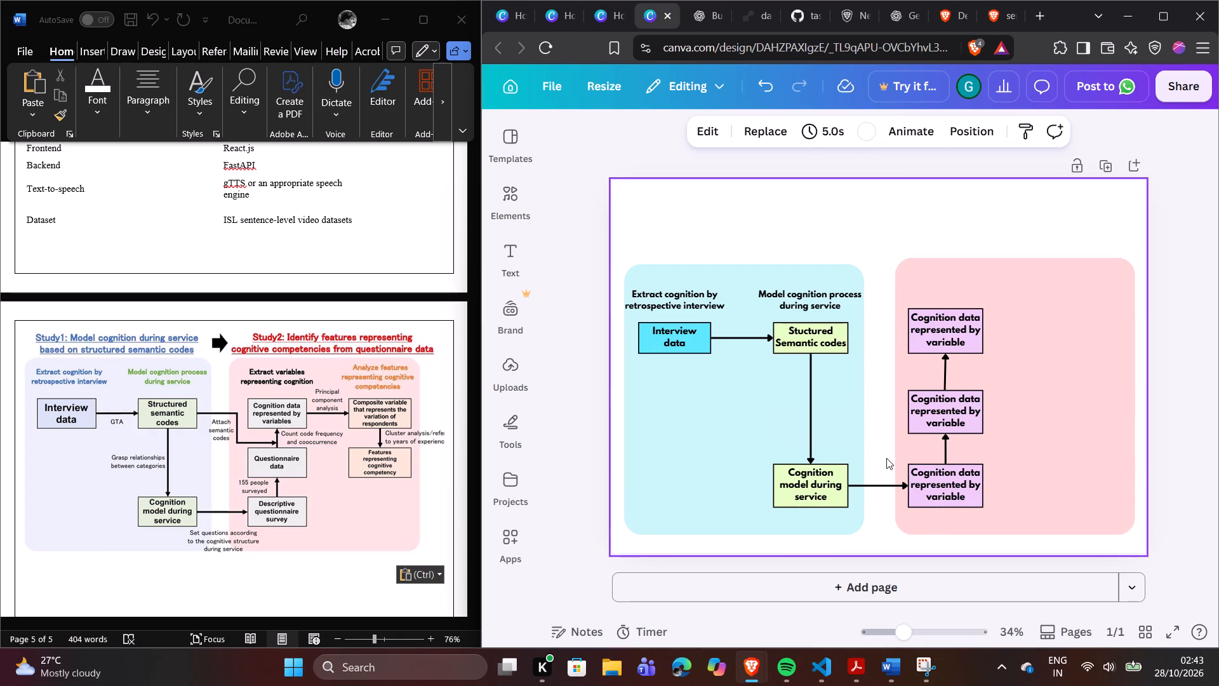
Duplicate the blue panel's vertical arrow as an elbowed connector from the "Stuctured Semantic codes" box's right side to the pink panel's upper short arrow.
{"action": "left_click", "coordinate": [808, 360]}
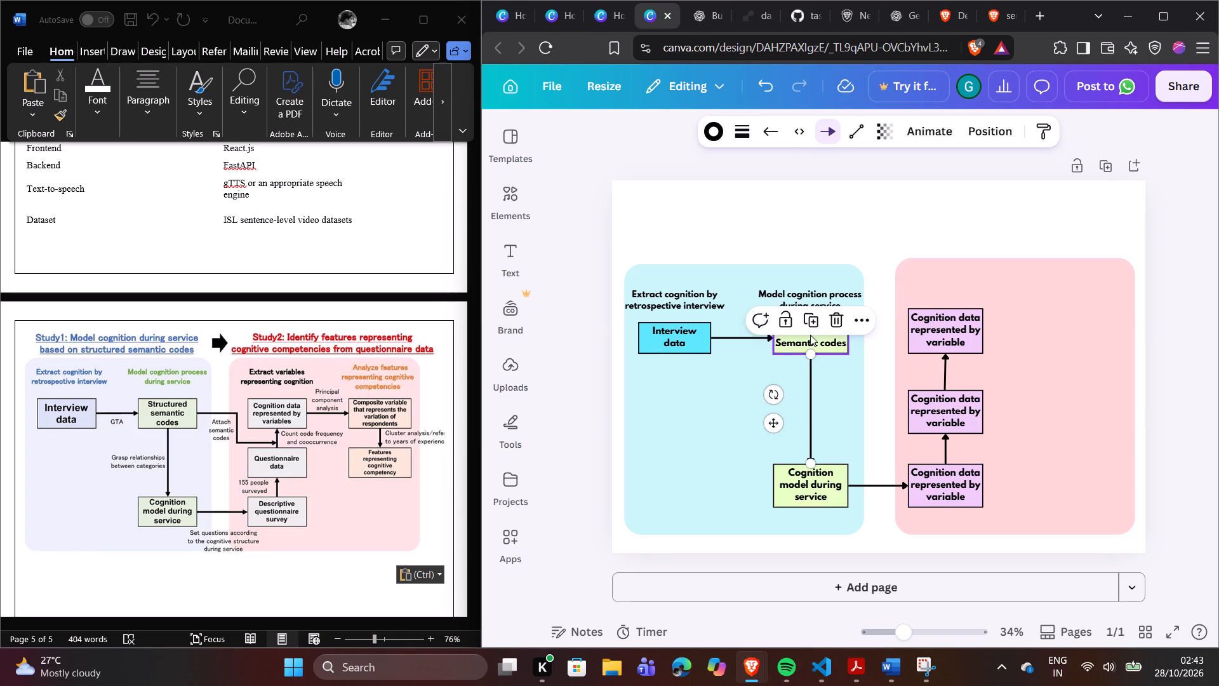
{"action": "left_click", "coordinate": [811, 326]}
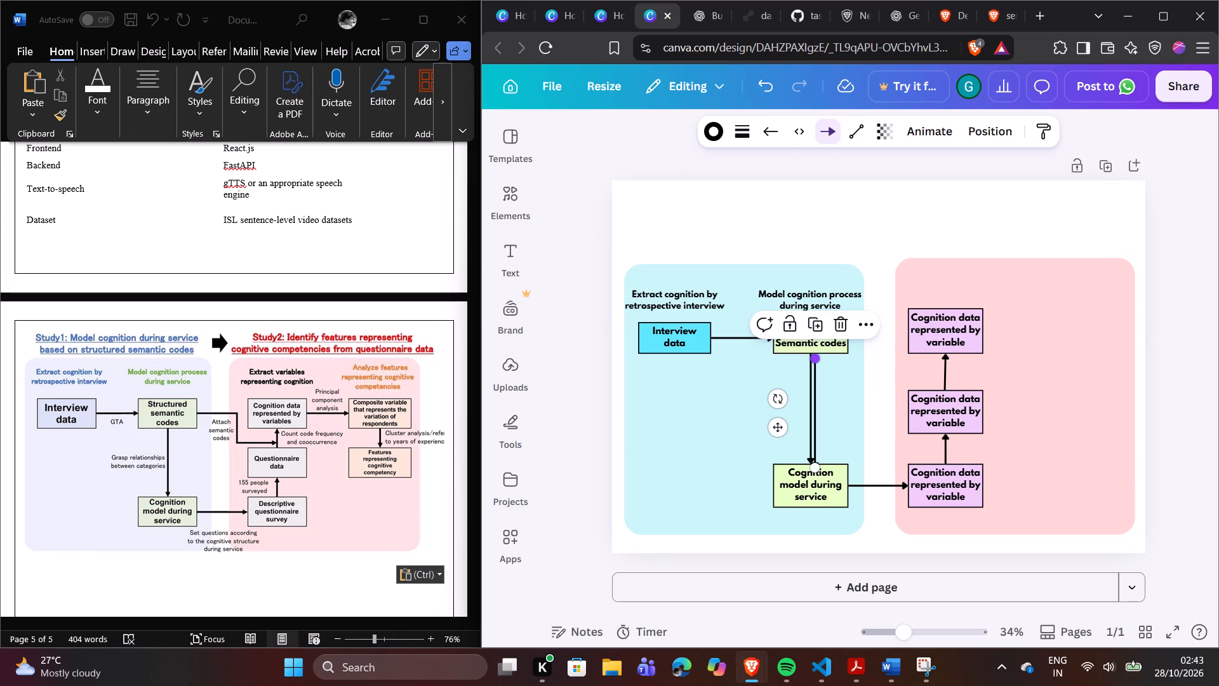
{"action": "left_click_drag", "start_coordinate": [816, 360], "coordinate": [847, 332]}
{"action": "left_click", "coordinate": [862, 128]}
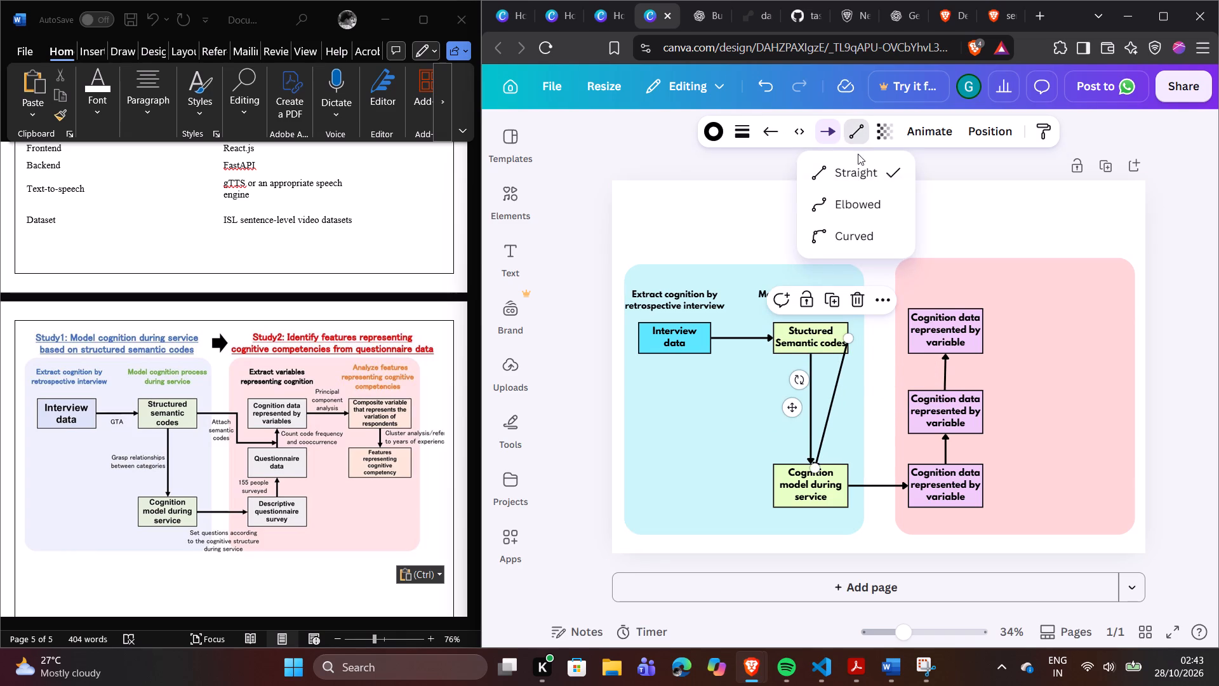
{"action": "left_click", "coordinate": [857, 198]}
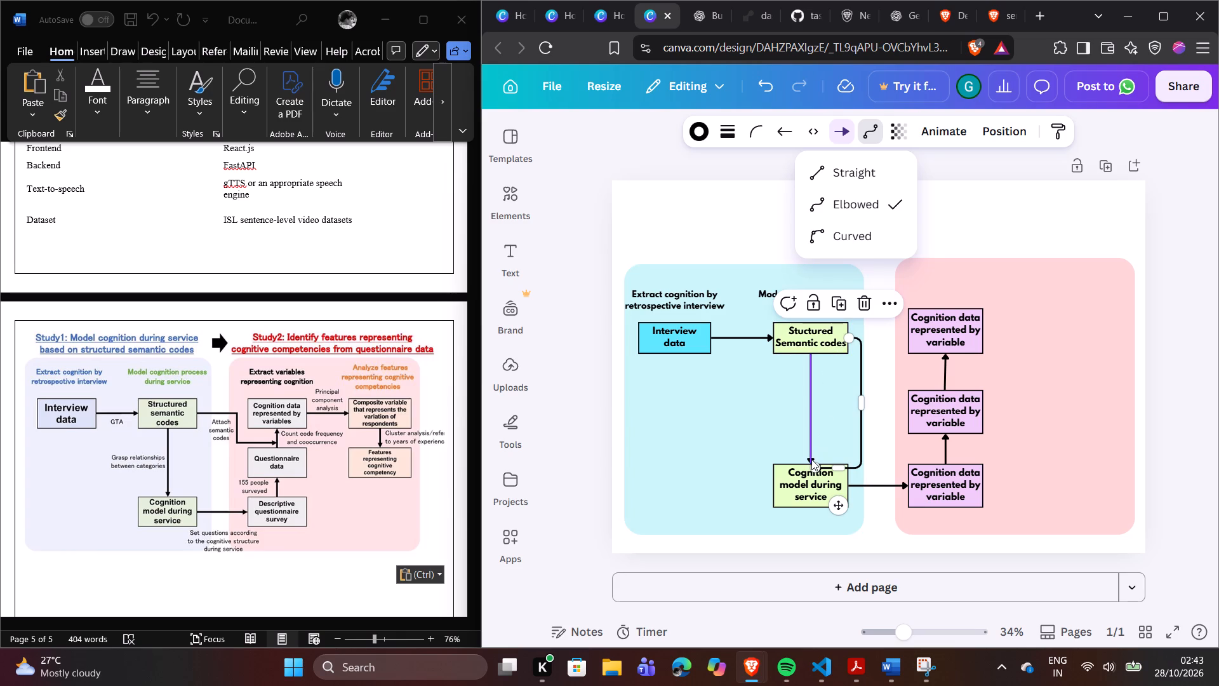
{"action": "left_click_drag", "start_coordinate": [815, 461], "coordinate": [933, 376]}
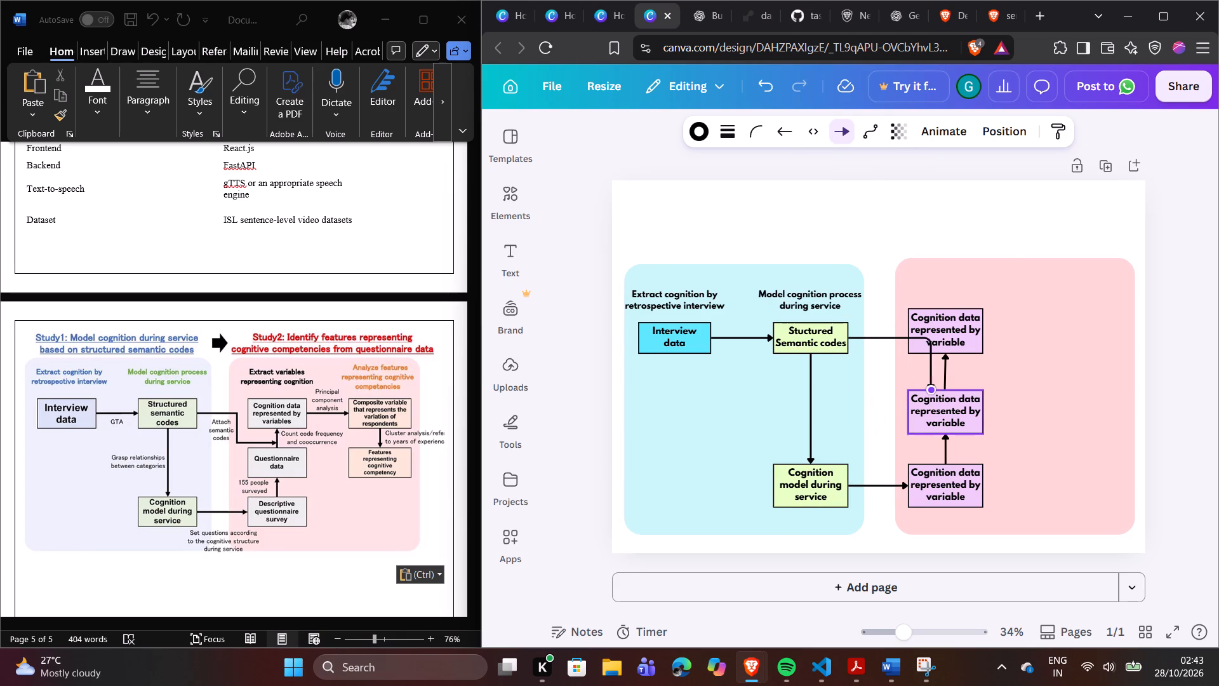
{"action": "left_click_drag", "start_coordinate": [933, 376], "coordinate": [945, 372]}
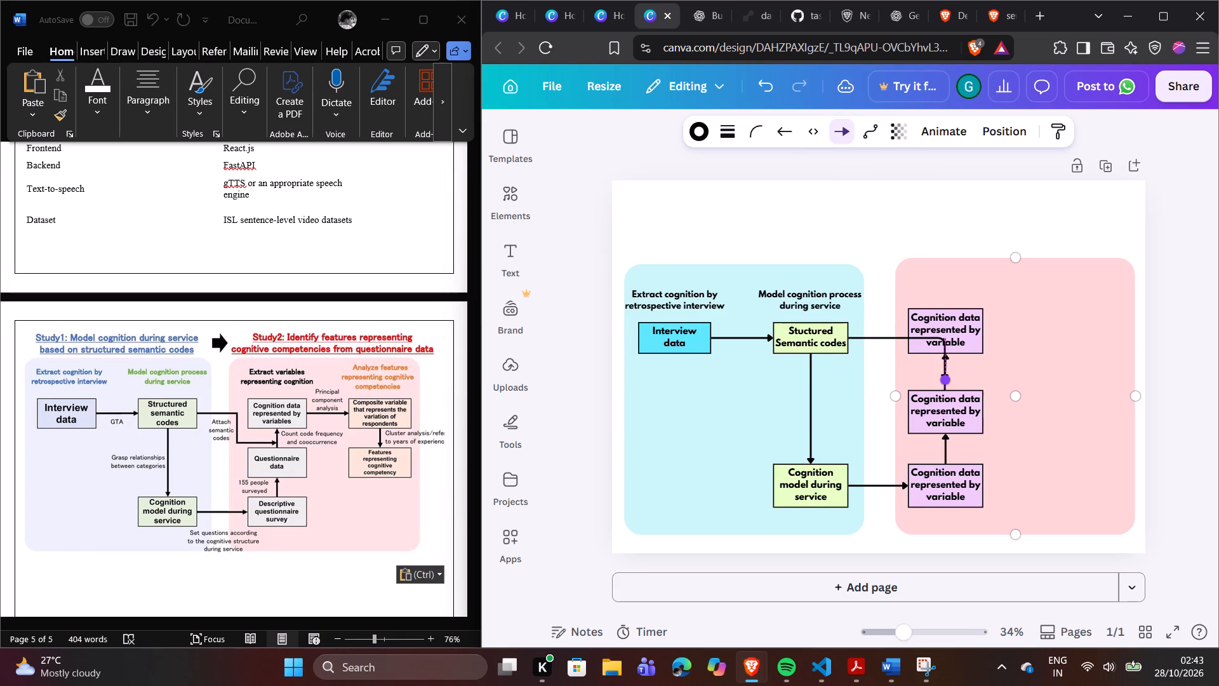
{"action": "left_click_drag", "start_coordinate": [945, 372], "coordinate": [945, 370]}
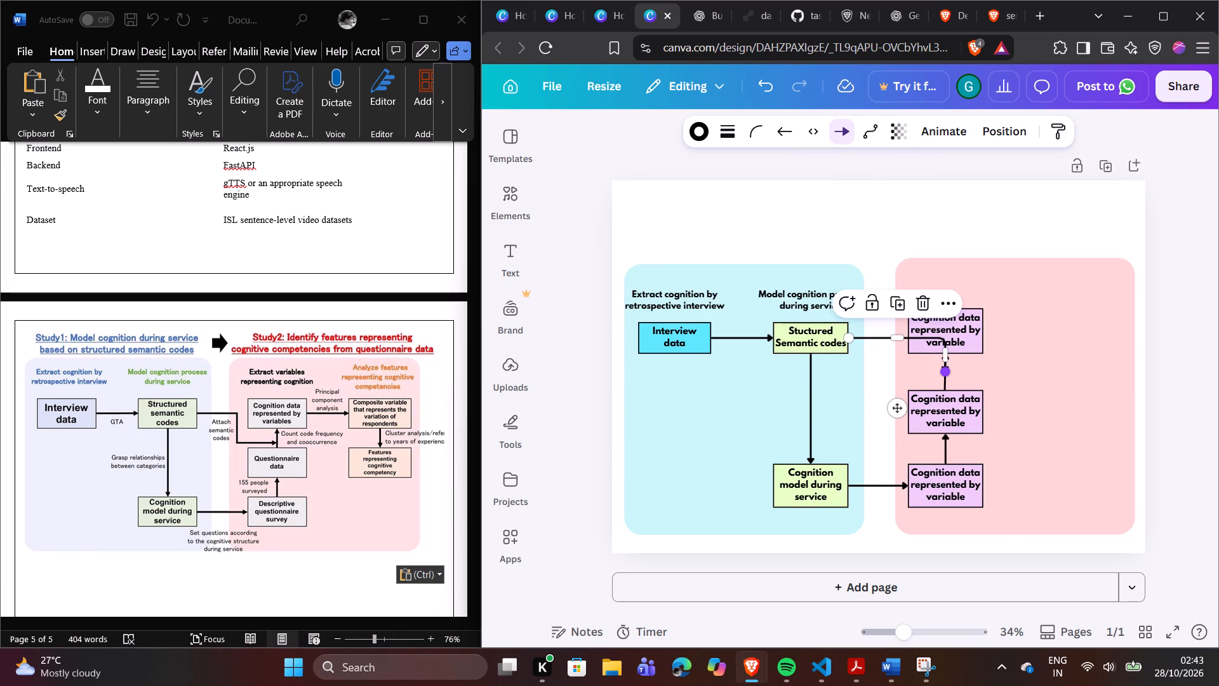
{"action": "left_click_drag", "start_coordinate": [901, 337], "coordinate": [873, 336]}
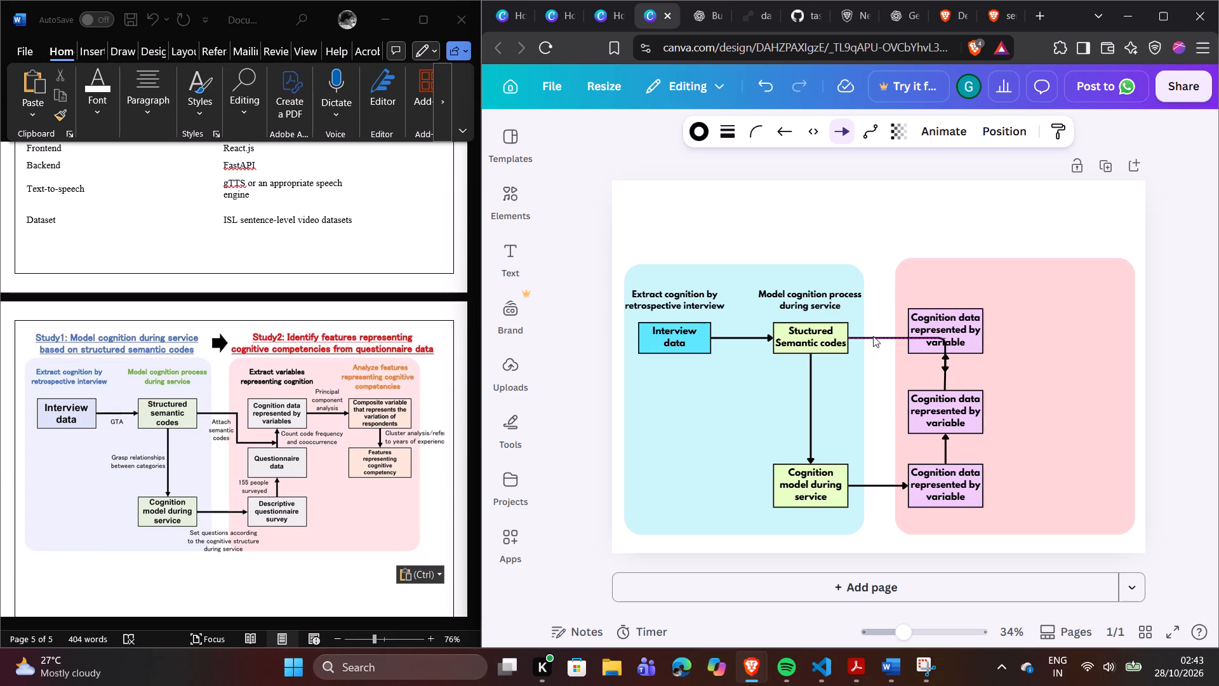
{"action": "left_click_drag", "start_coordinate": [873, 336], "coordinate": [875, 336]}
Undo the accidental shift of the pink panel and lock the panel in place.
{"action": "left_click_drag", "start_coordinate": [900, 326], "coordinate": [893, 345]}
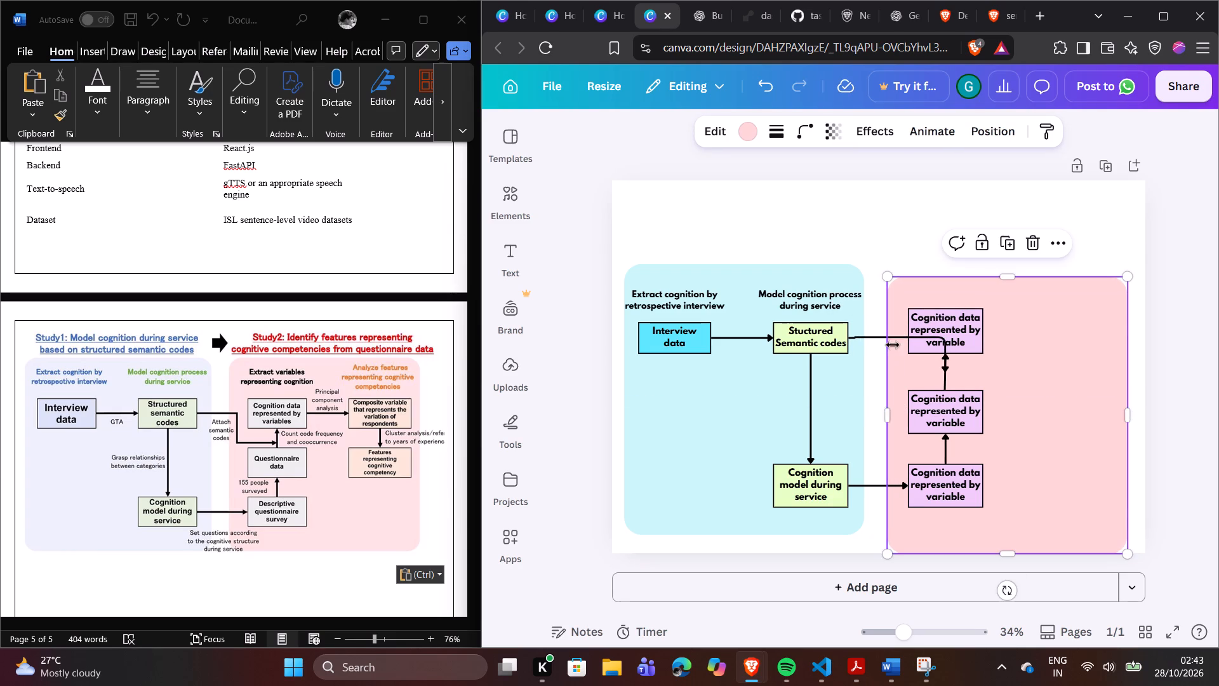
{"action": "left_click", "coordinate": [754, 76]}
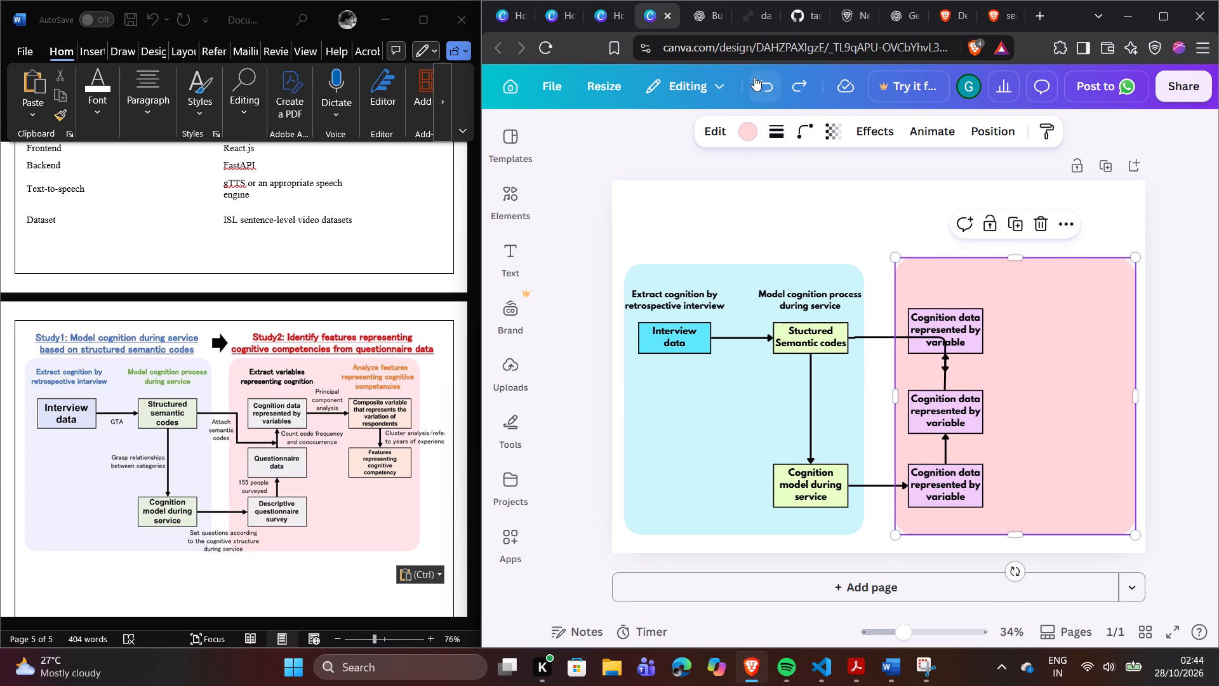
{"action": "left_click", "coordinate": [996, 220]}
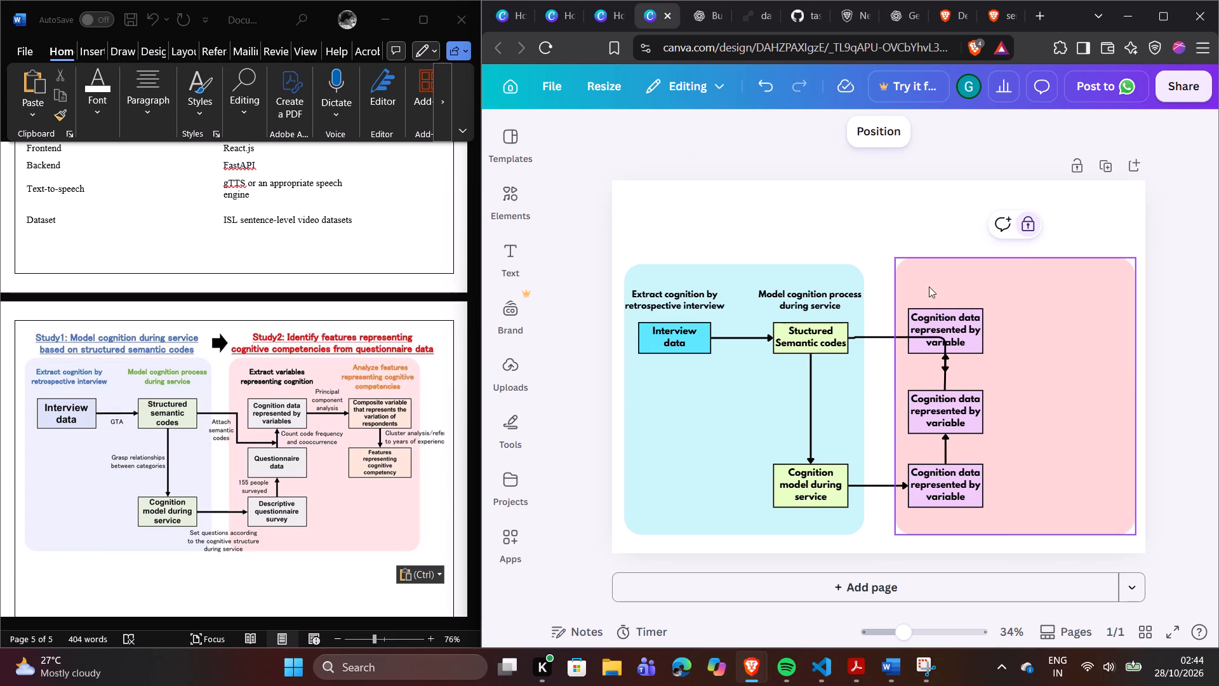
Reroute the elbowed connector to drop between the two panels and run horizontally into the upper short arrow, and lock it.
{"action": "left_click", "coordinate": [883, 333]}
{"action": "left_click_drag", "start_coordinate": [898, 333], "coordinate": [895, 359]}
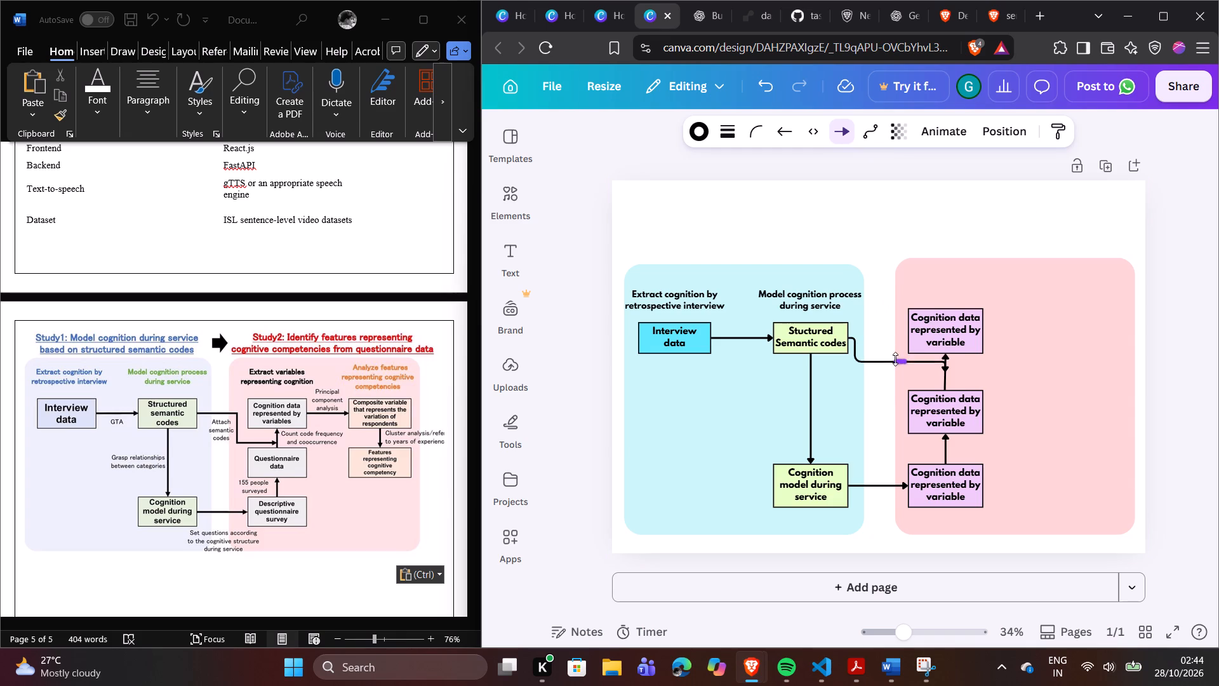
{"action": "left_click_drag", "start_coordinate": [895, 359], "coordinate": [890, 368]}
{"action": "left_click_drag", "start_coordinate": [890, 368], "coordinate": [862, 366]}
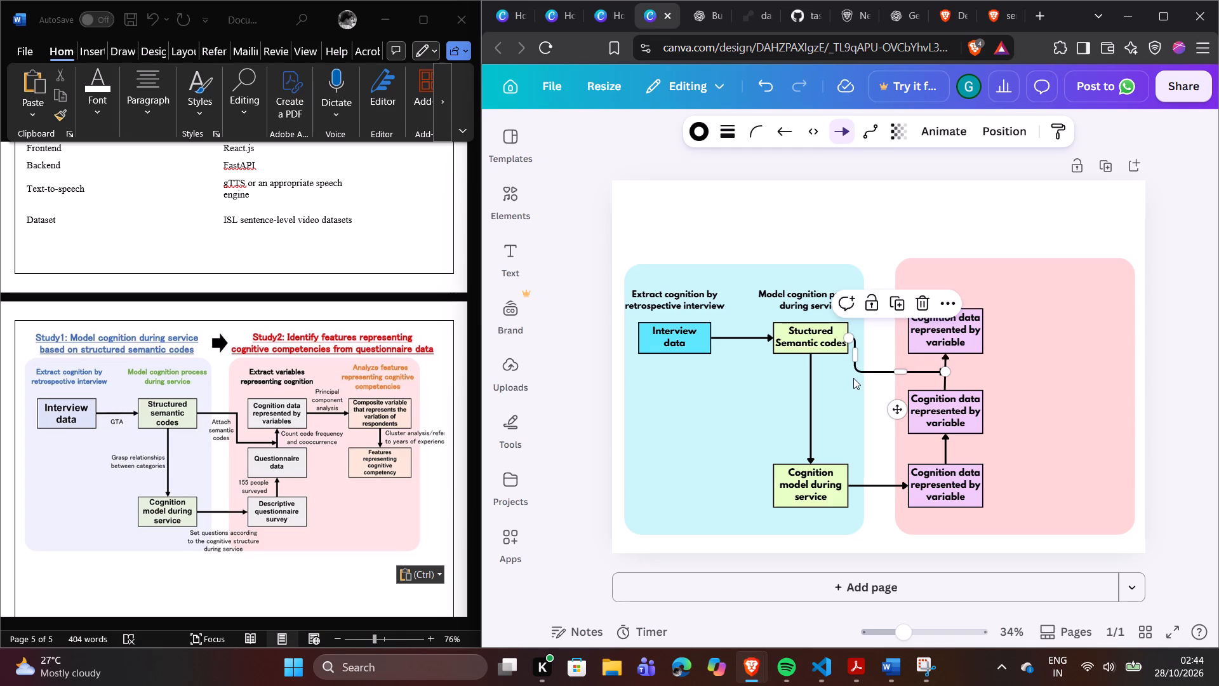
{"action": "left_click_drag", "start_coordinate": [853, 353], "coordinate": [853, 353]}
{"action": "left_click_drag", "start_coordinate": [853, 353], "coordinate": [878, 353]}
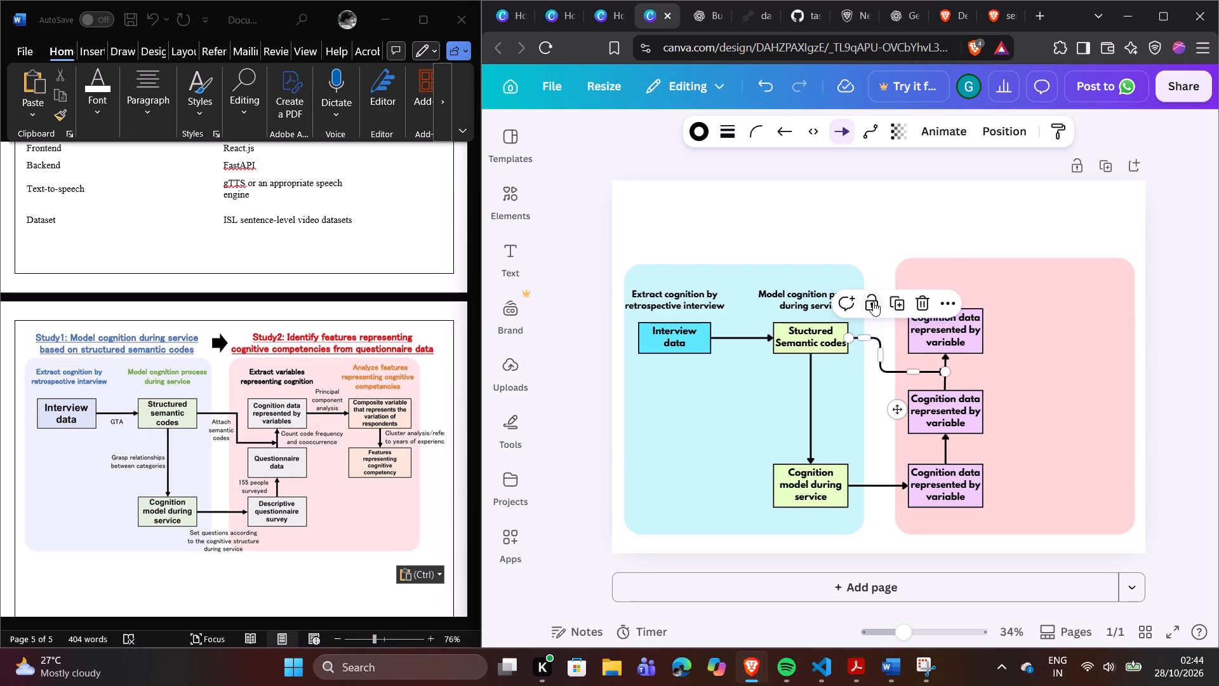
{"action": "left_click", "coordinate": [872, 302]}
{"action": "left_click", "coordinate": [932, 217]}
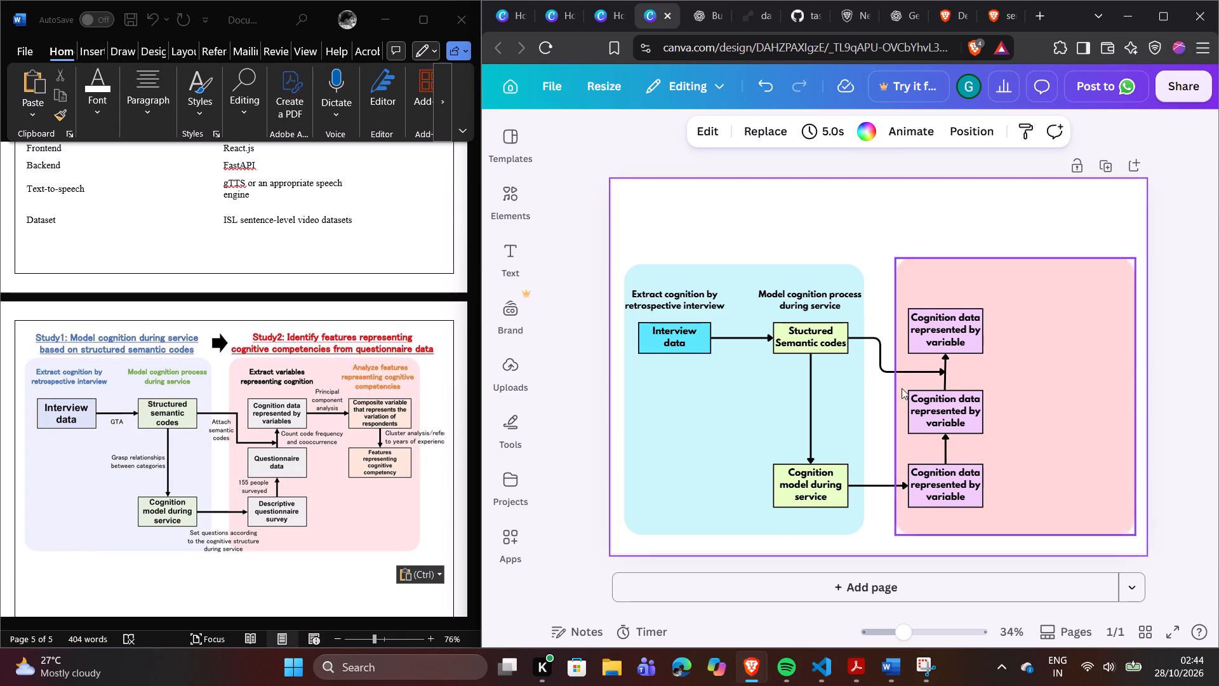
Duplicate the upper short arrow and attach the copy to the pink panel's top box, pointing horizontally right from its right side.
{"action": "left_click", "coordinate": [945, 374]}
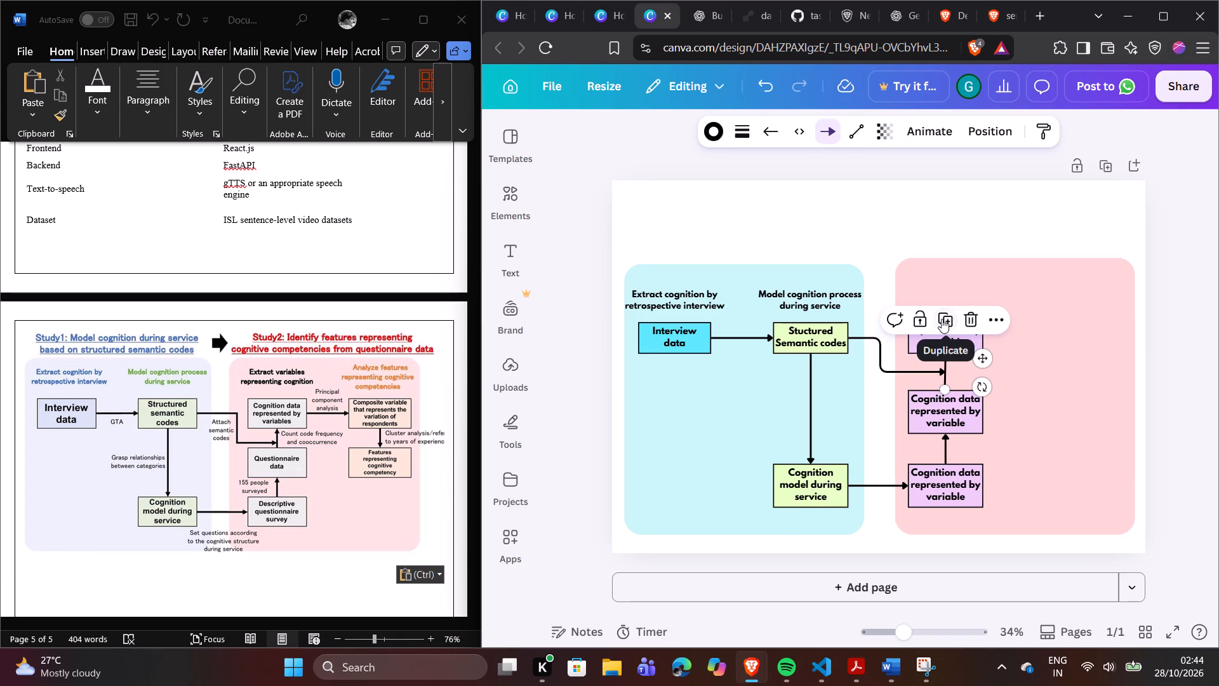
{"action": "left_click", "coordinate": [942, 319]}
{"action": "left_click_drag", "start_coordinate": [947, 360], "coordinate": [975, 352]}
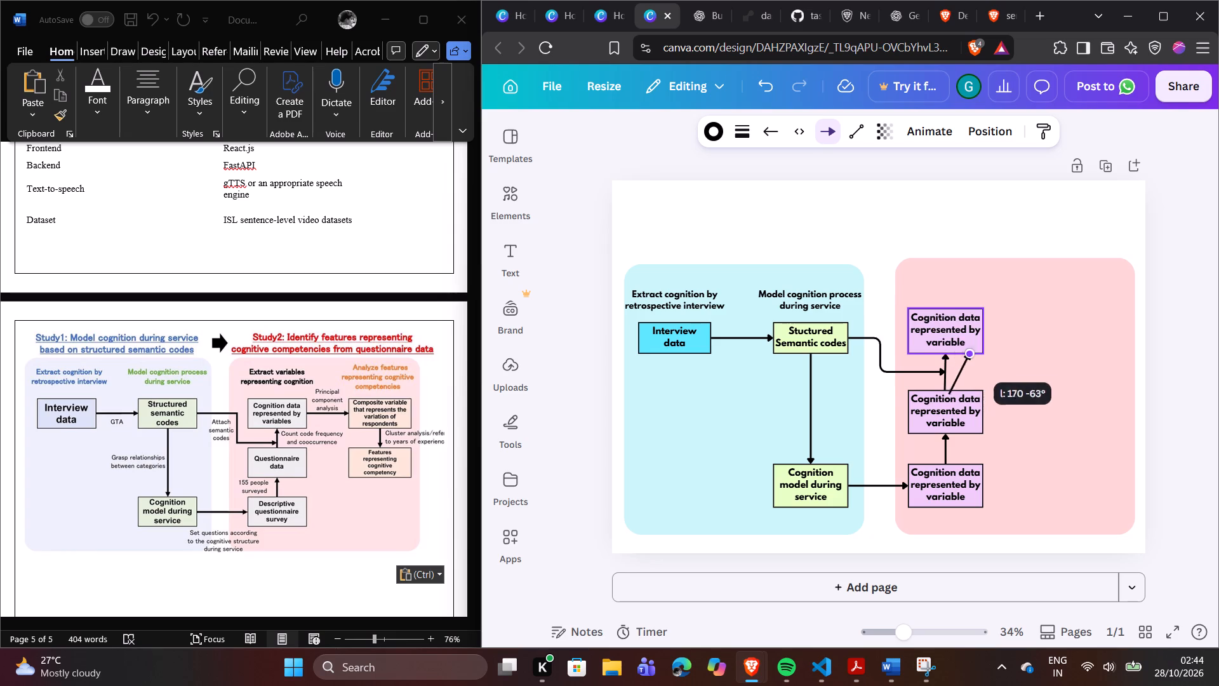
{"action": "left_click_drag", "start_coordinate": [975, 352], "coordinate": [1020, 331]}
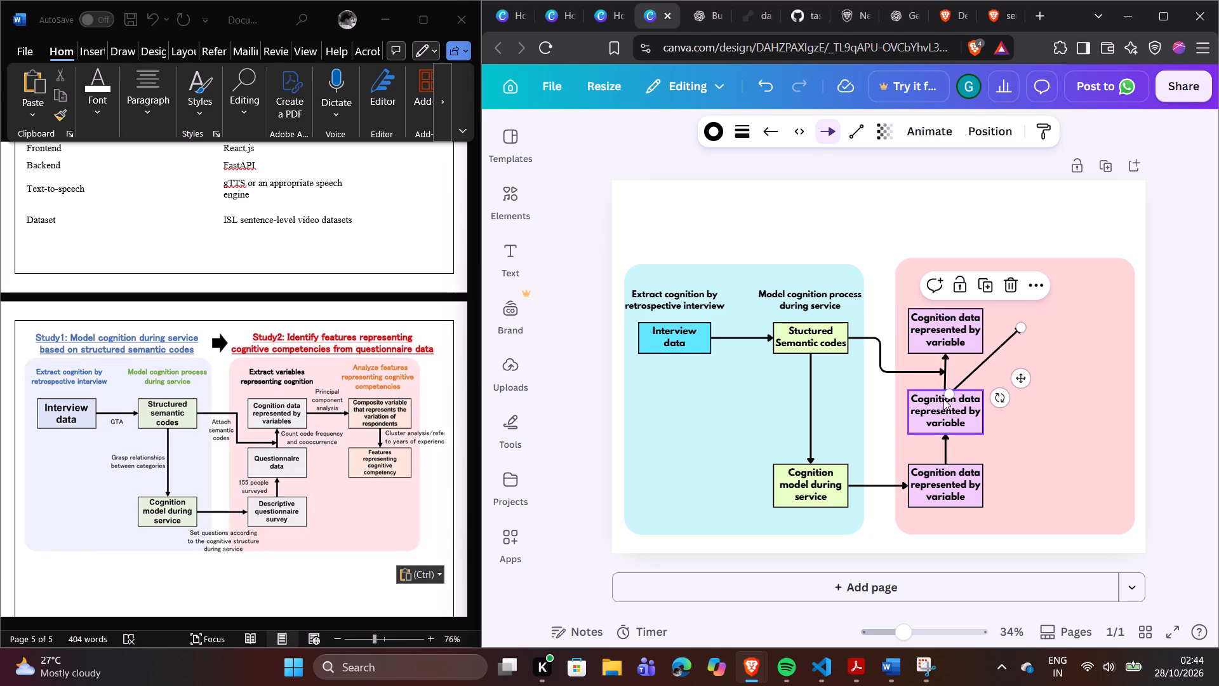
{"action": "left_click_drag", "start_coordinate": [949, 393], "coordinate": [990, 331]}
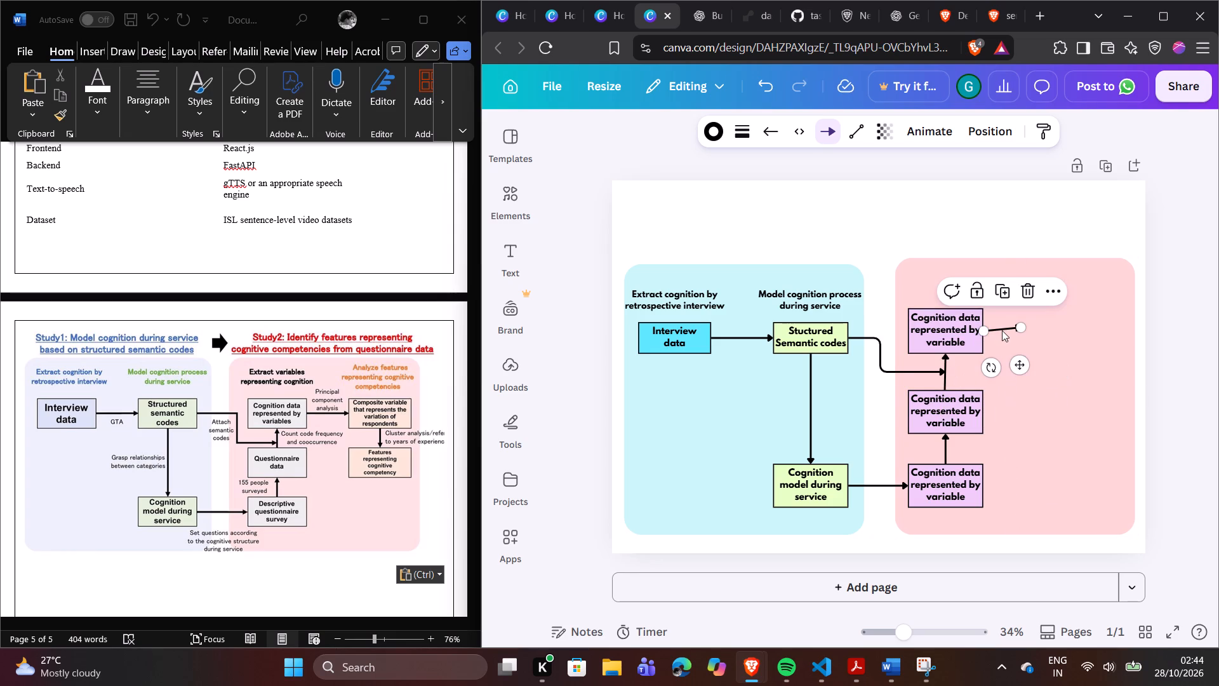
{"action": "left_click", "coordinate": [1002, 330]}
{"action": "left_click", "coordinate": [1013, 325]}
{"action": "left_click_drag", "start_coordinate": [1020, 325], "coordinate": [1020, 333]}
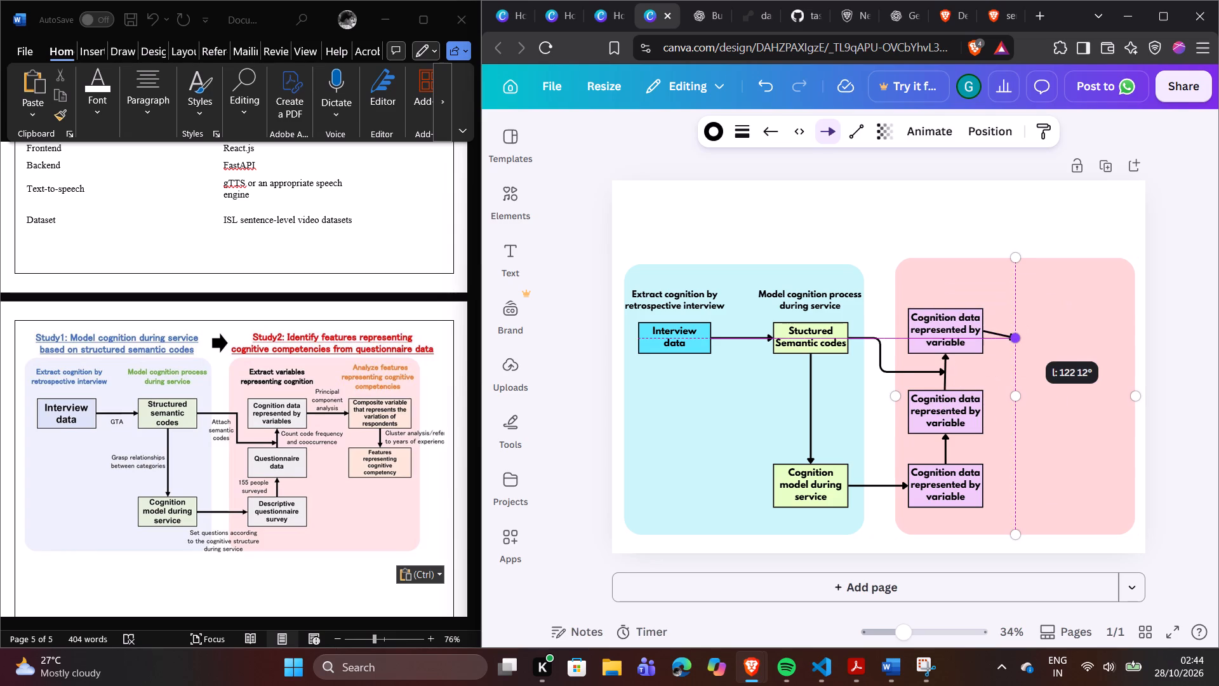
{"action": "left_click_drag", "start_coordinate": [1020, 333], "coordinate": [1018, 330]}
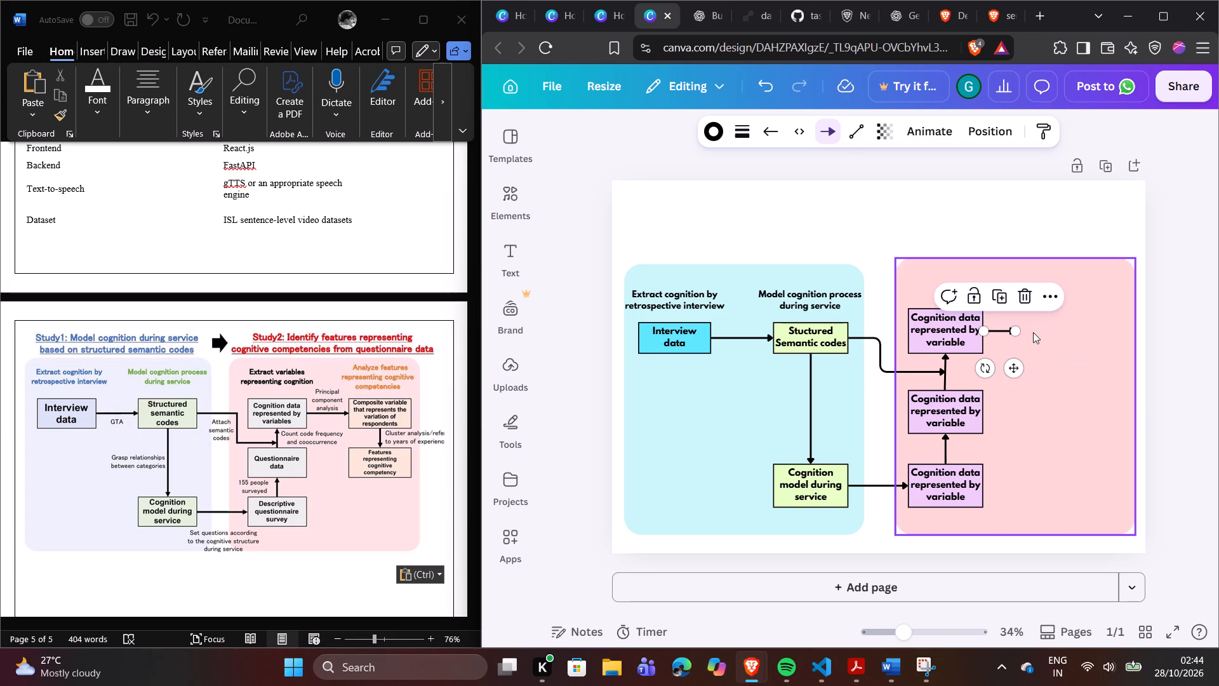
{"action": "left_click", "coordinate": [1035, 332]}
Duplicate the pink panel's top box and place the copy beyond the new right-pointing arrow, level with the original.
{"action": "left_click", "coordinate": [961, 342]}
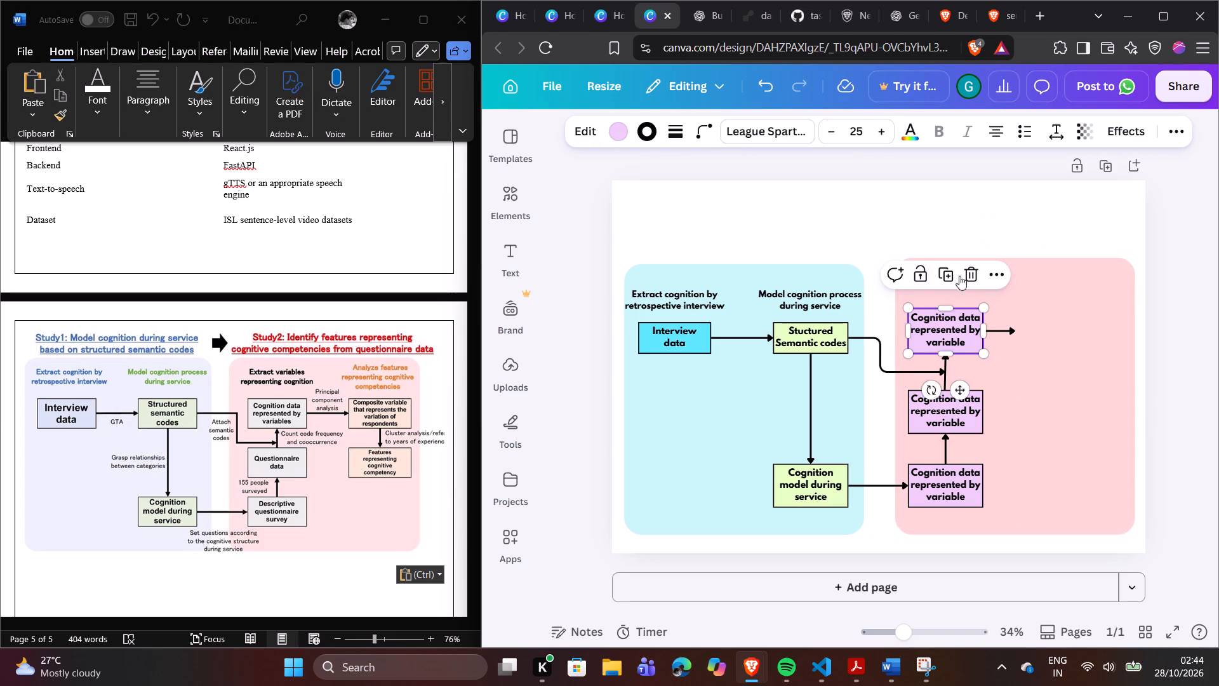
{"action": "left_click", "coordinate": [953, 271]}
{"action": "left_click_drag", "start_coordinate": [956, 335], "coordinate": [1074, 328]}
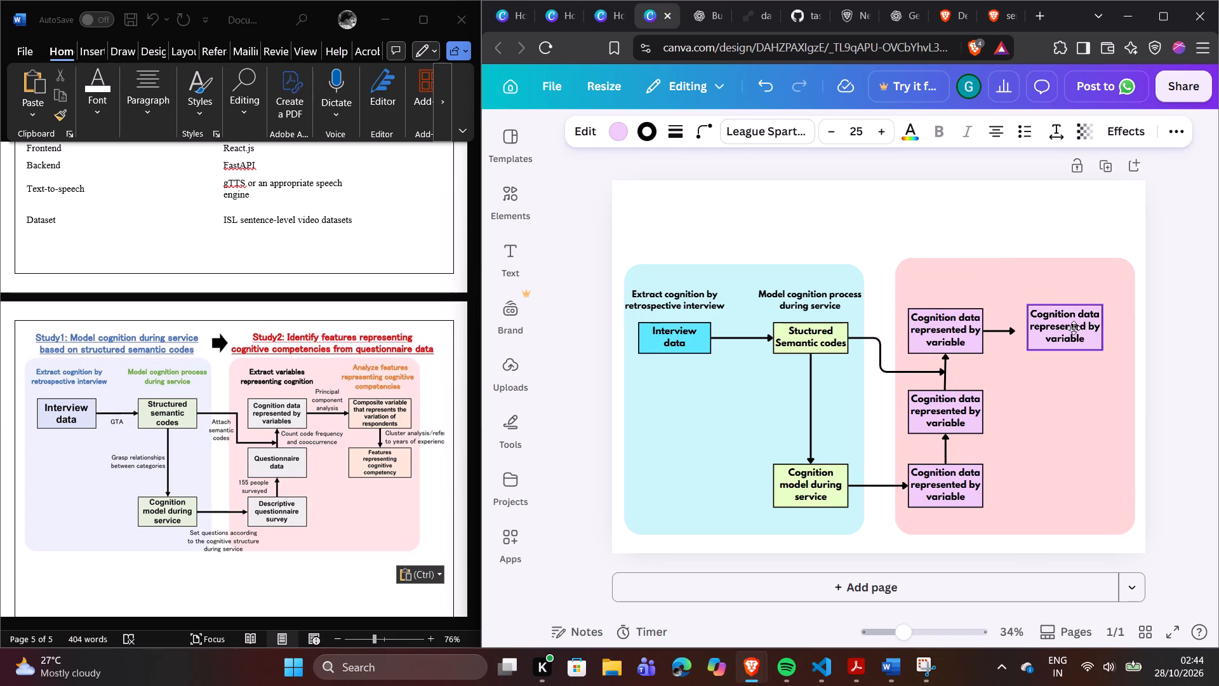
{"action": "left_click_drag", "start_coordinate": [1074, 328], "coordinate": [1076, 329]}
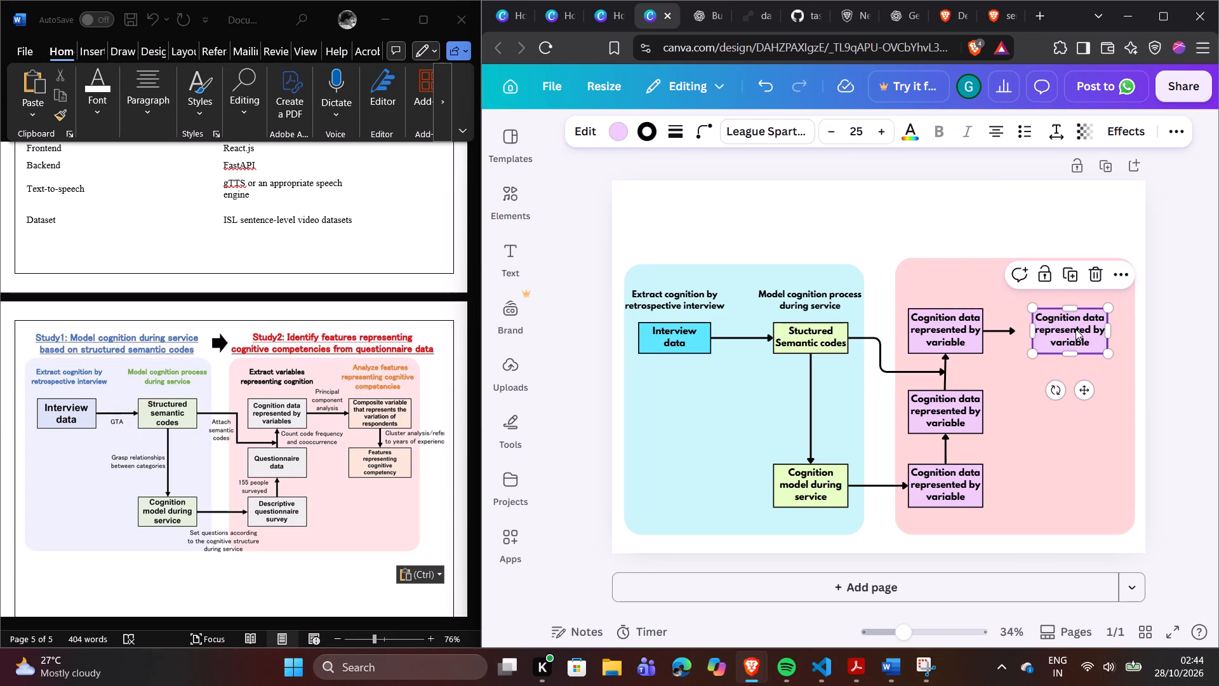
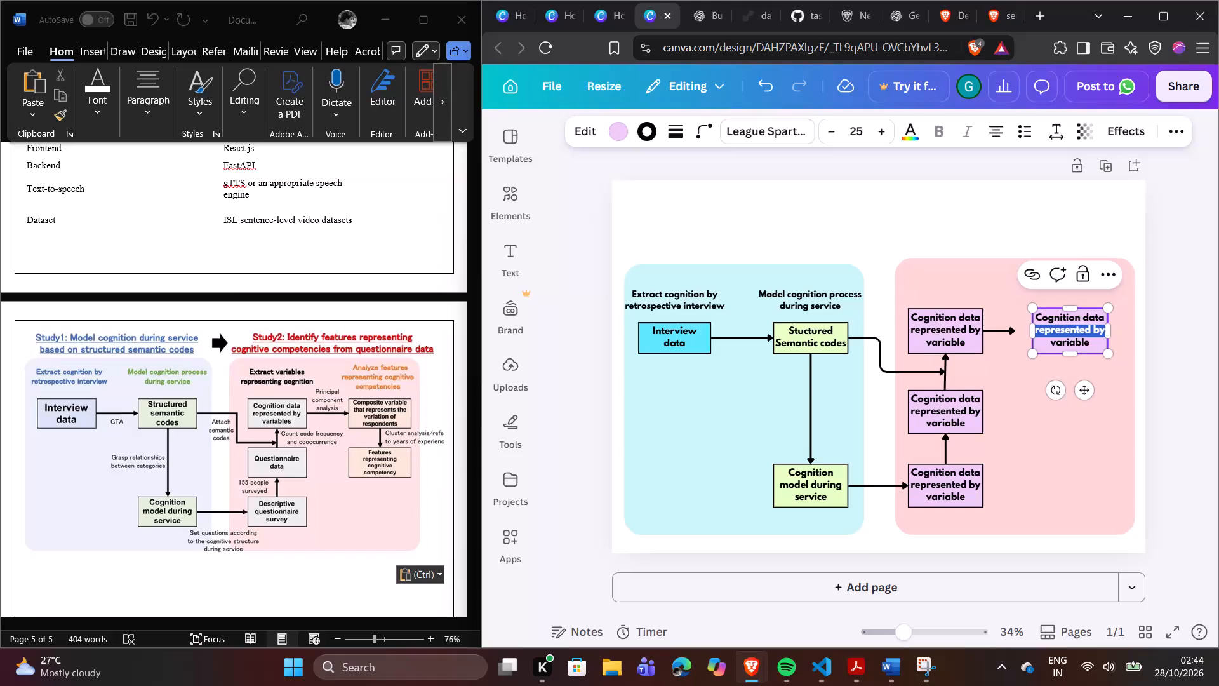
Replace the text of the new box beyond the right-pointing arrow with "Composite variable that represents the variation of respondents".
{"action": "key", "text": "ctrl+a"}
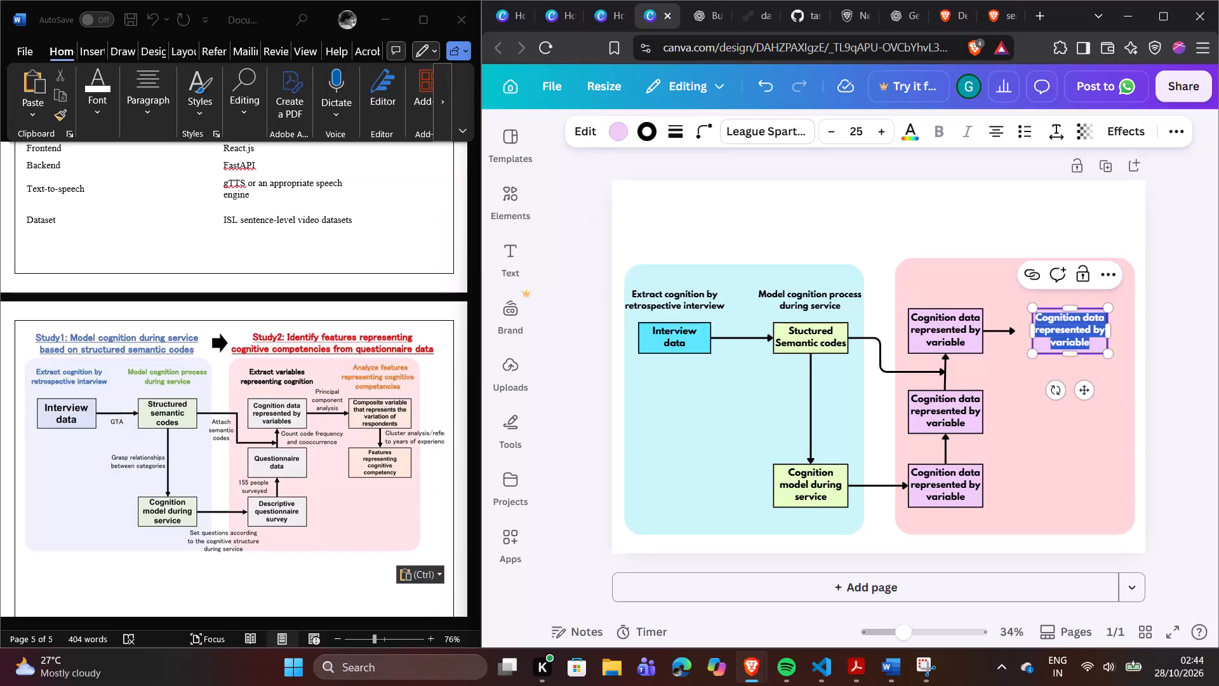
{"action": "key", "text": "shift+c"}
{"action": "key", "text": "o"}
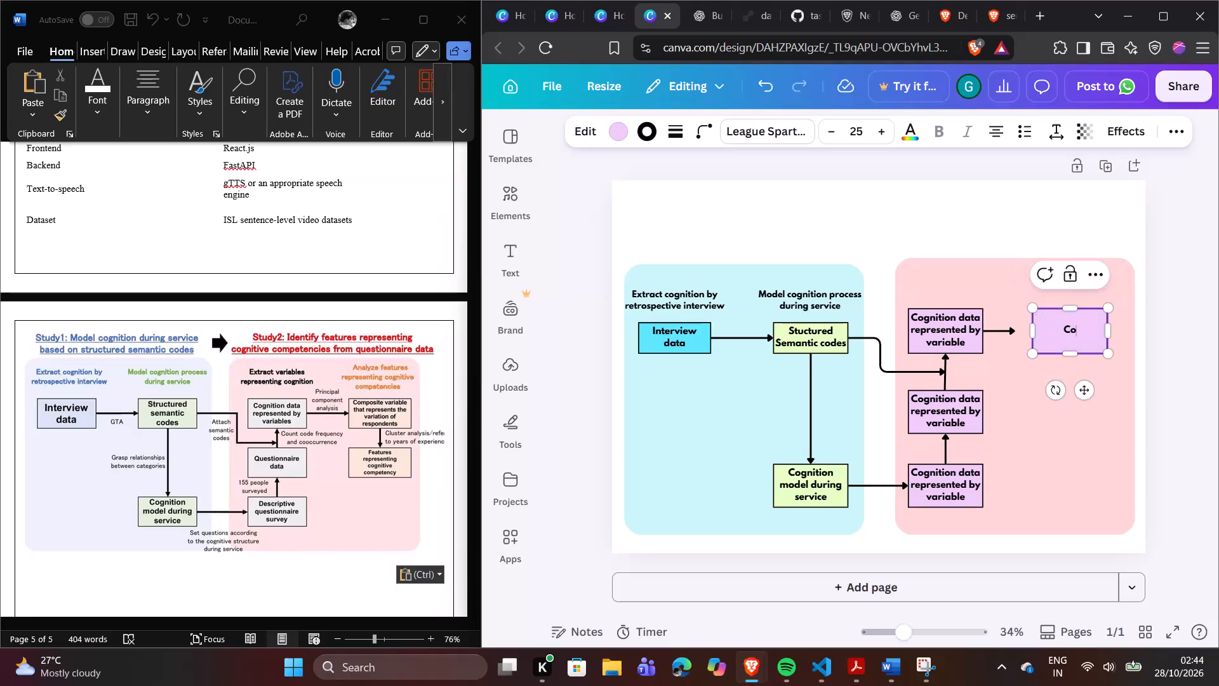
{"action": "type", "text": "mp"}
{"action": "key", "text": "o"}
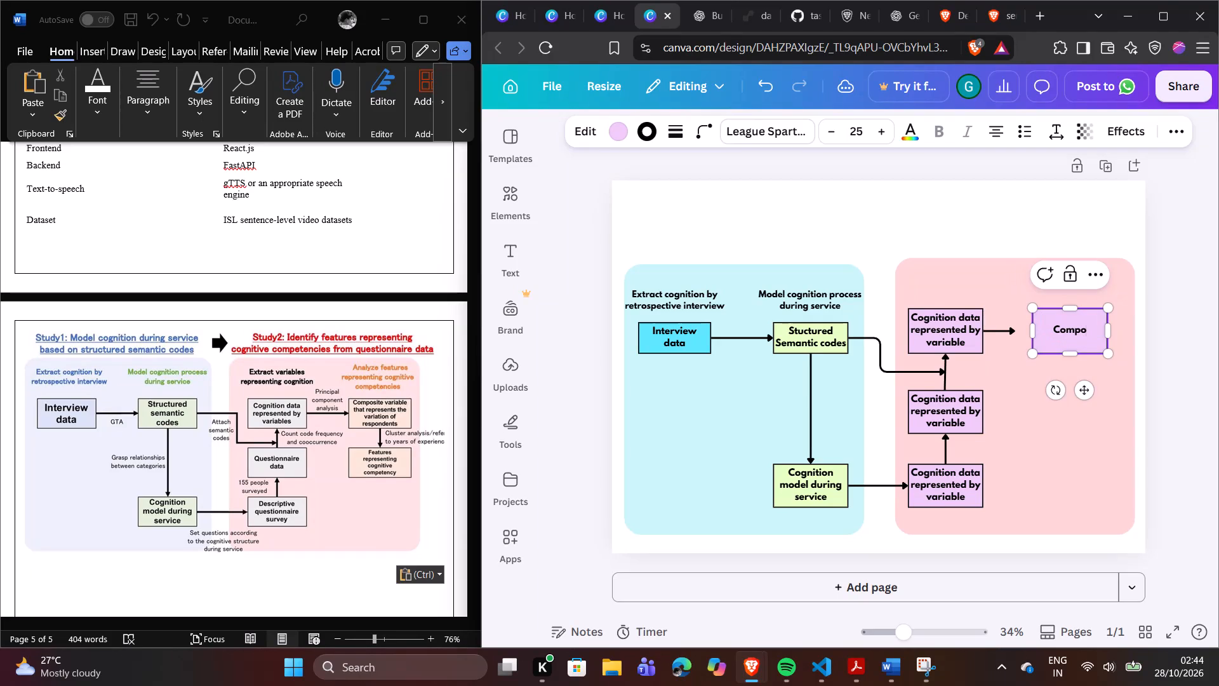
{"action": "type", "text": "sit"}
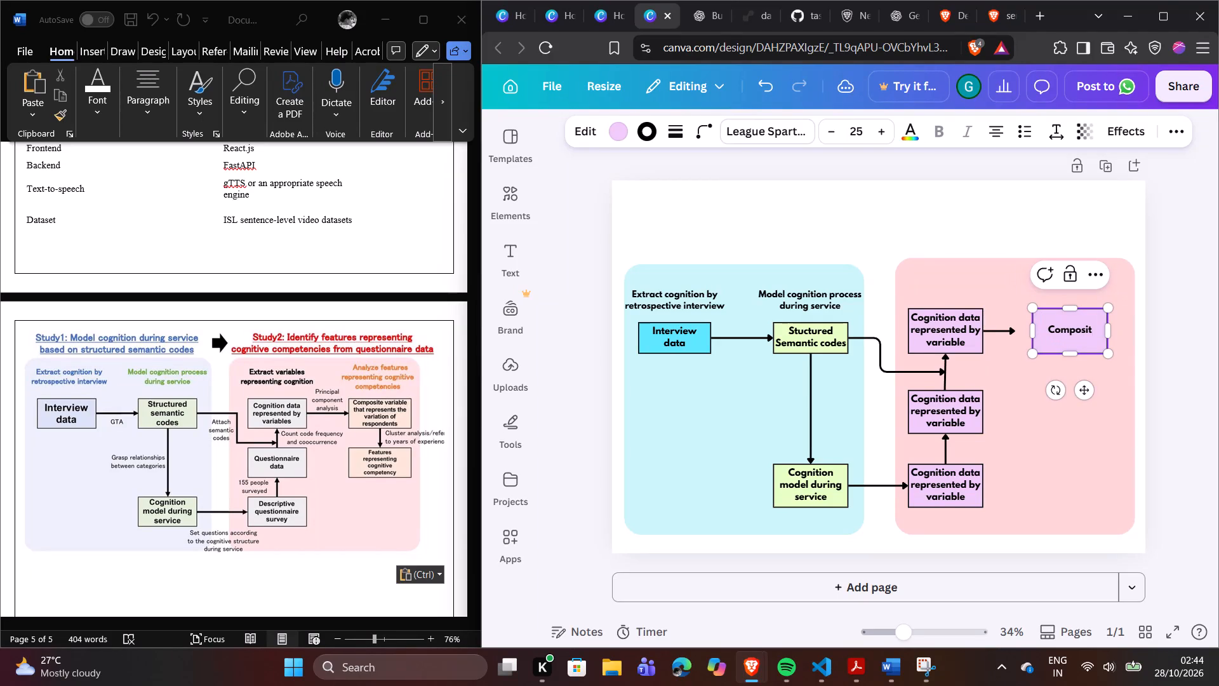
{"action": "type", "text": "e var"}
{"action": "key", "text": "i"}
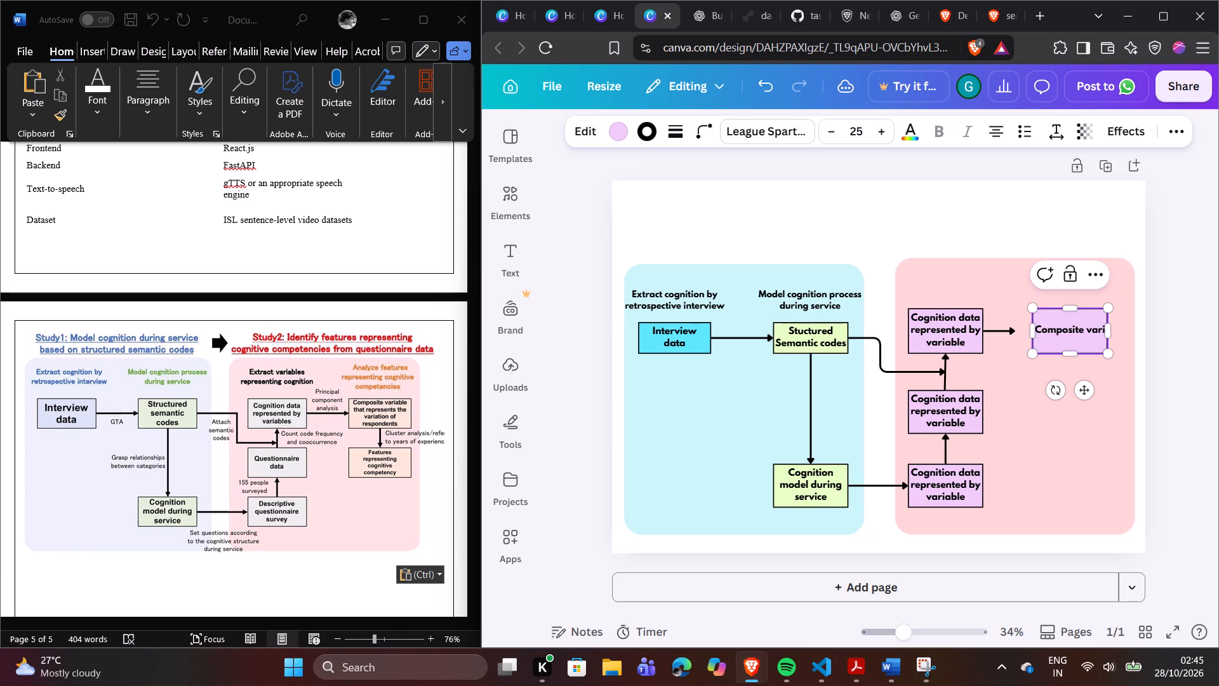
{"action": "key", "text": "a"}
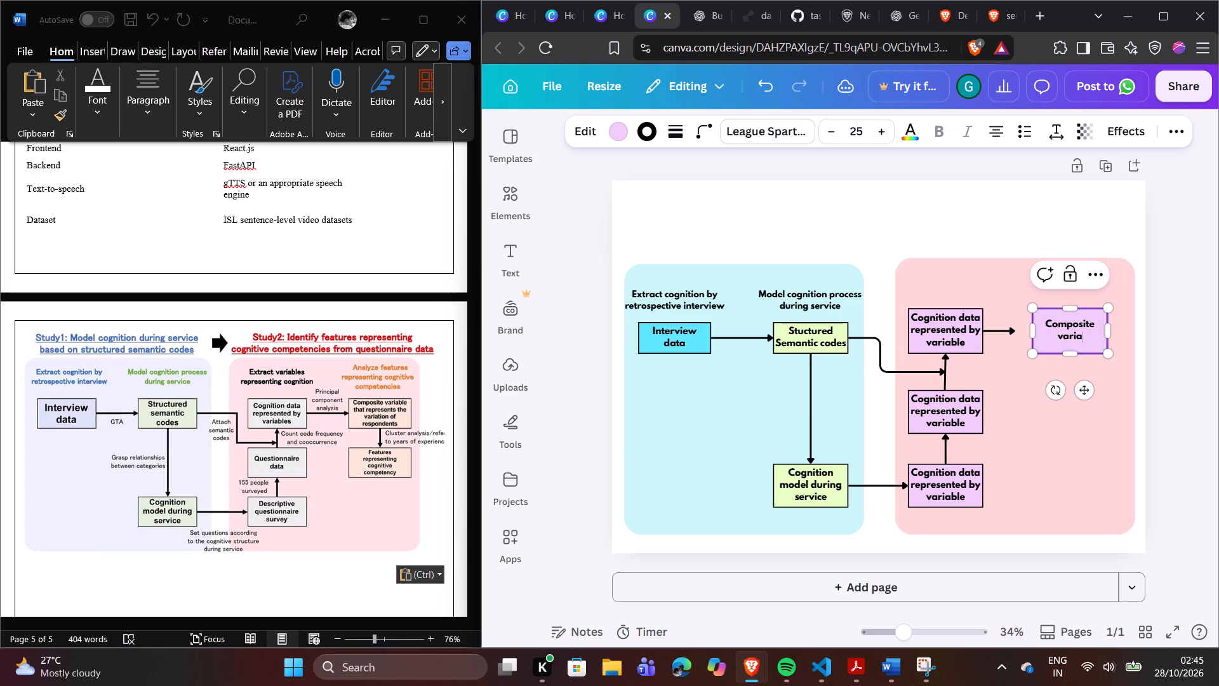
{"action": "type", "text": "ble"}
{"action": "key", "text": "space"}
{"action": "type", "text": "th"}
{"action": "type", "text": "at"}
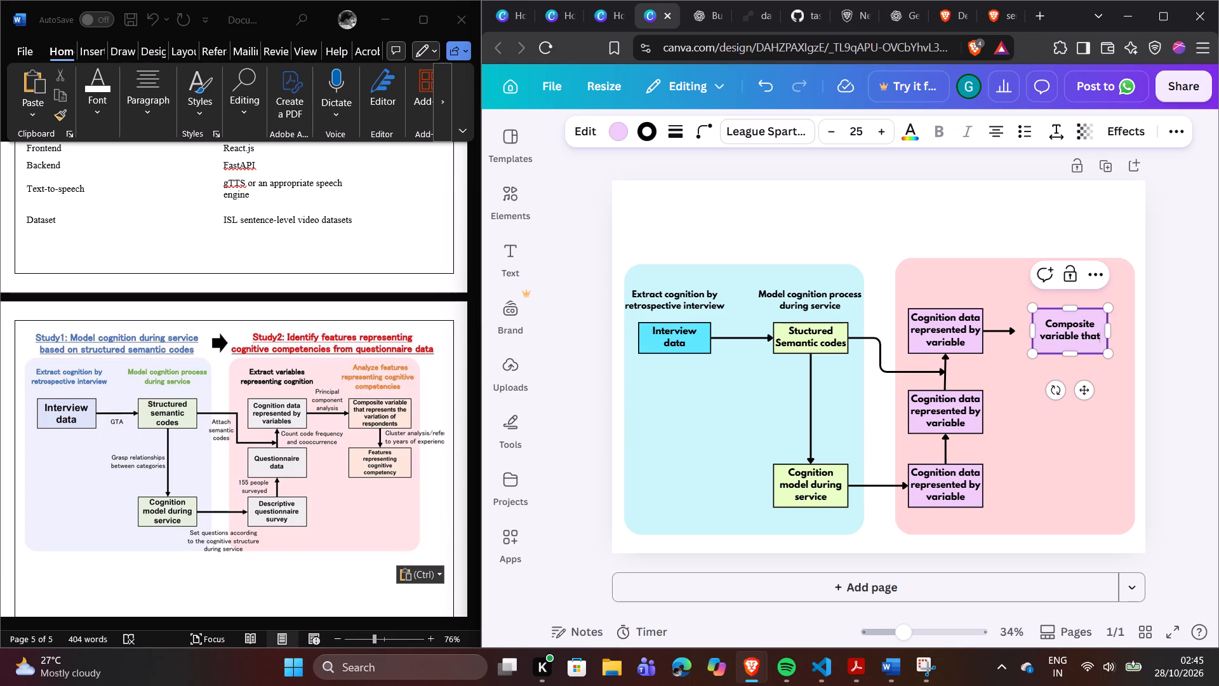
{"action": "key", "text": "space"}
{"action": "type", "text": "re"}
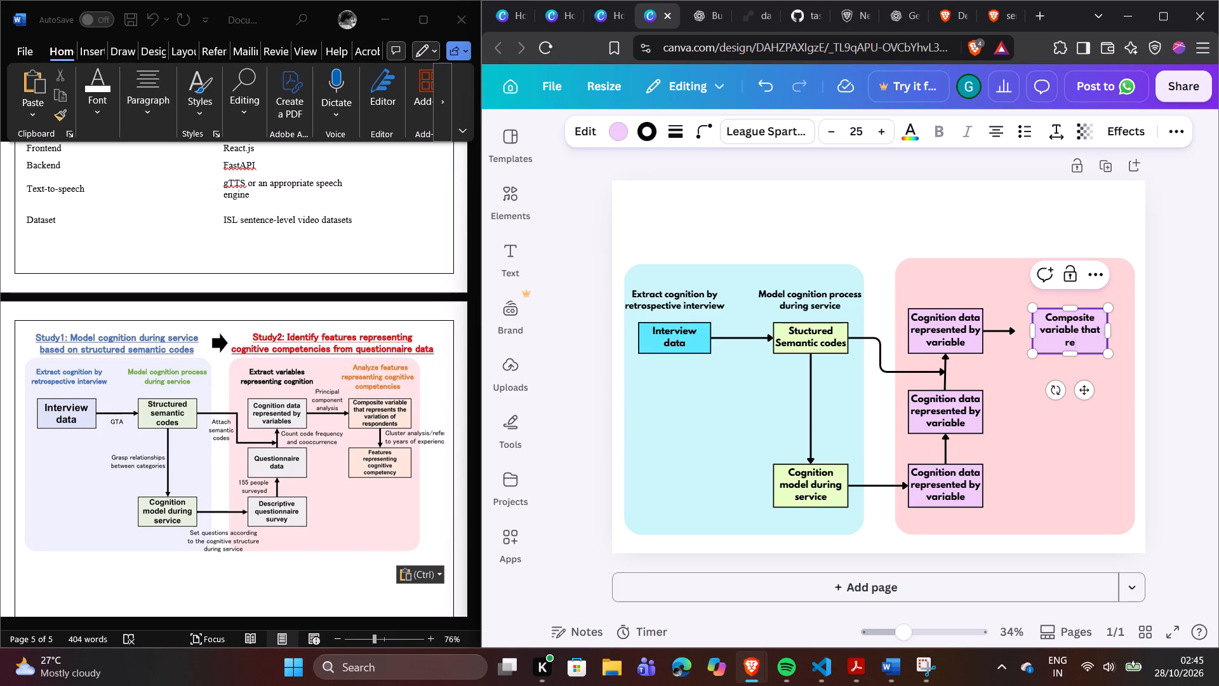
{"action": "type", "text": "pre"}
{"action": "type", "text": "se"}
{"action": "key", "text": "n"}
{"action": "type", "text": "ts"}
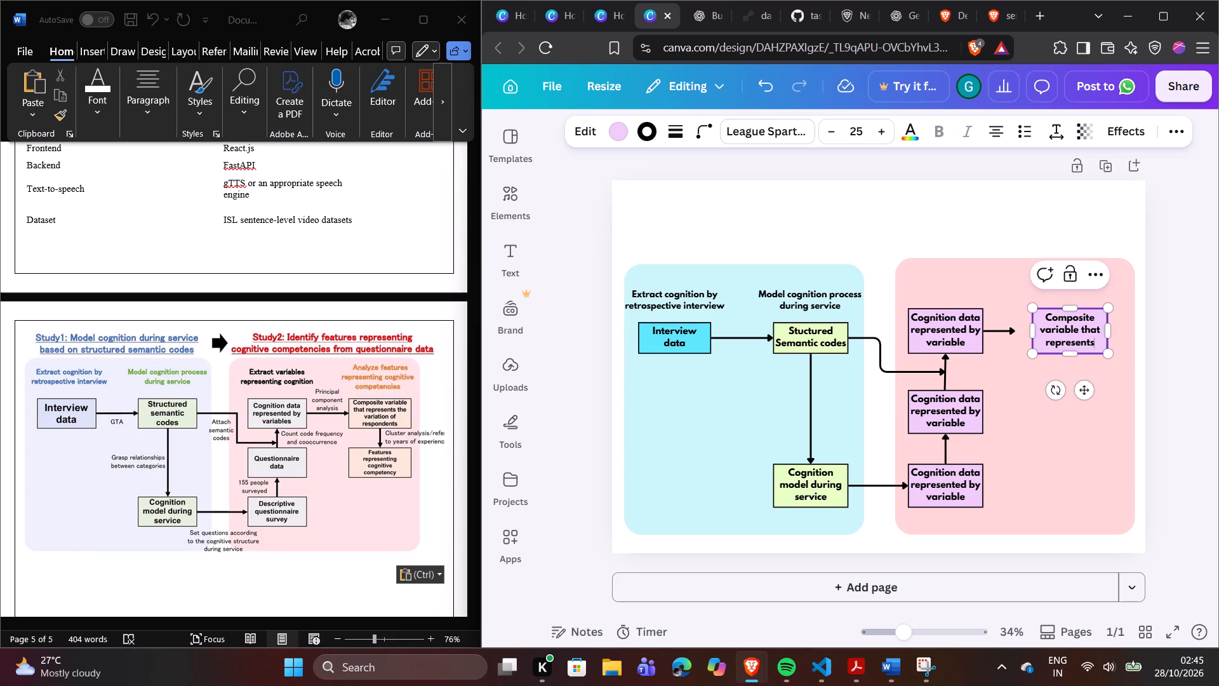
{"action": "key", "text": "space"}
{"action": "type", "text": "the"}
{"action": "key", "text": "space"}
{"action": "type", "text": "var"}
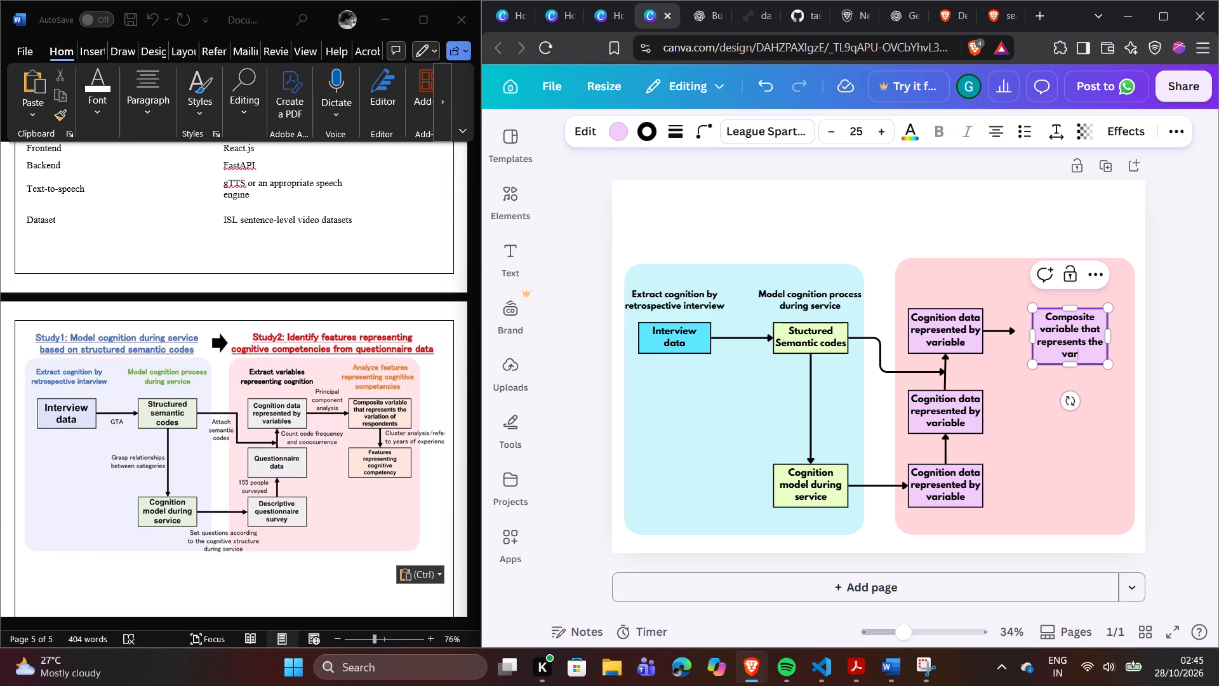
{"action": "type", "text": "iation"}
{"action": "key", "text": "space"}
{"action": "type", "text": "of"}
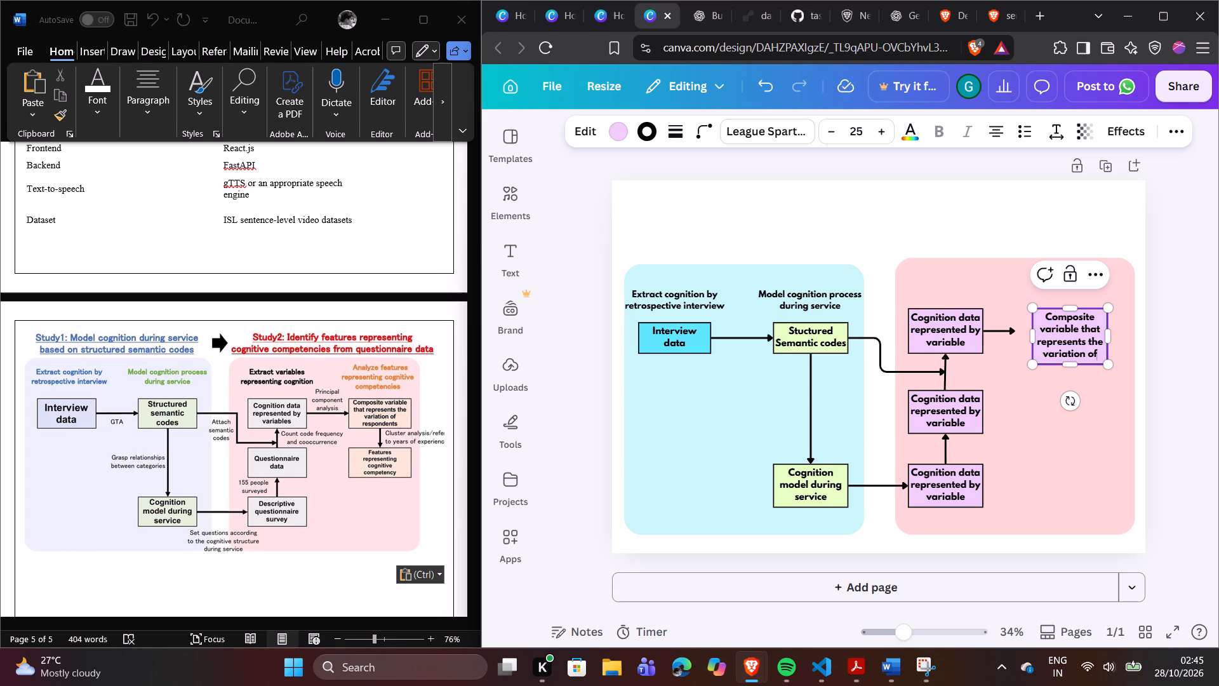
{"action": "key", "text": "space"}
{"action": "type", "text": "res"}
{"action": "type", "text": "po"}
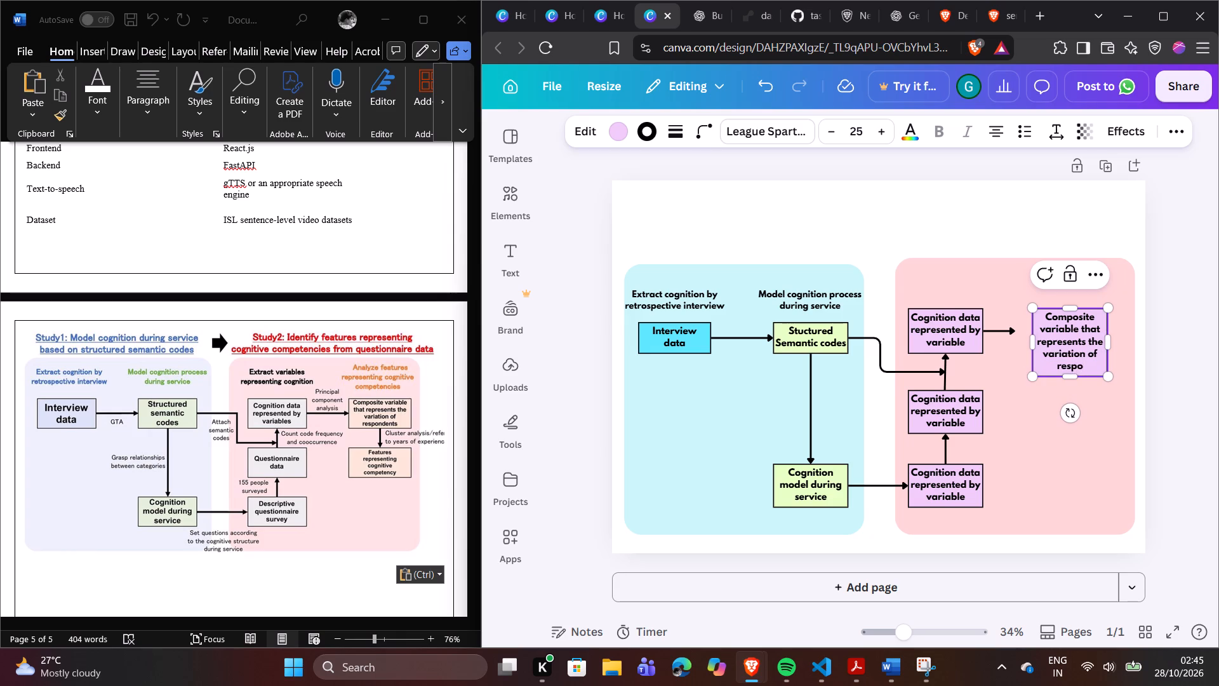
{"action": "type", "text": "nde"}
{"action": "type", "text": "nts"}
Resize the "Composite variable" box to about 360 px wide and raise it to centre on the right-pointing arrow inside the pink panel.
{"action": "left_click", "coordinate": [1109, 342]}
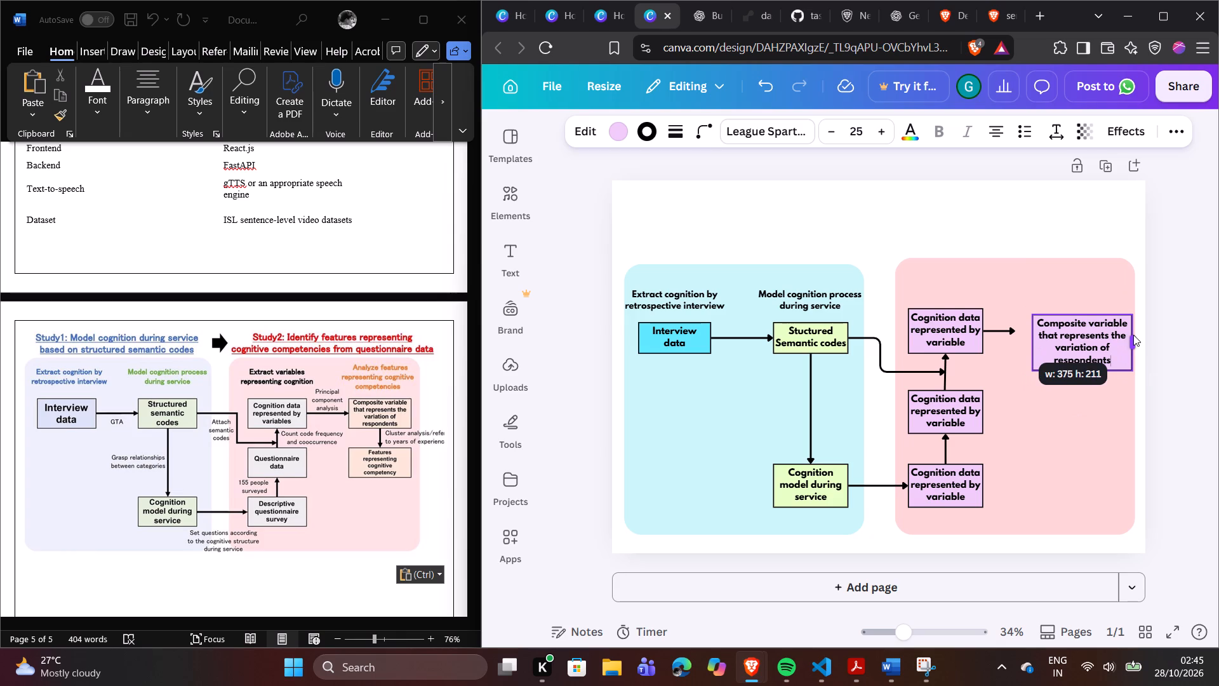
{"action": "left_click_drag", "start_coordinate": [1038, 367], "coordinate": [1041, 365]}
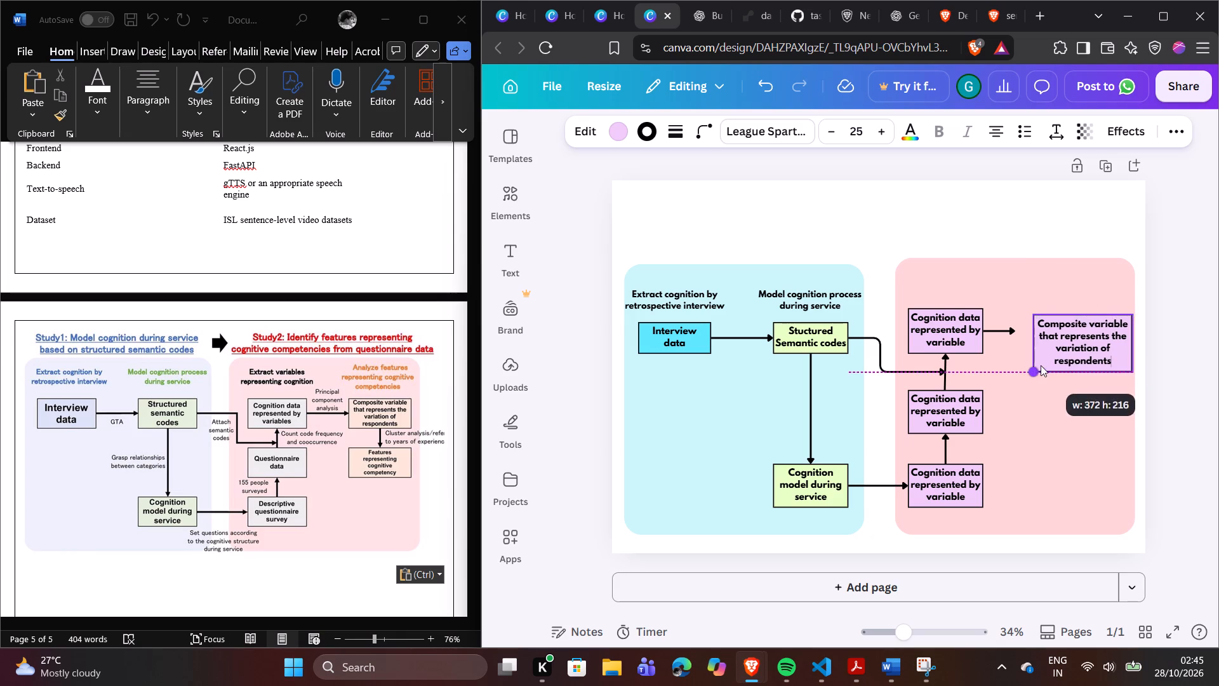
{"action": "left_click_drag", "start_coordinate": [1041, 365], "coordinate": [1042, 344]}
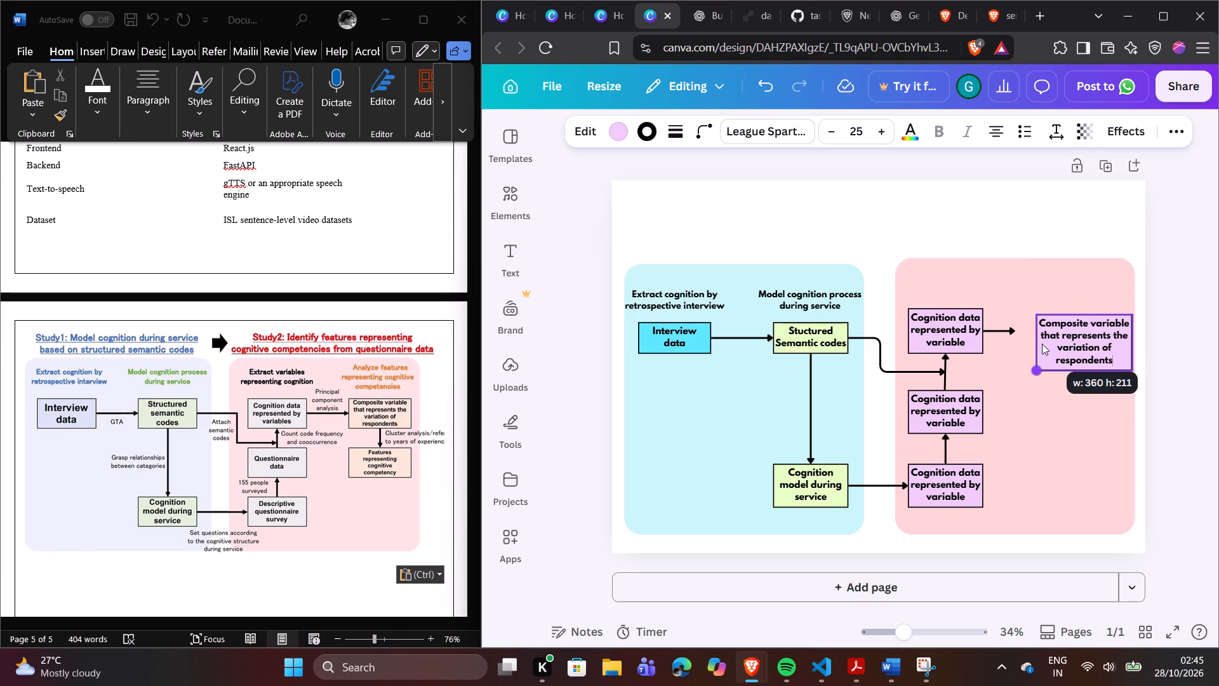
{"action": "left_click_drag", "start_coordinate": [1042, 344], "coordinate": [1042, 344]}
{"action": "left_click", "coordinate": [1176, 315]}
{"action": "left_click_drag", "start_coordinate": [1082, 355], "coordinate": [1080, 344]}
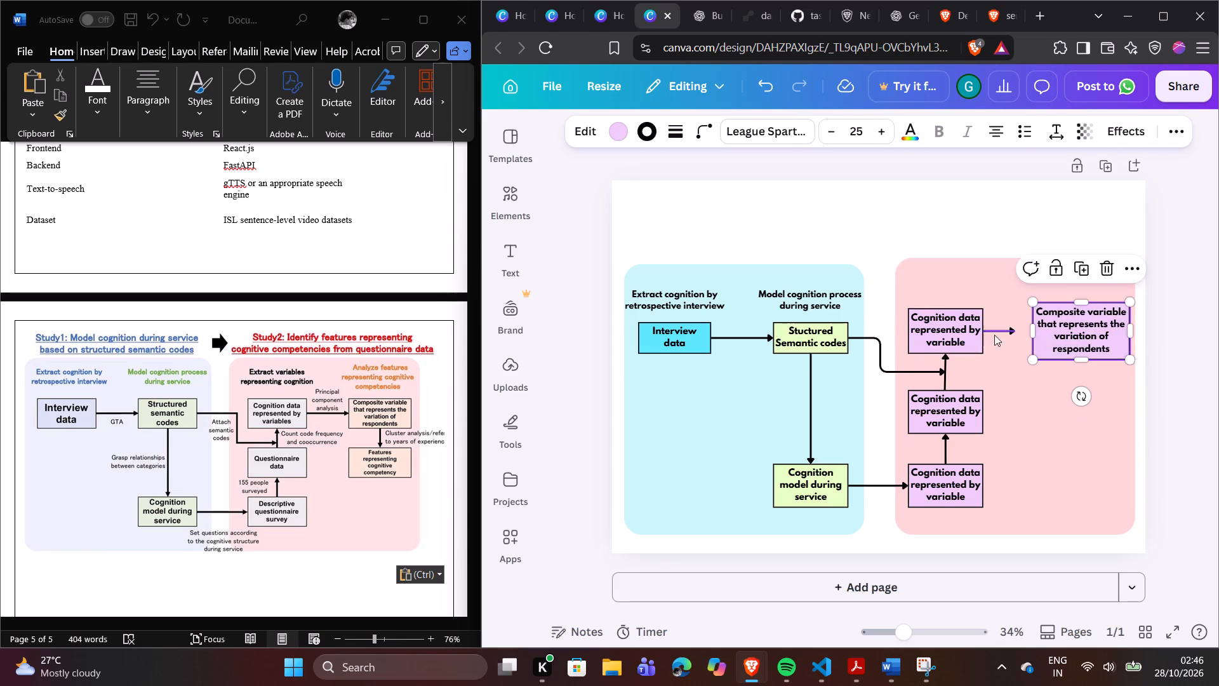
Extend the right-pointing arrow horizontally so its head attaches to the near side of the "Composite variable" box.
{"action": "left_click", "coordinate": [994, 335]}
{"action": "left_click_drag", "start_coordinate": [1013, 333], "coordinate": [1024, 333]}
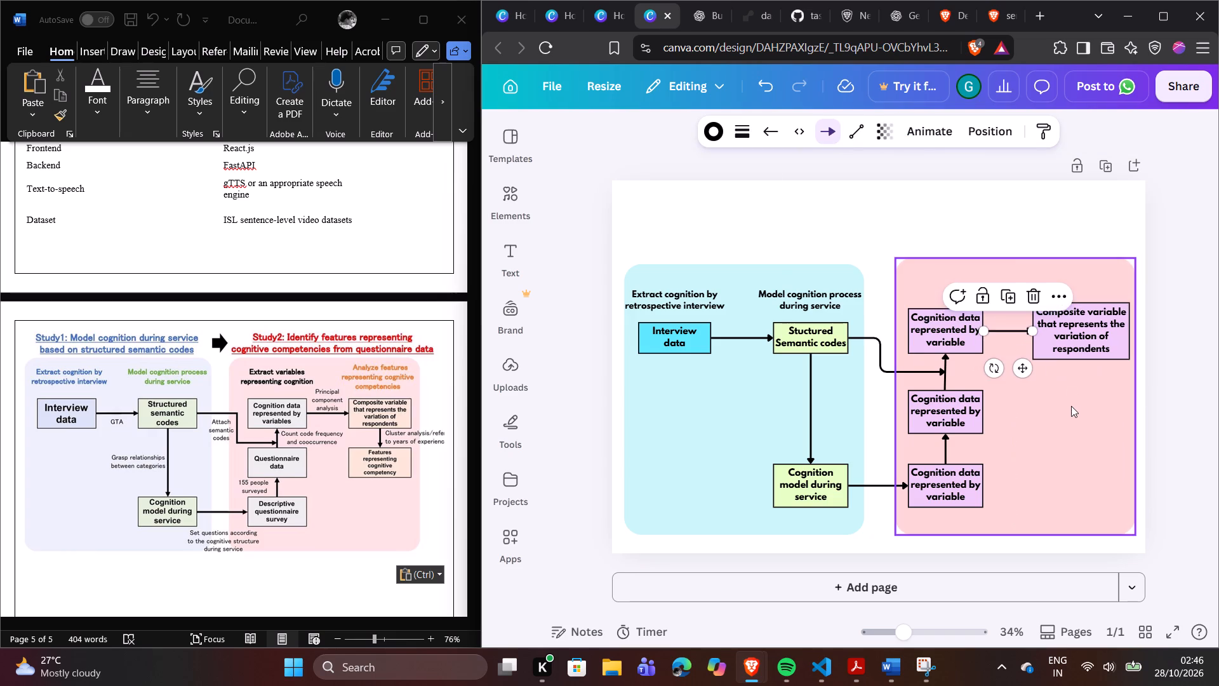
{"action": "left_click", "coordinate": [1077, 406]}
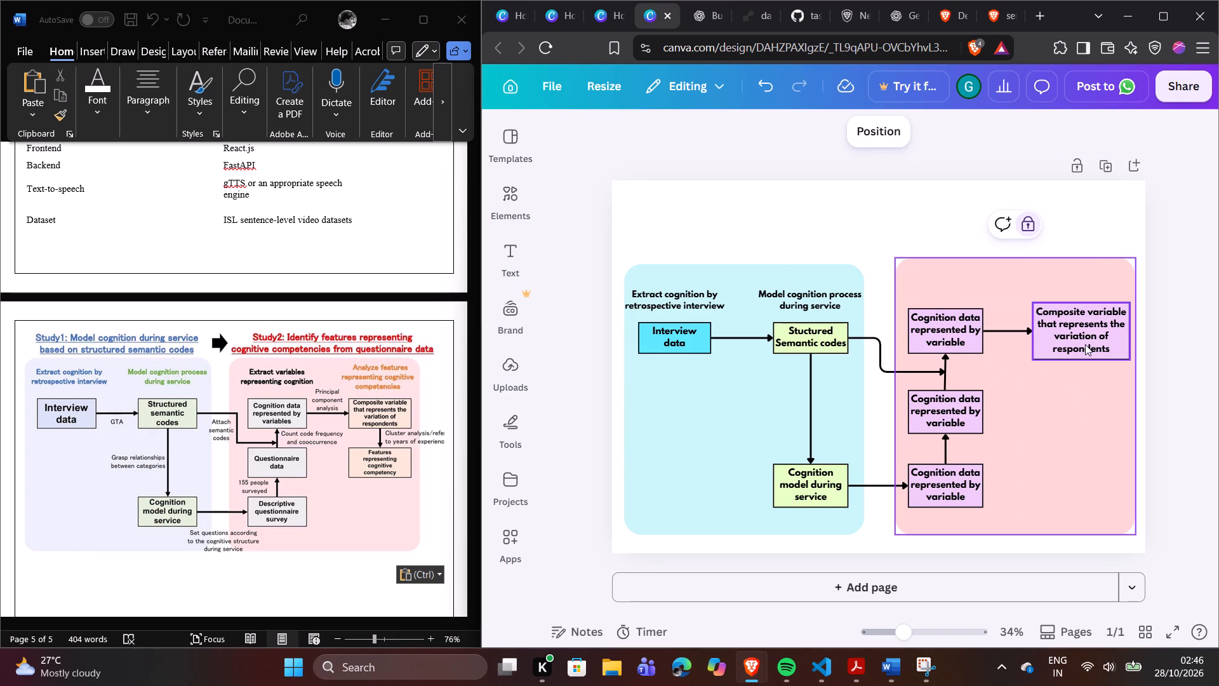
Duplicate the "Composite variable" box and place the copy directly below it, level with the pink panel's middle box.
{"action": "left_click", "coordinate": [1084, 344]}
{"action": "left_click", "coordinate": [1077, 271]}
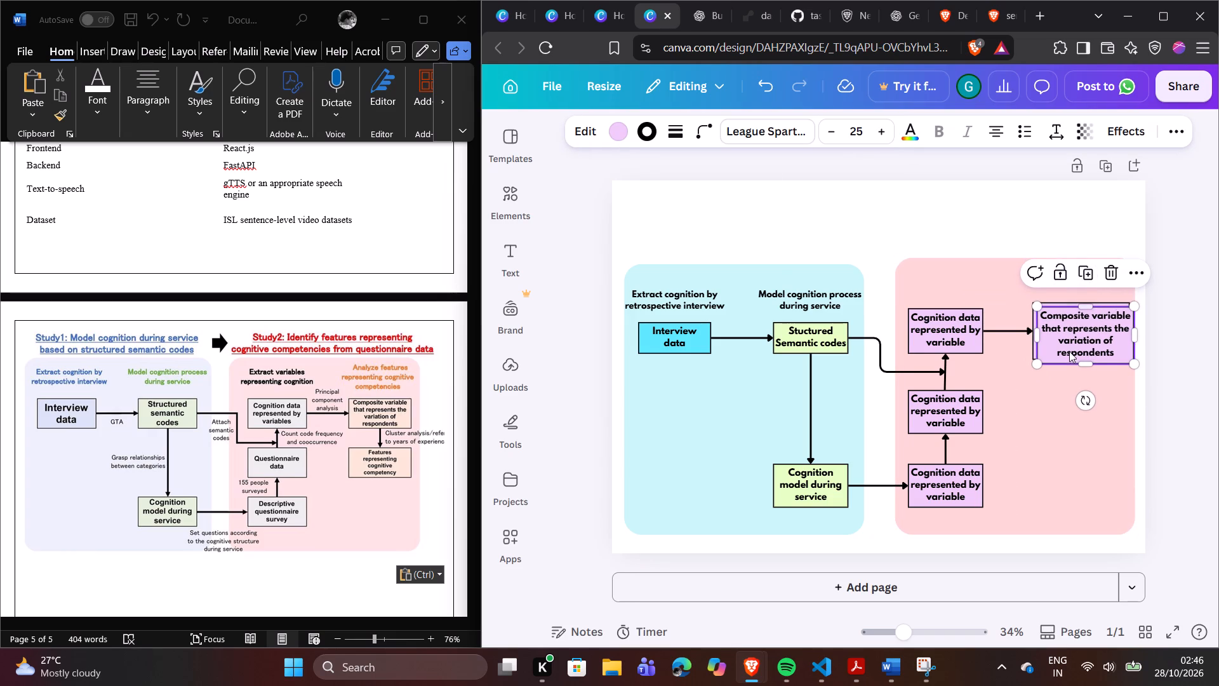
{"action": "left_click_drag", "start_coordinate": [1070, 345], "coordinate": [1065, 414]}
{"action": "left_click_drag", "start_coordinate": [1065, 415], "coordinate": [1064, 426]}
Replace the text of the lower "Composite variable" copy with "Features respresenting cognitive competecy", following the reference diagram in Word.
{"action": "double_click", "coordinate": [1064, 426]}
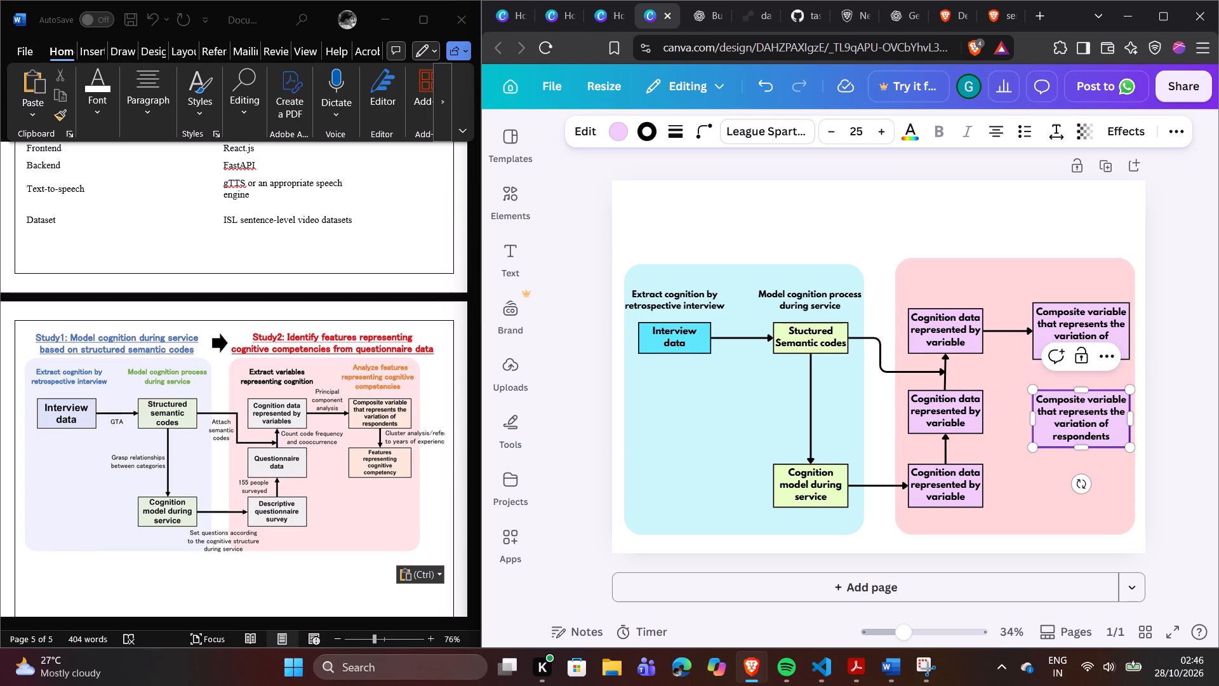
{"action": "key", "text": "ctrl+a"}
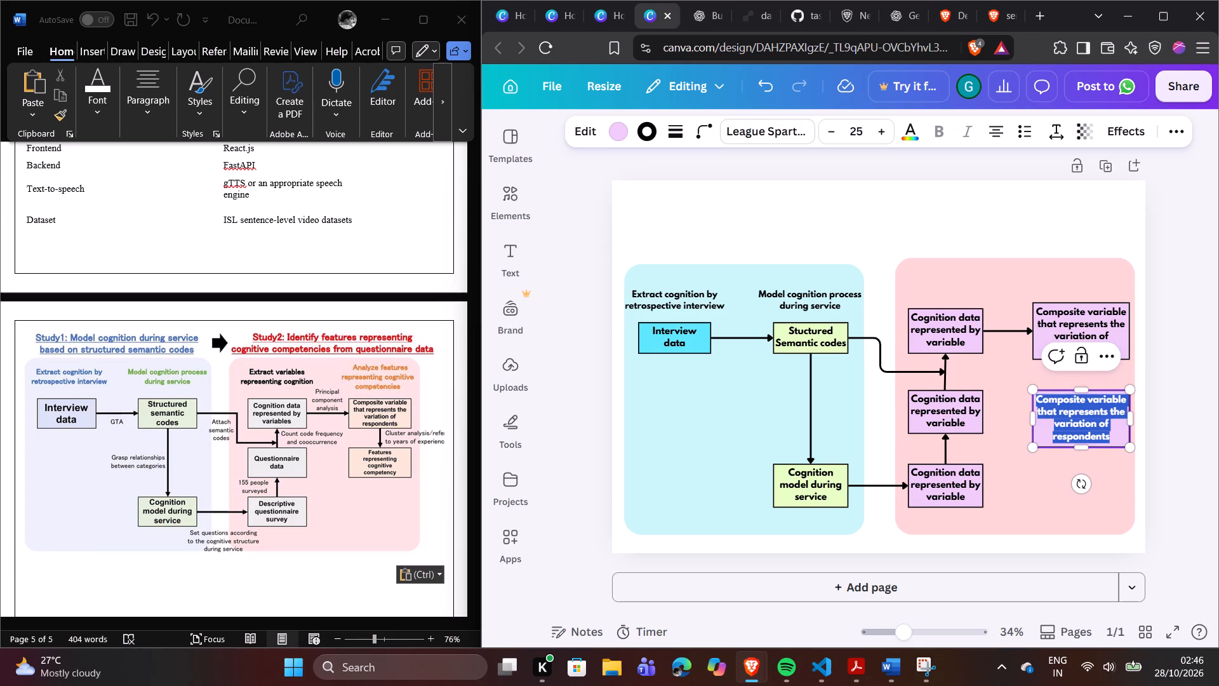
{"action": "key", "text": "shift+f"}
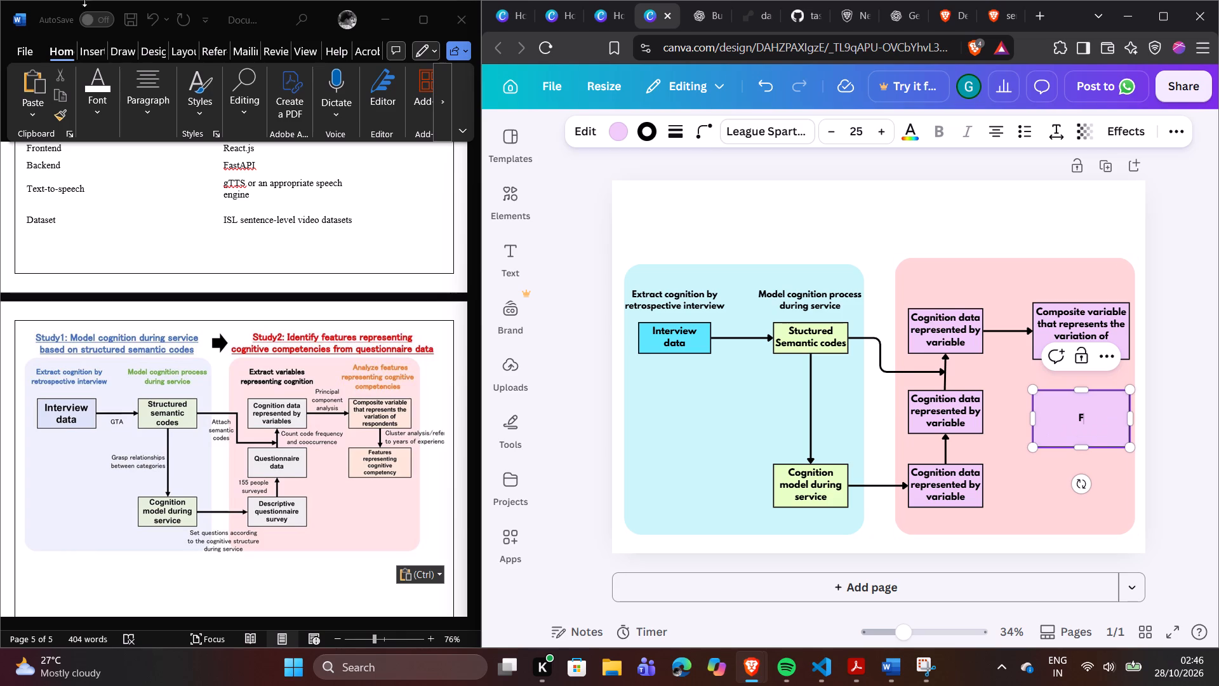
{"action": "left_click", "coordinate": [378, 637]}
{"action": "left_click", "coordinate": [380, 640]}
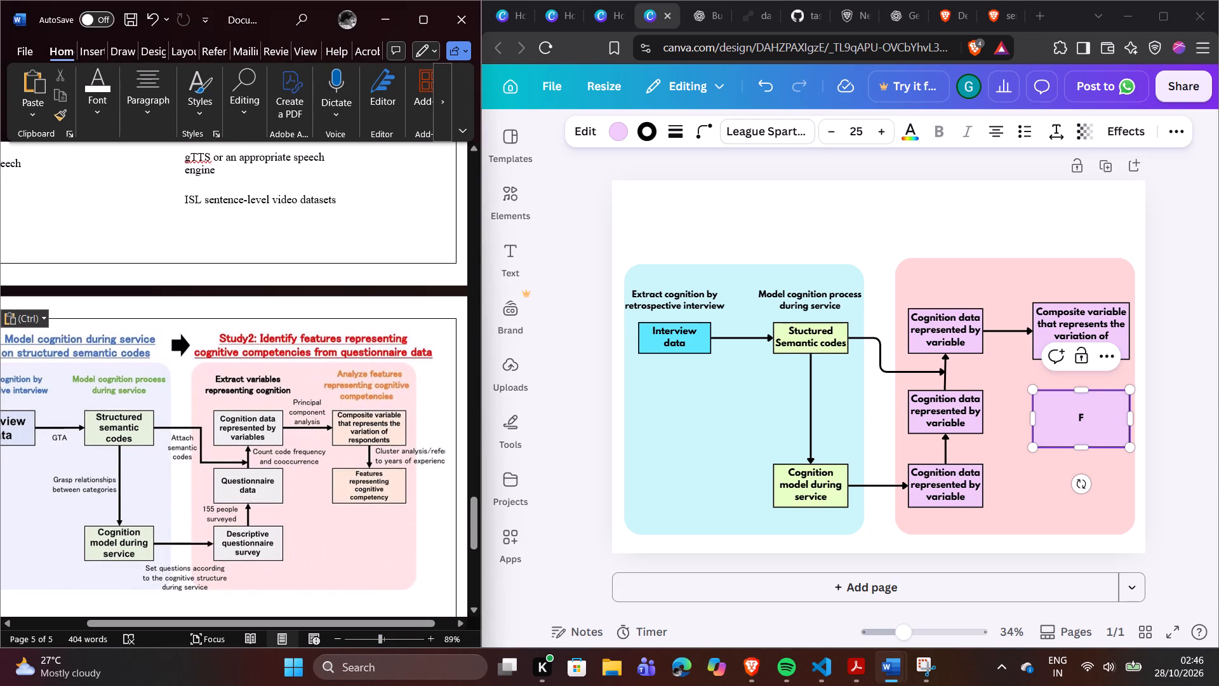
{"action": "double_click", "coordinate": [1087, 420]}
{"action": "left_click", "coordinate": [1087, 420]}
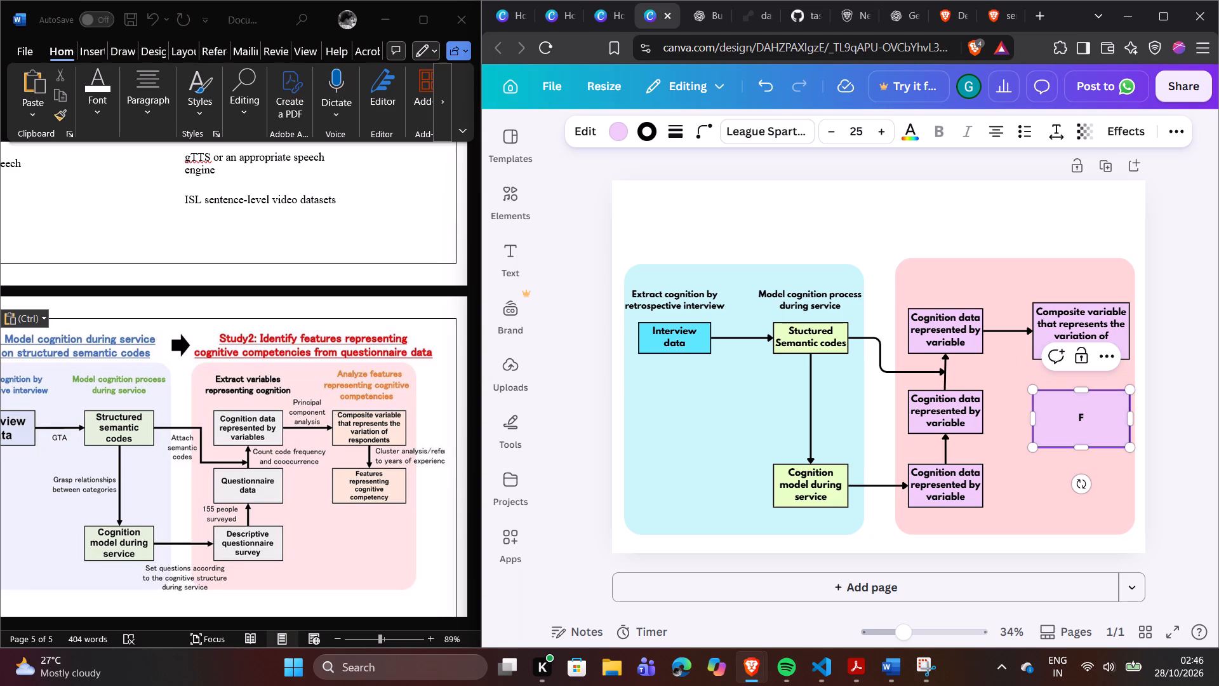
{"action": "type", "text": "ea"}
{"action": "key", "text": "t"}
{"action": "type", "text": "ures"}
{"action": "key", "text": "space"}
{"action": "type", "text": "res"}
{"action": "key", "text": "p"}
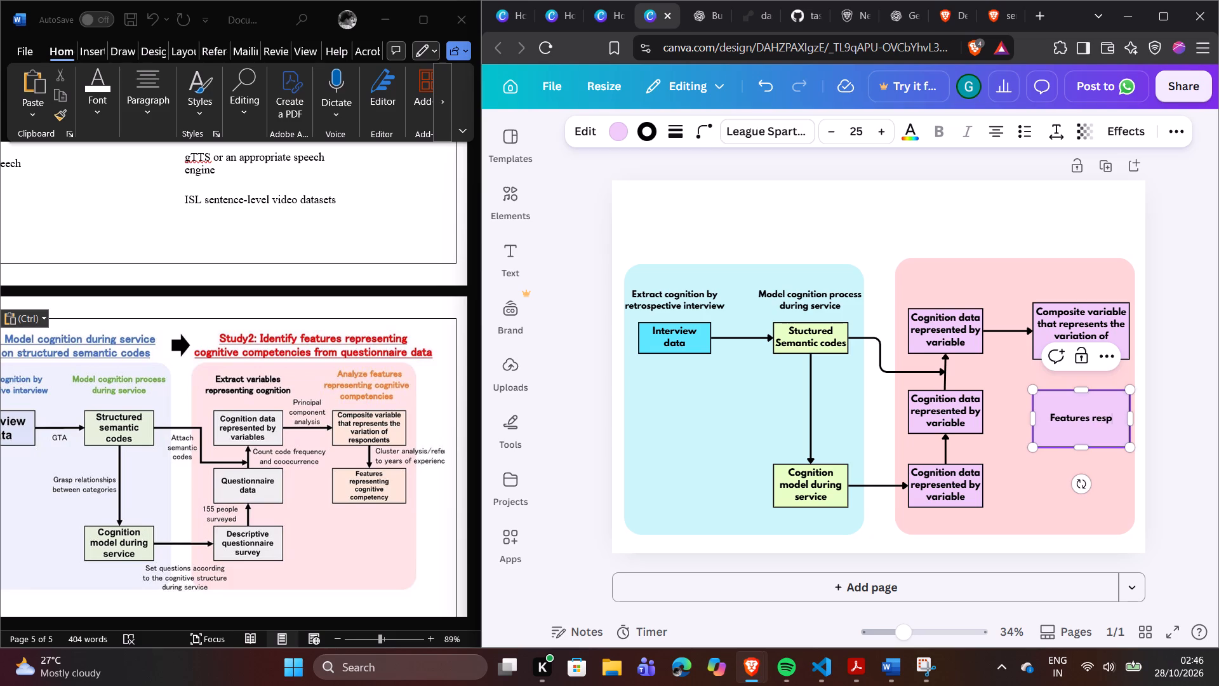
{"action": "key", "text": "r"}
{"action": "type", "text": "esen"}
{"action": "type", "text": "ting"}
{"action": "key", "text": "space"}
{"action": "key", "text": "c"}
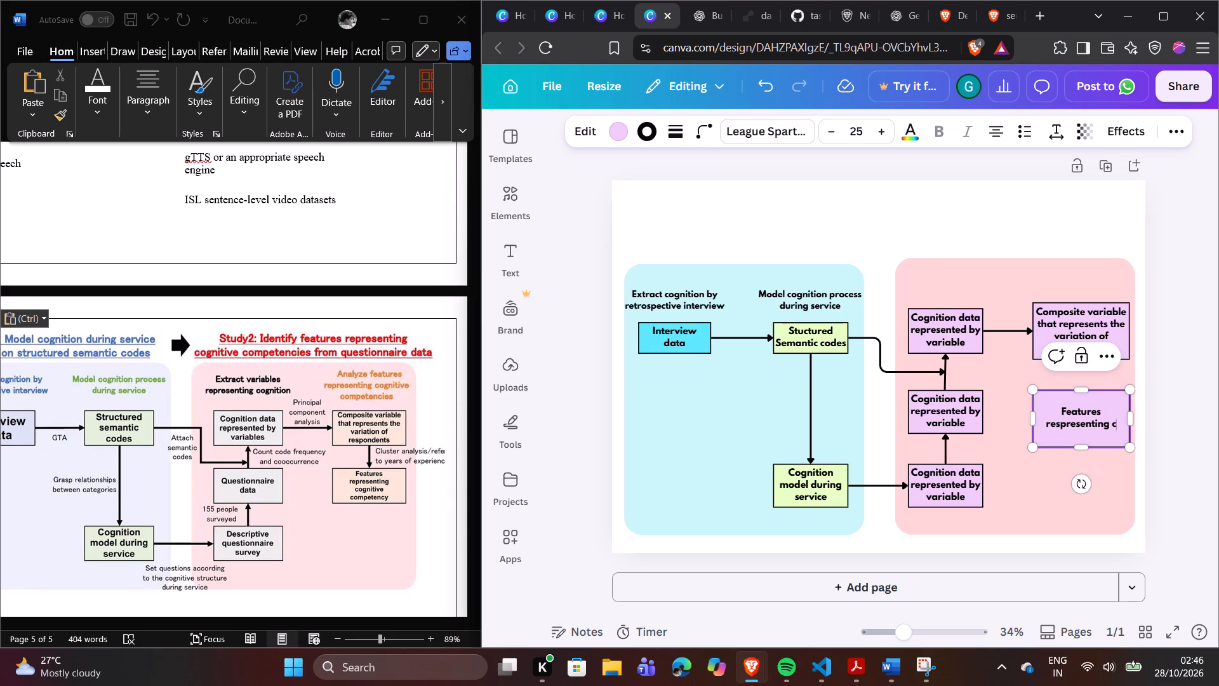
{"action": "key", "text": "o"}
{"action": "key", "text": "g"}
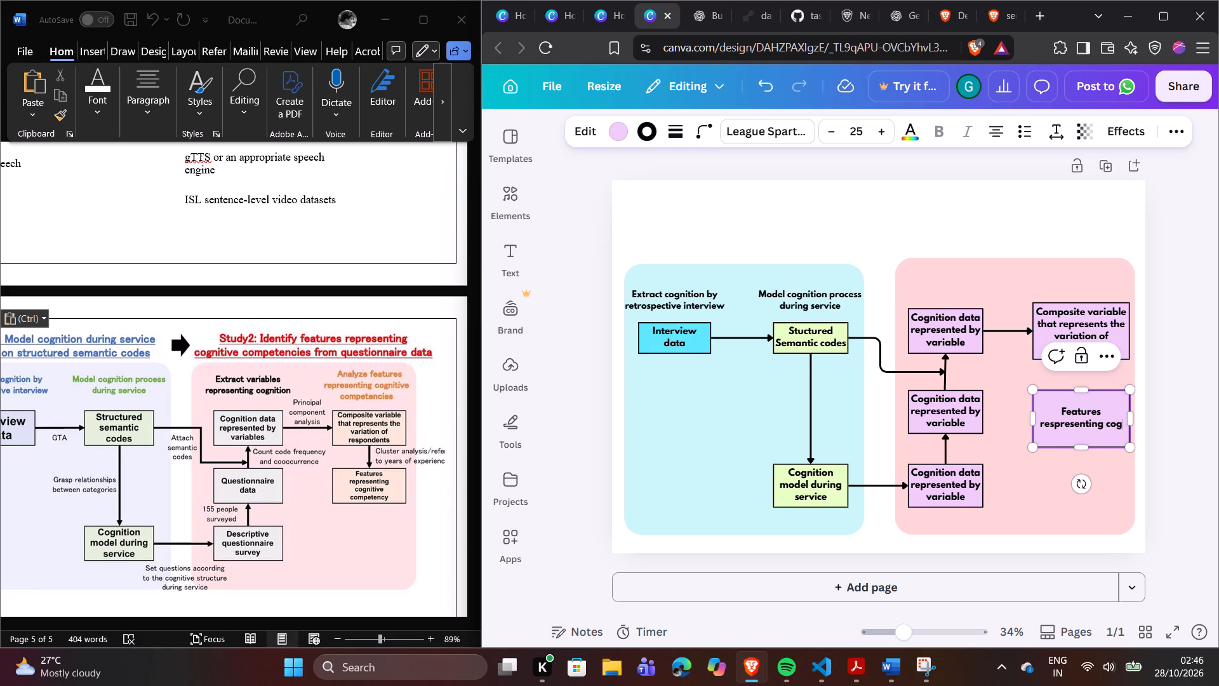
{"action": "type", "text": "nitive"}
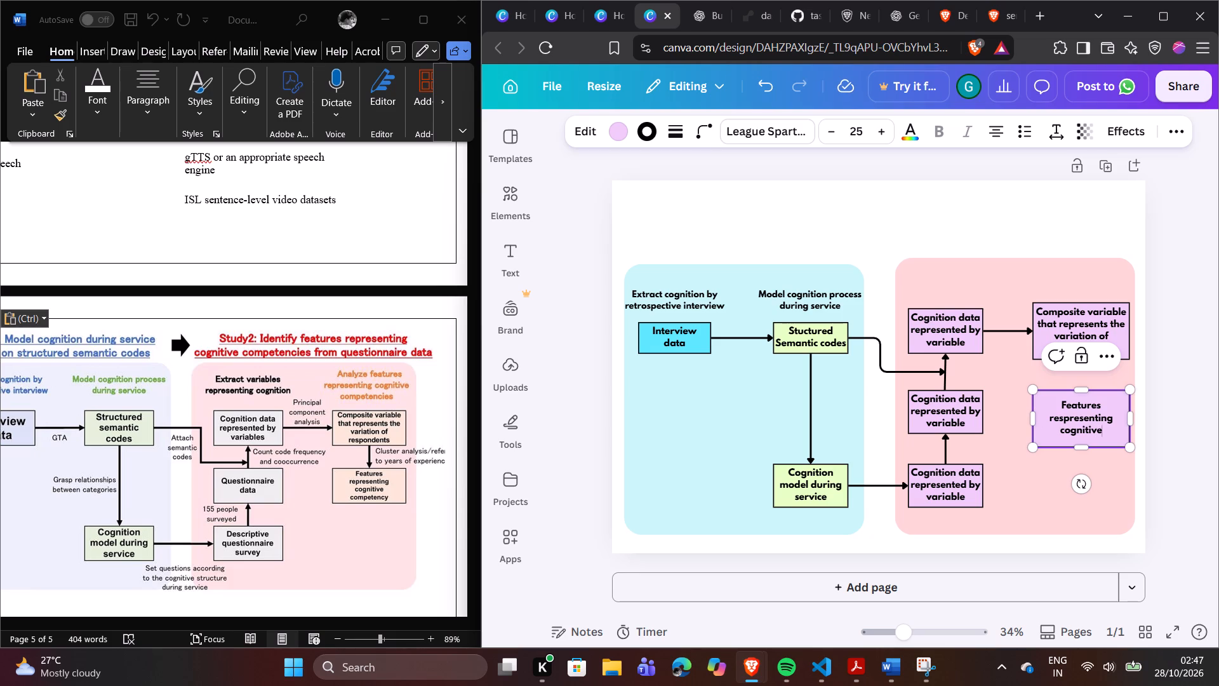
{"action": "key", "text": "space"}
{"action": "type", "text": "comp"}
{"action": "key", "text": "e"}
{"action": "type", "text": "te"}
{"action": "type", "text": "cy"}
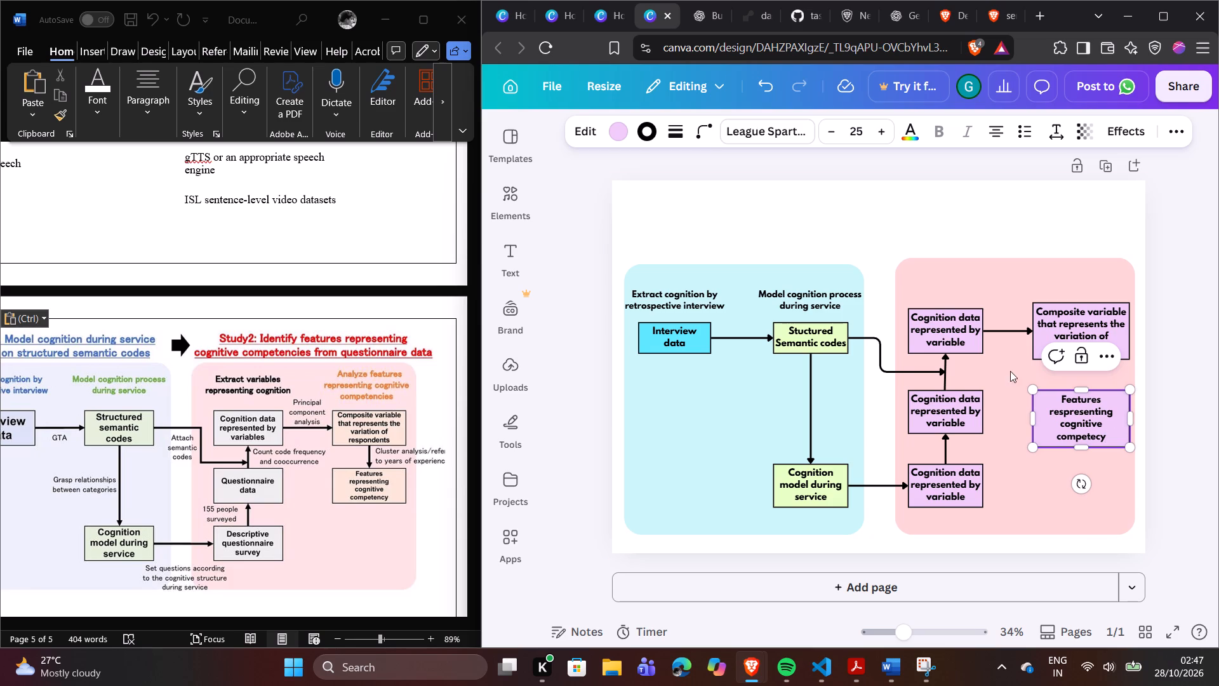
Resize the "Features respresenting cognitive competecy" box to about 366 × 211 px so it fits its four lines of text.
{"action": "left_click", "coordinate": [1132, 421]}
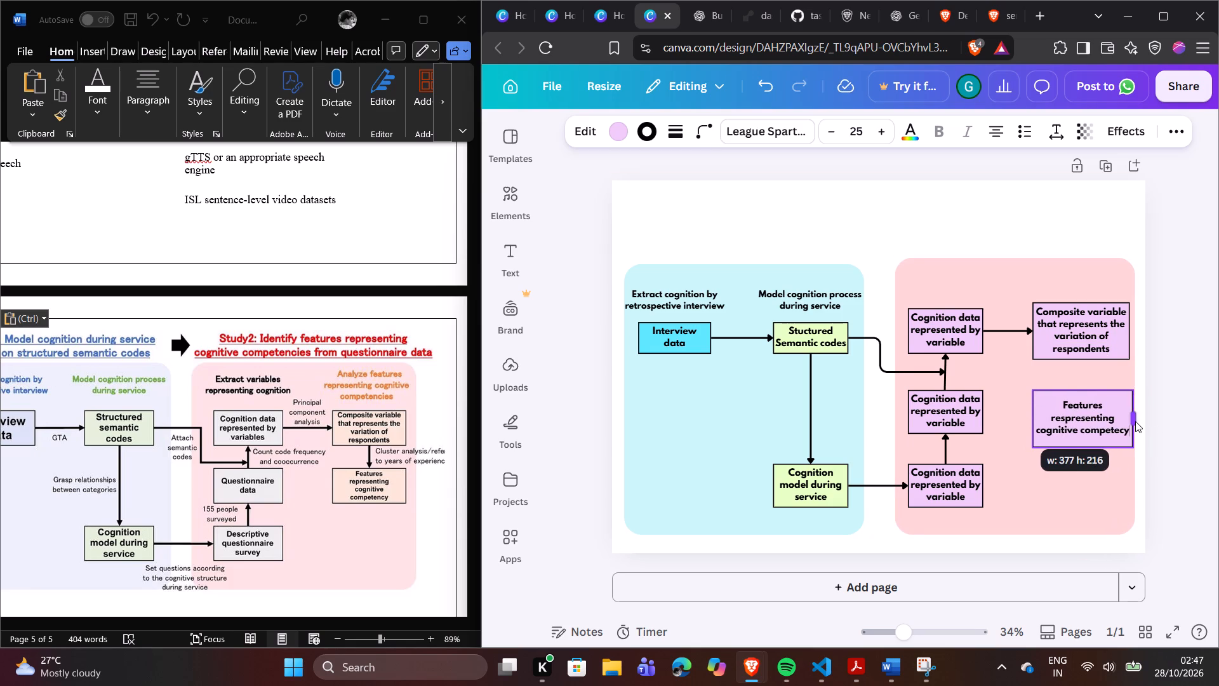
{"action": "left_click", "coordinate": [1179, 415]}
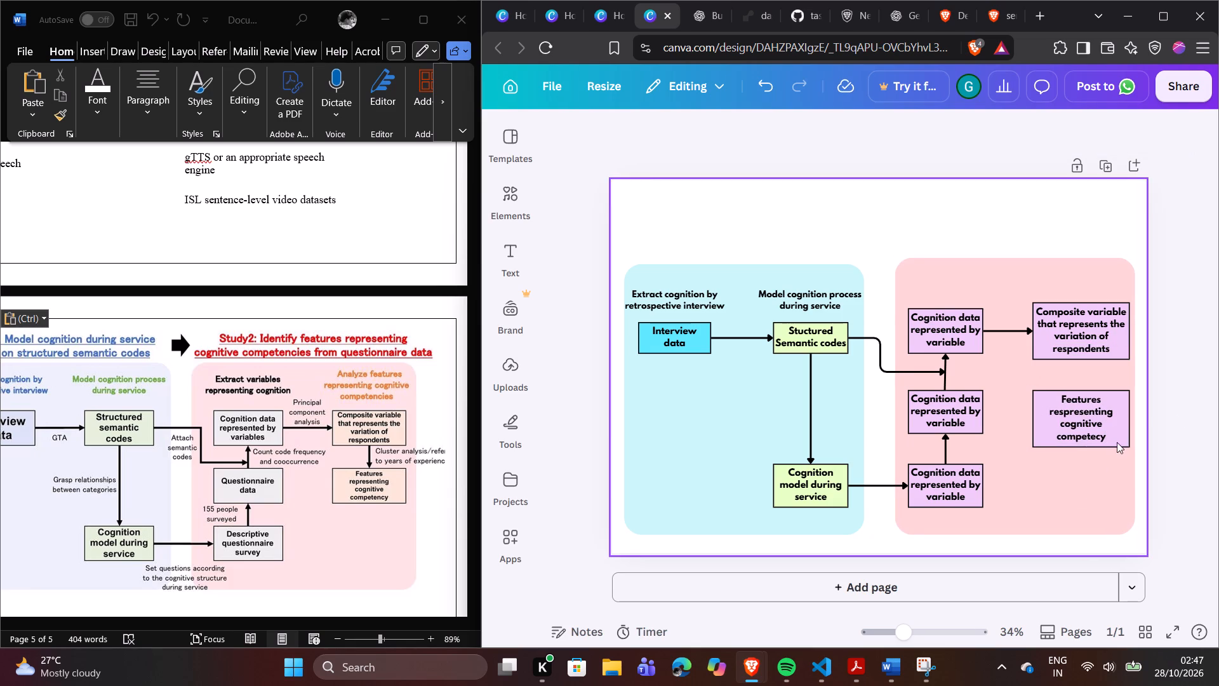
{"action": "left_click", "coordinate": [1079, 436]}
{"action": "left_click_drag", "start_coordinate": [1081, 449], "coordinate": [1082, 433]}
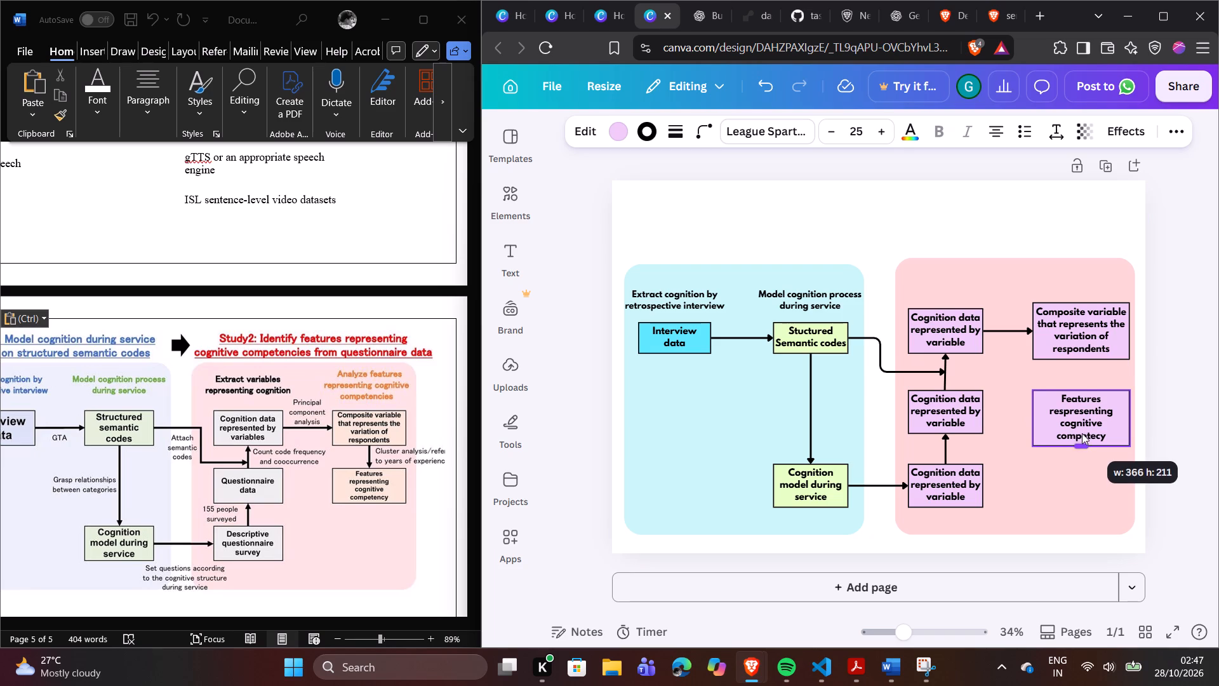
{"action": "left_click_drag", "start_coordinate": [1082, 433], "coordinate": [1082, 433]}
{"action": "left_click_drag", "start_coordinate": [1089, 393], "coordinate": [1084, 402]}
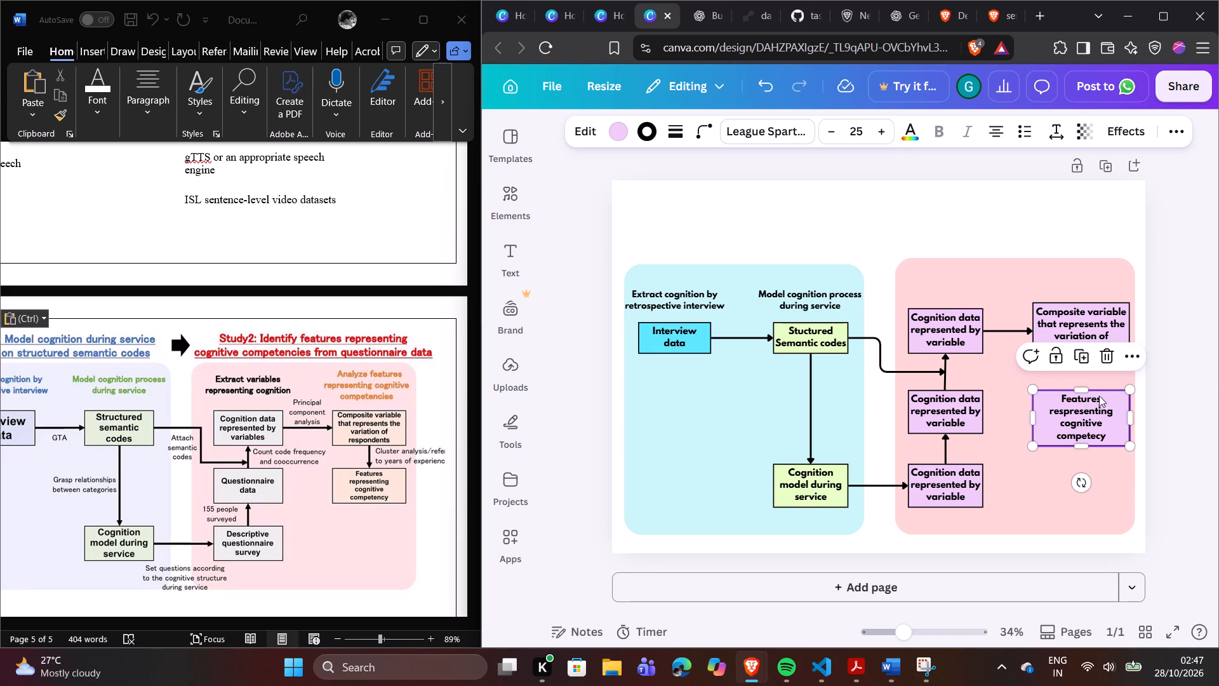
{"action": "left_click", "coordinate": [1204, 373]}
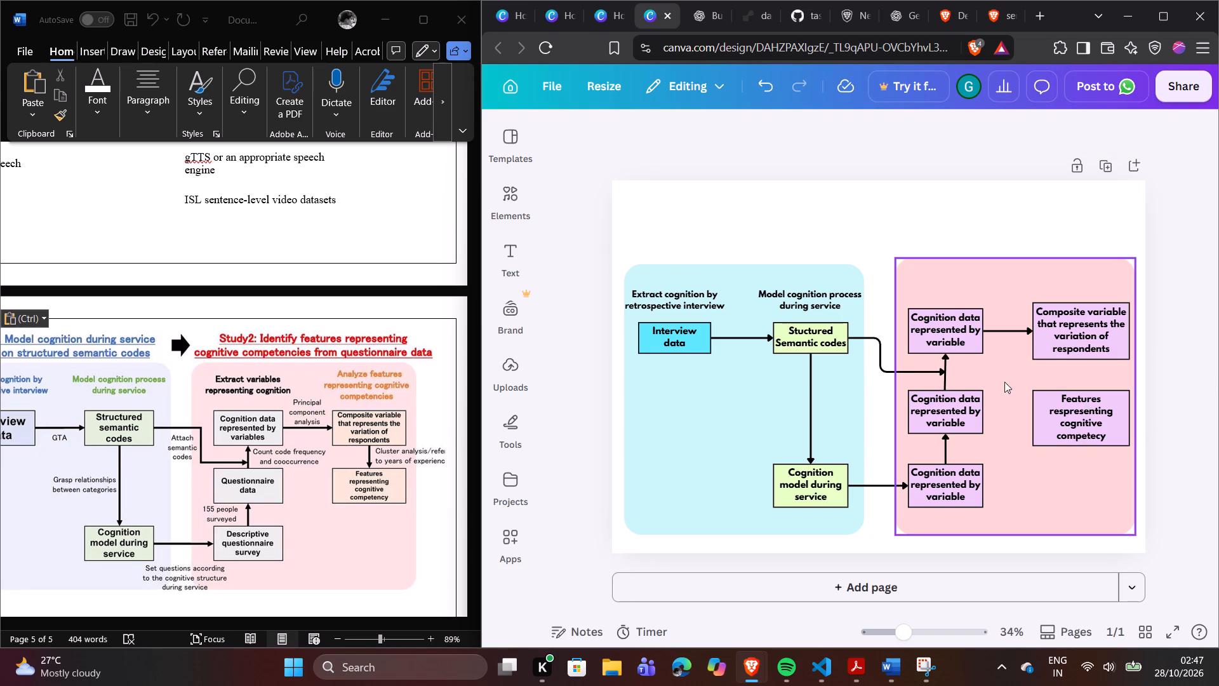
Duplicate the horizontal arrow leading to the "Composite variable" box and reposition the copy vertically, pointing from that box down to the "Features" box.
{"action": "left_click", "coordinate": [1025, 331]}
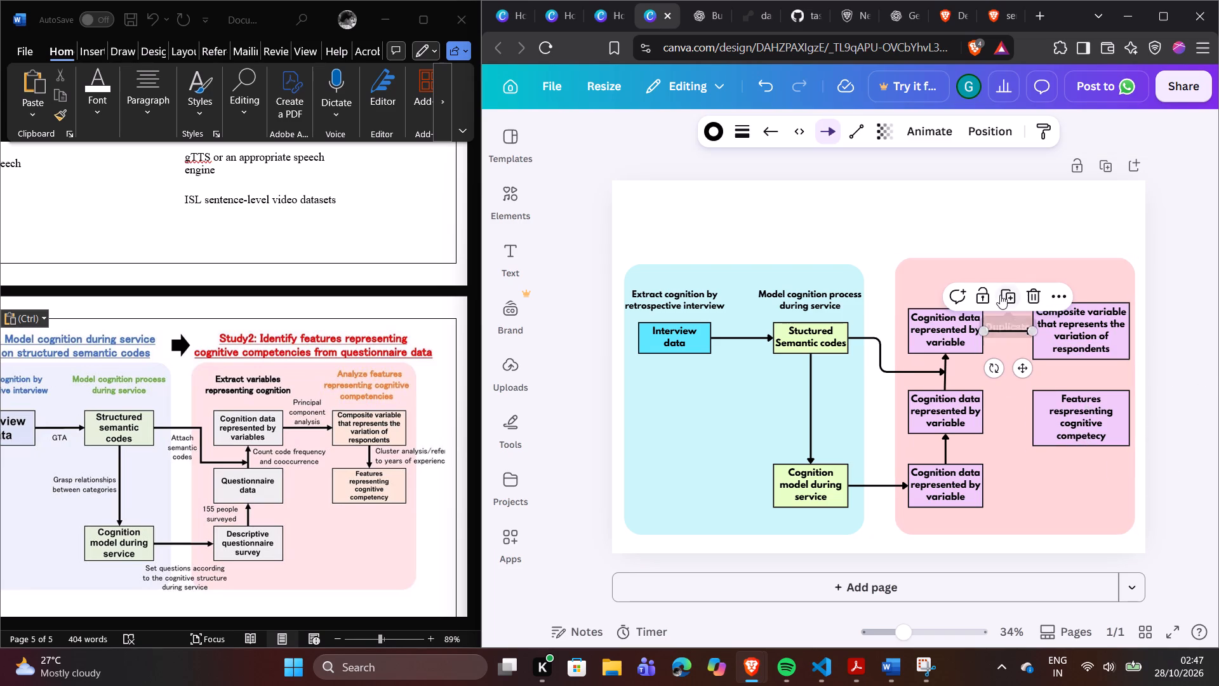
{"action": "left_click", "coordinate": [1004, 295]}
{"action": "left_click_drag", "start_coordinate": [990, 332], "coordinate": [1025, 356]}
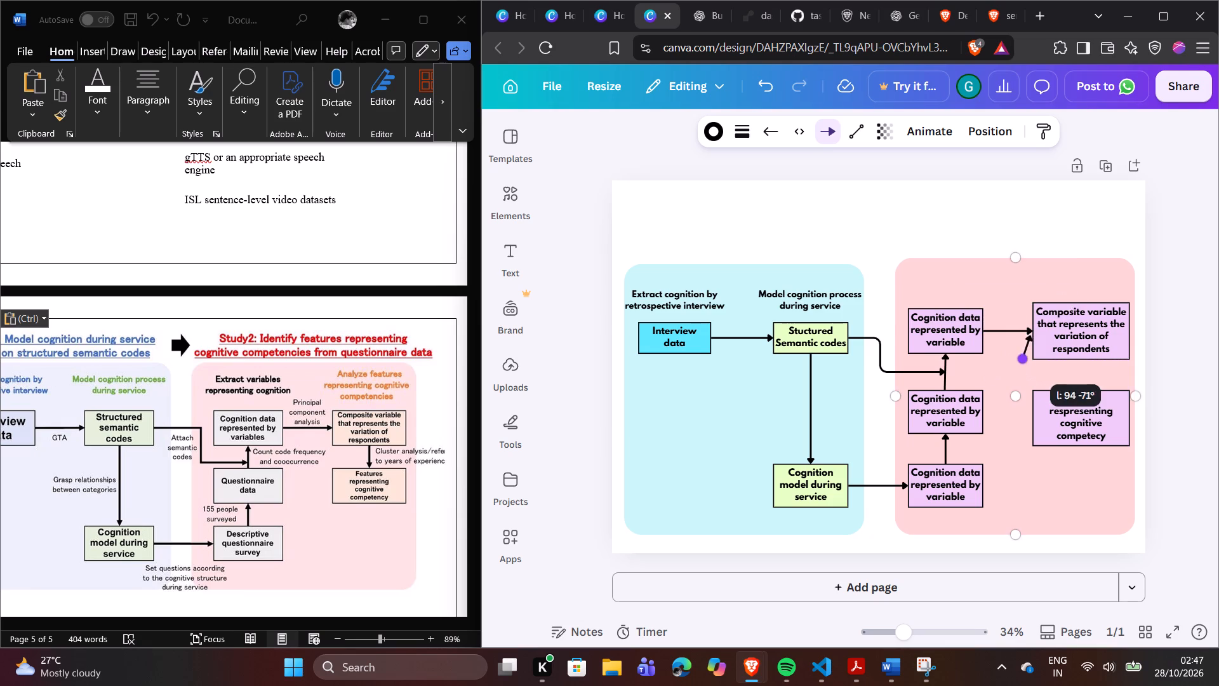
{"action": "left_click_drag", "start_coordinate": [1025, 356], "coordinate": [1081, 357]}
{"action": "left_click", "coordinate": [1081, 357]}
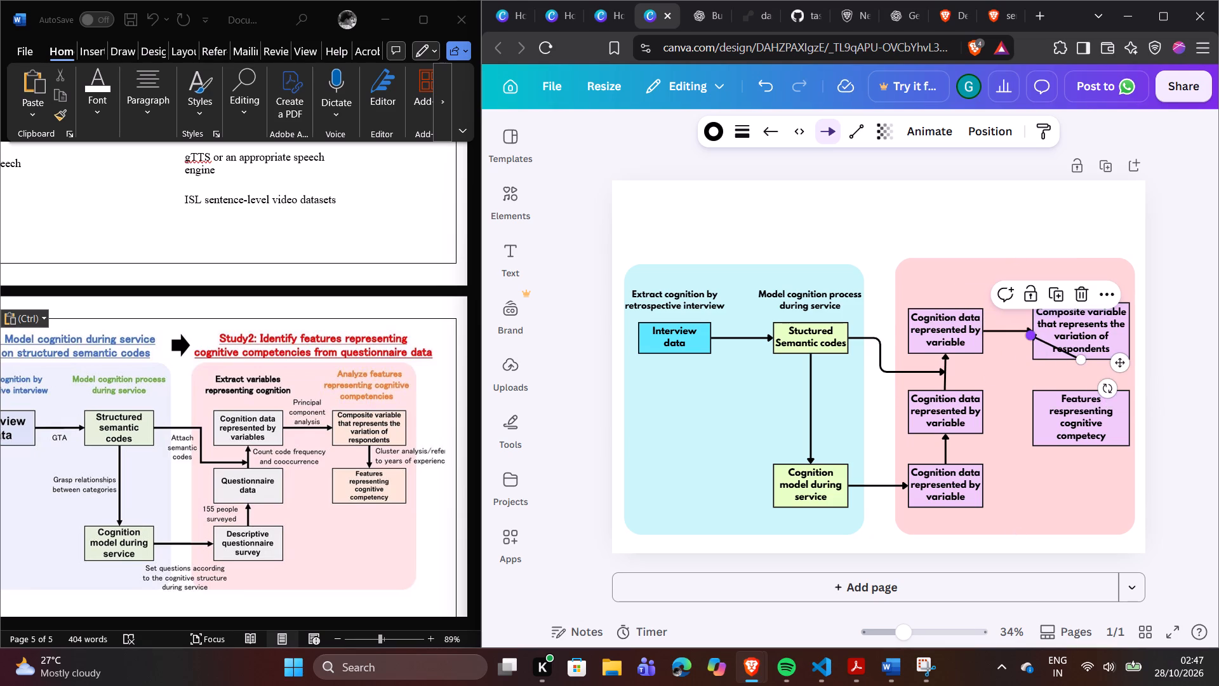
{"action": "left_click_drag", "start_coordinate": [1026, 335], "coordinate": [1079, 384]}
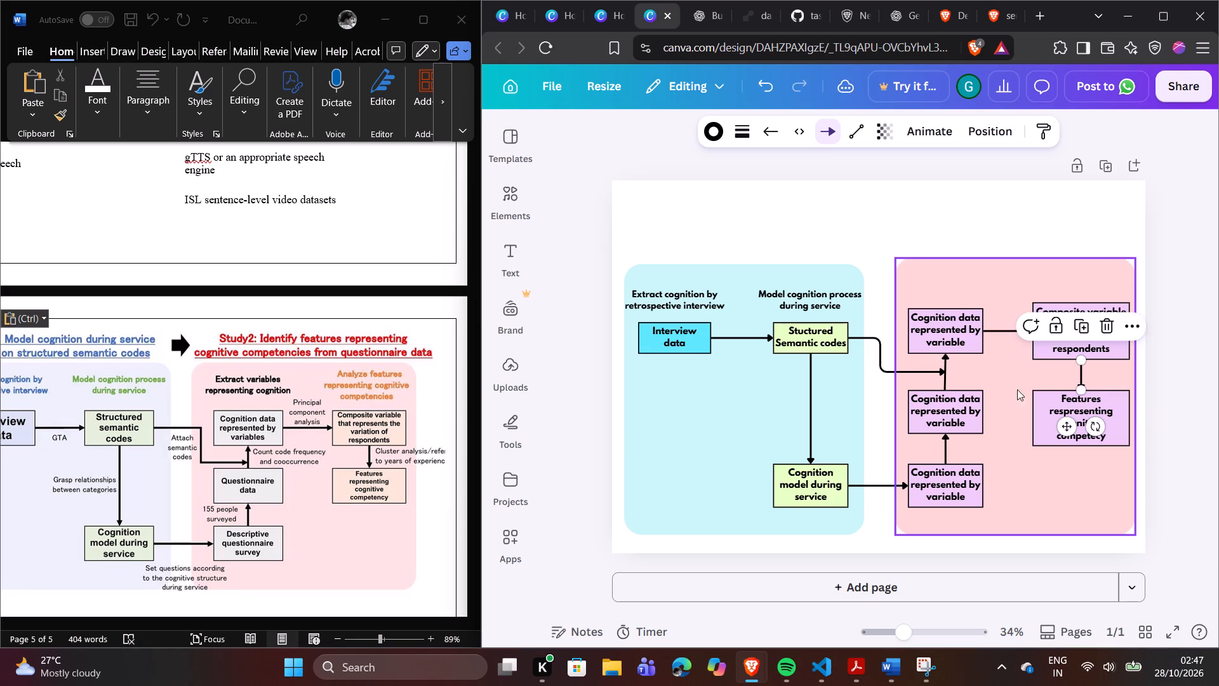
{"action": "left_click", "coordinate": [1001, 392]}
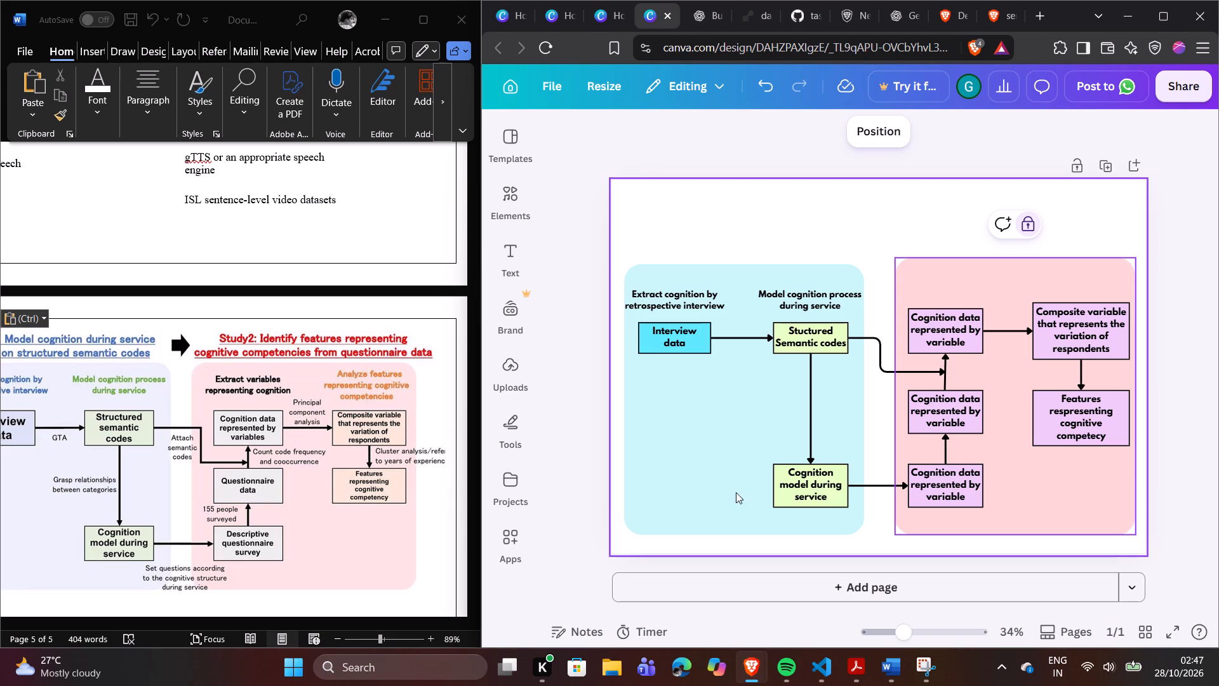
Extend the blue panel's bottom edge slightly downward.
{"action": "left_click", "coordinate": [677, 526]}
{"action": "left_click_drag", "start_coordinate": [742, 535], "coordinate": [743, 541]}
Unlock the pink panel, extend its bottom edge down to align with the blue panel's, and lock it again.
{"action": "left_click", "coordinate": [997, 528]}
{"action": "left_click", "coordinate": [1016, 509]}
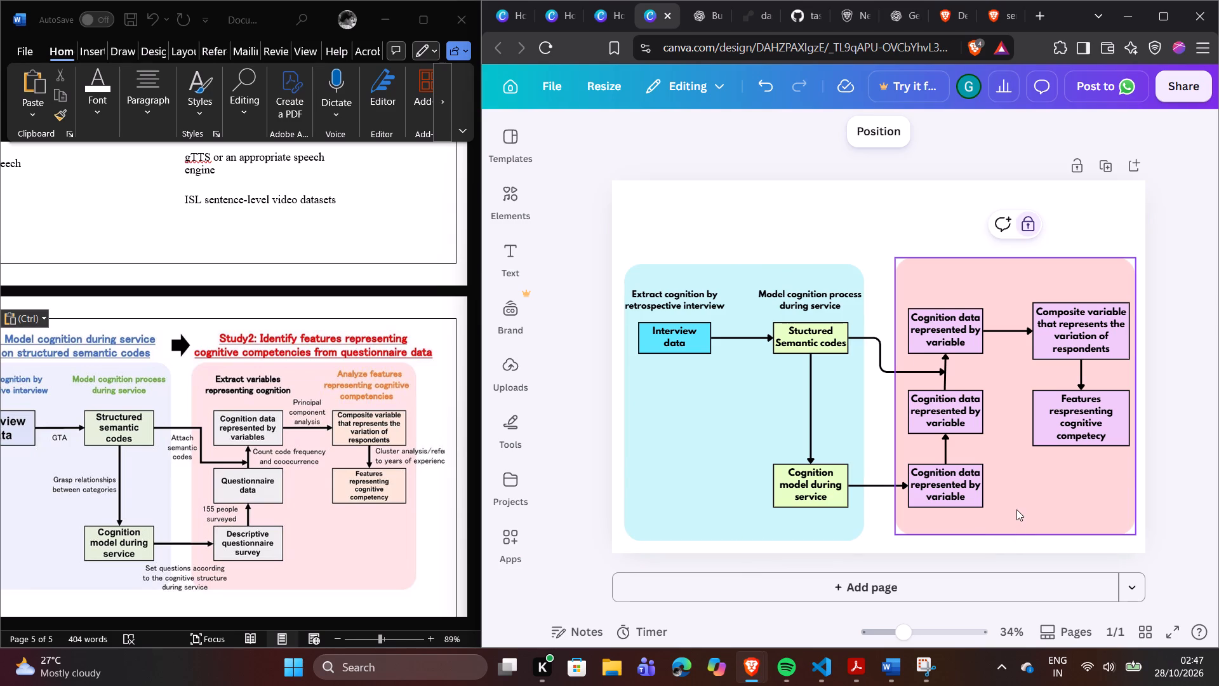
{"action": "left_click", "coordinate": [1025, 273]}
{"action": "left_click", "coordinate": [1025, 221]}
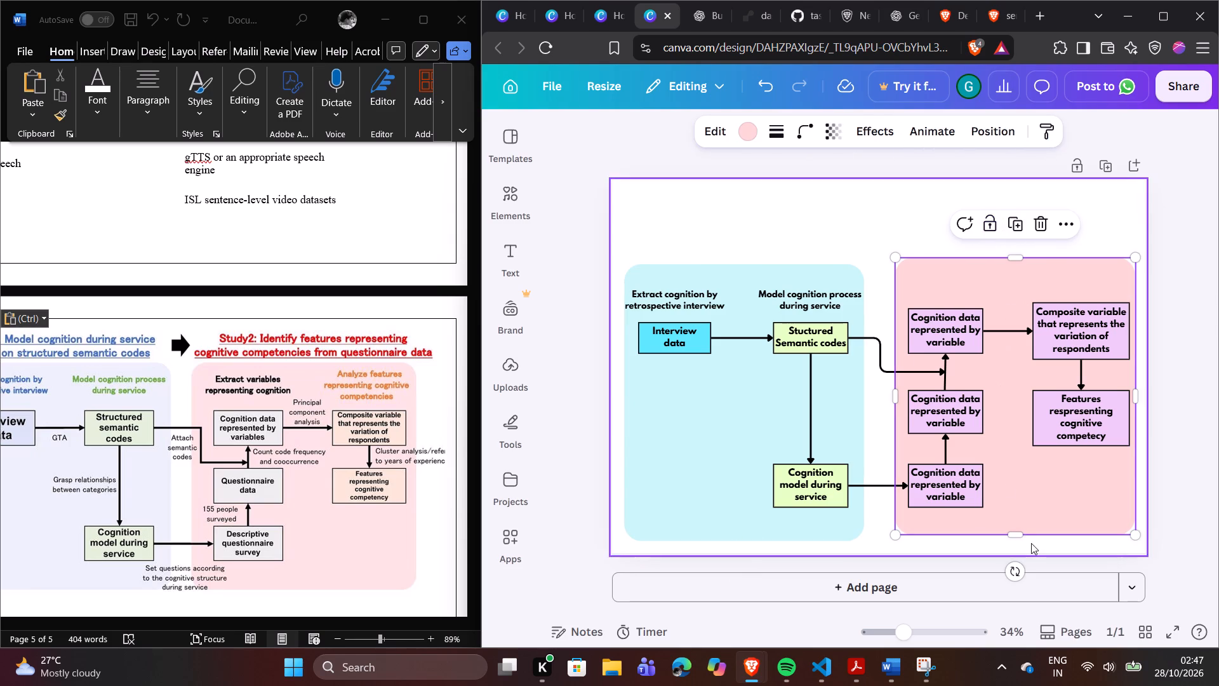
{"action": "left_click_drag", "start_coordinate": [1018, 532], "coordinate": [1013, 539]}
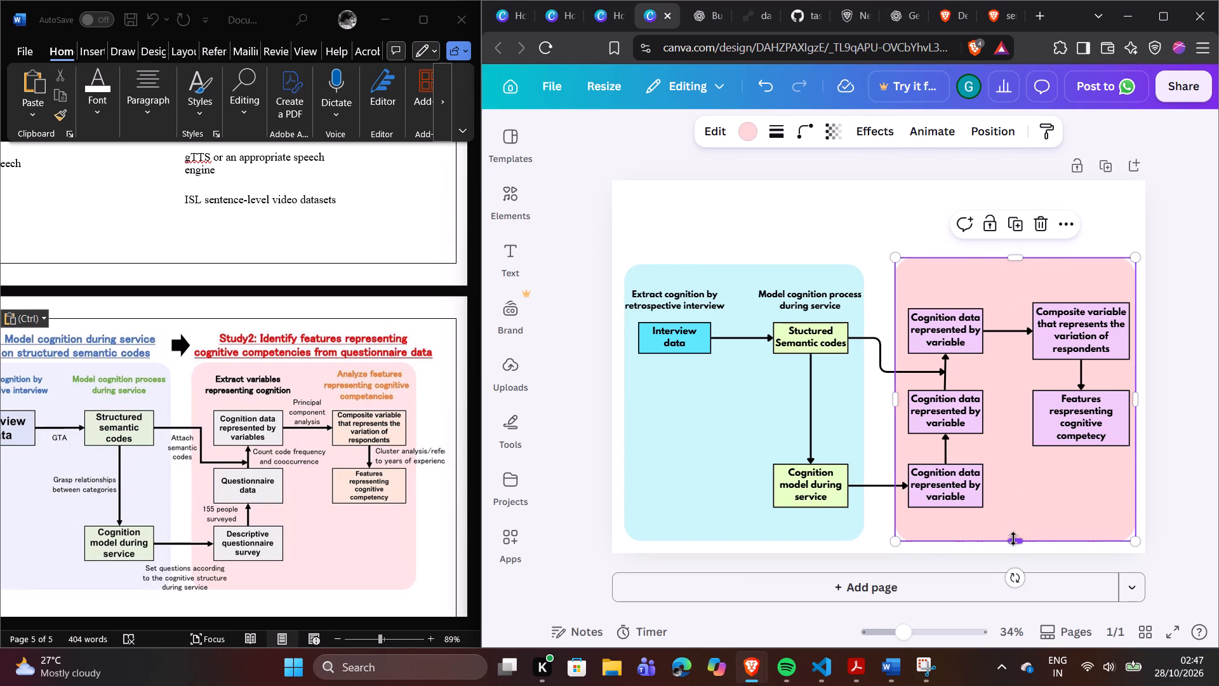
{"action": "left_click", "coordinate": [986, 222]}
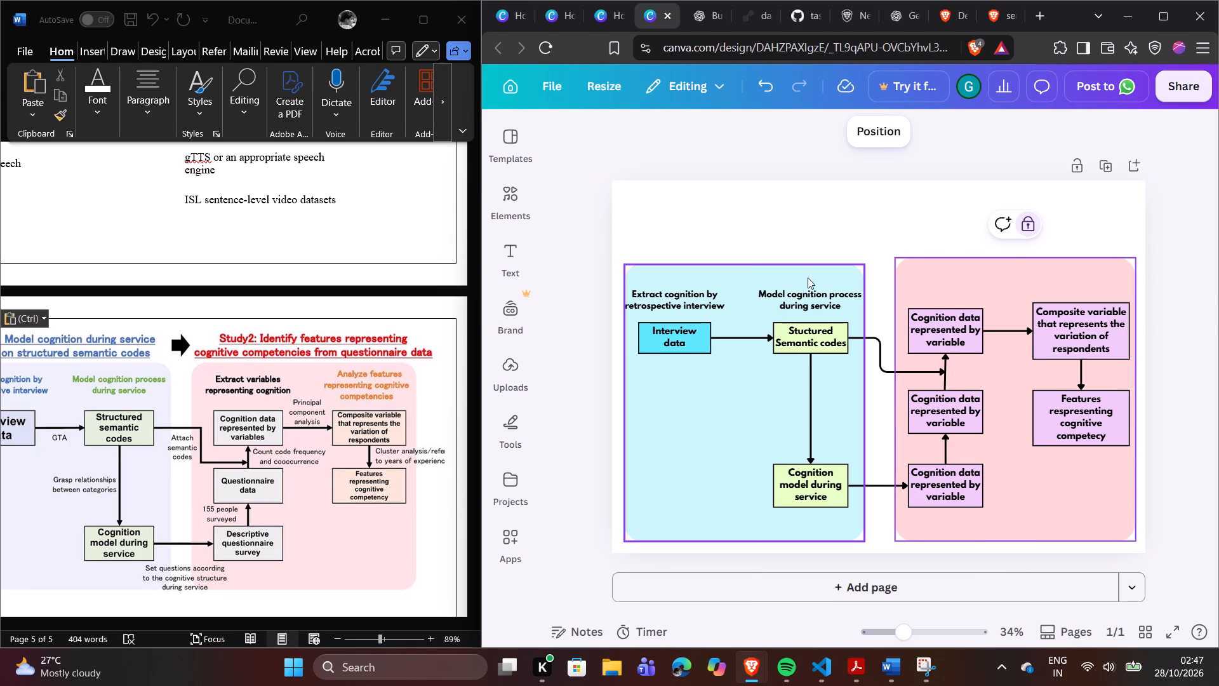
Lock the blue panel in place.
{"action": "left_click", "coordinate": [784, 278]}
{"action": "left_click", "coordinate": [712, 220]}
{"action": "left_click", "coordinate": [952, 221]}
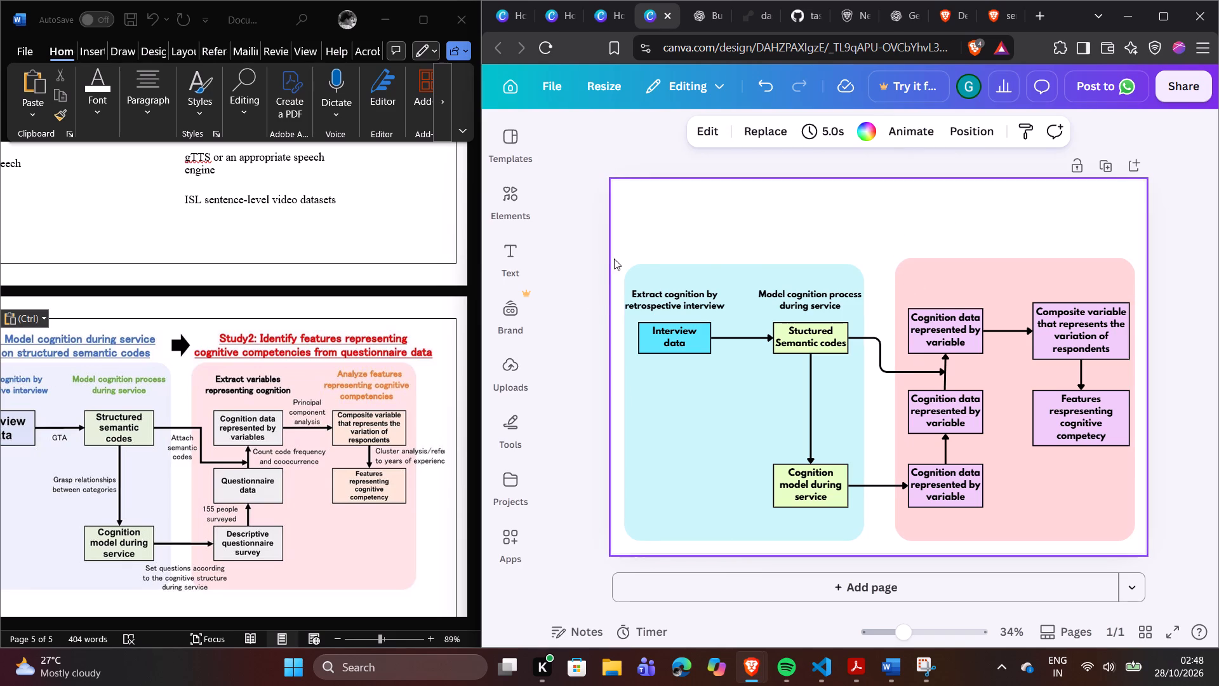
Add a subheading text element to the page for a connector label.
{"action": "left_click", "coordinate": [500, 252]}
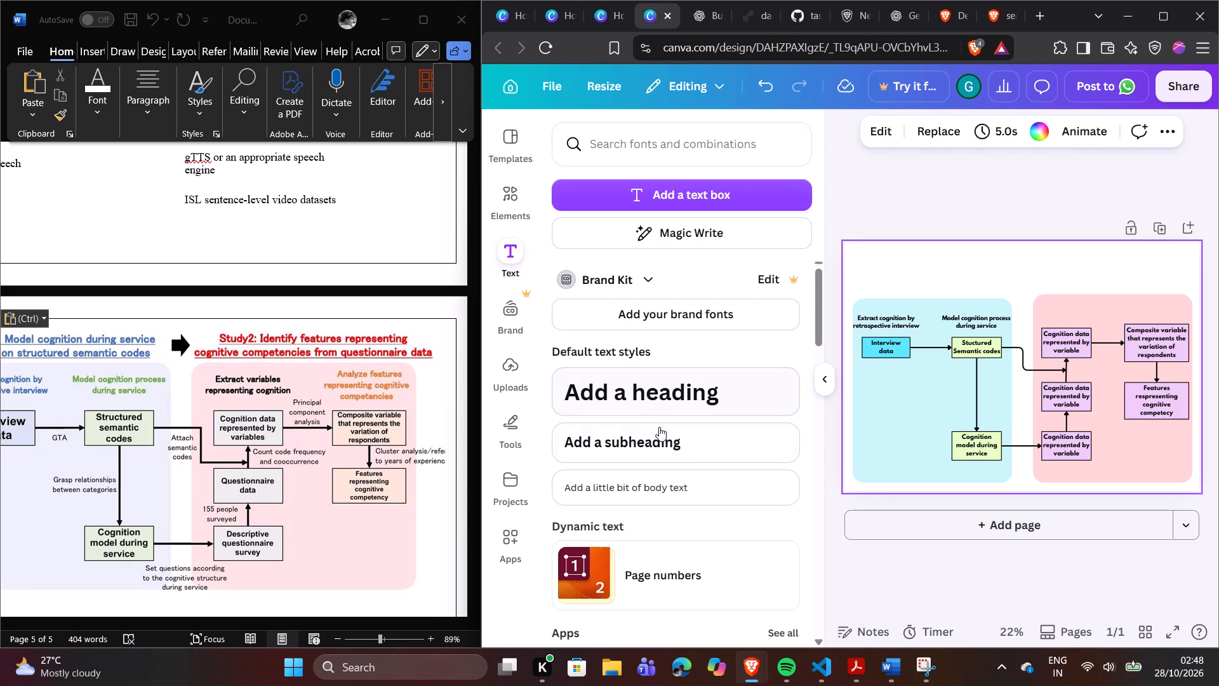
{"action": "left_click", "coordinate": [661, 430]}
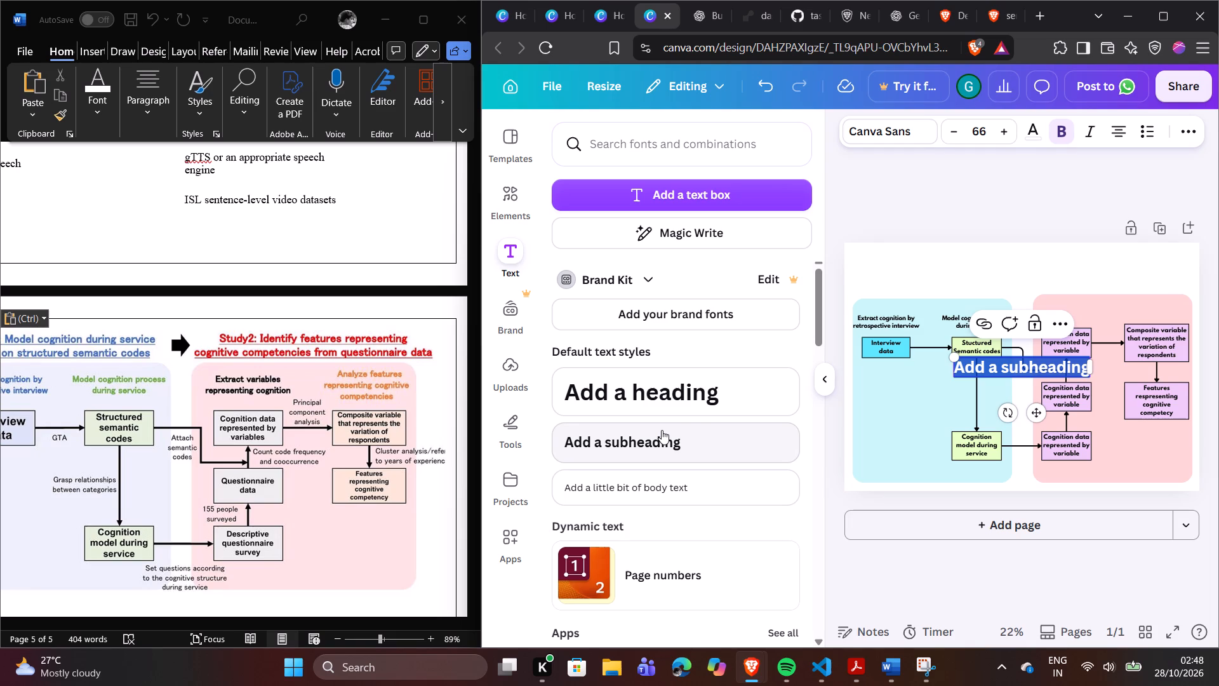
{"action": "left_click", "coordinate": [823, 386]}
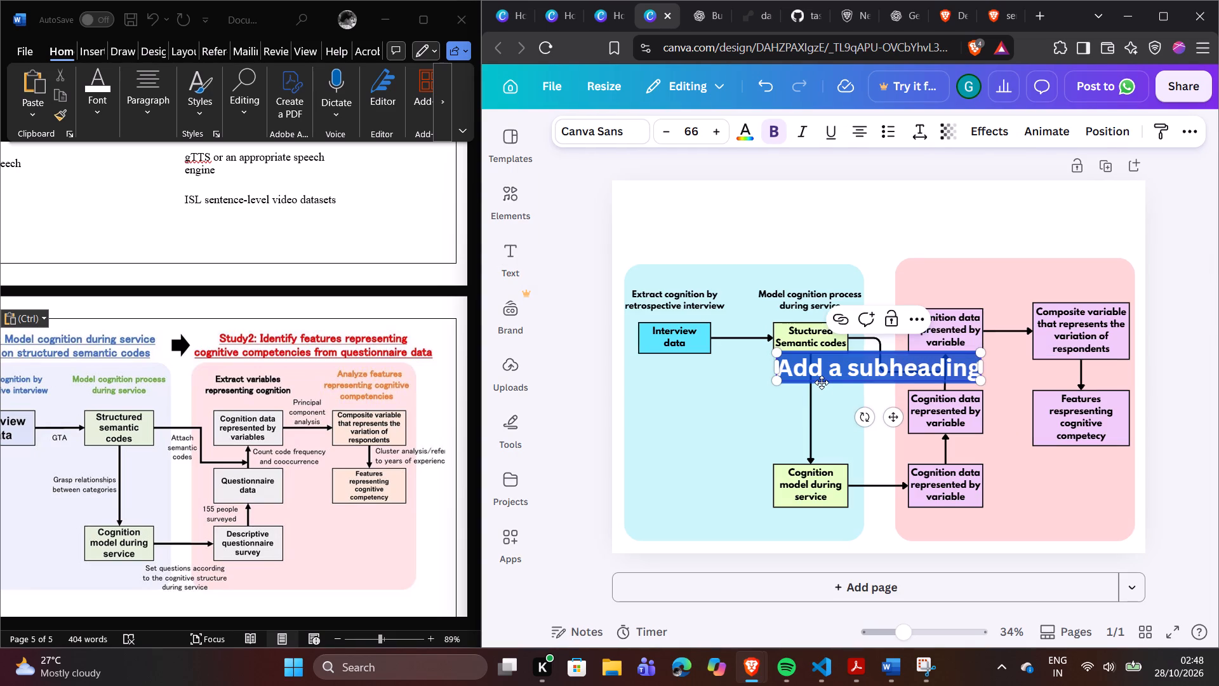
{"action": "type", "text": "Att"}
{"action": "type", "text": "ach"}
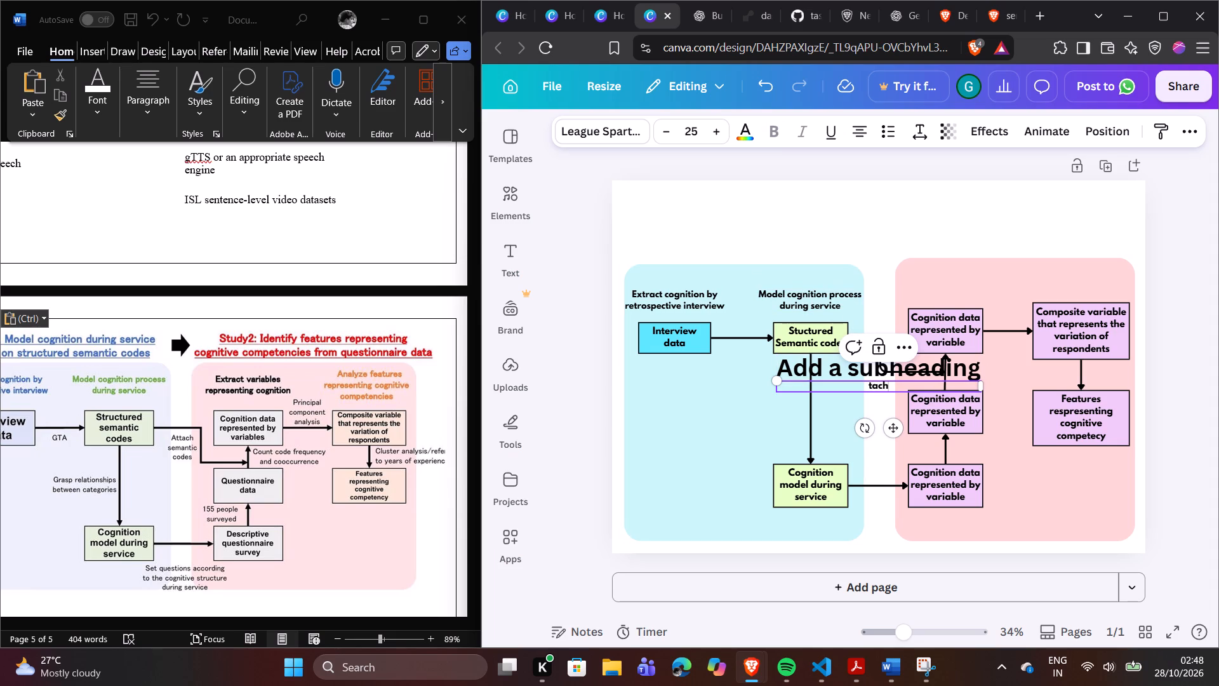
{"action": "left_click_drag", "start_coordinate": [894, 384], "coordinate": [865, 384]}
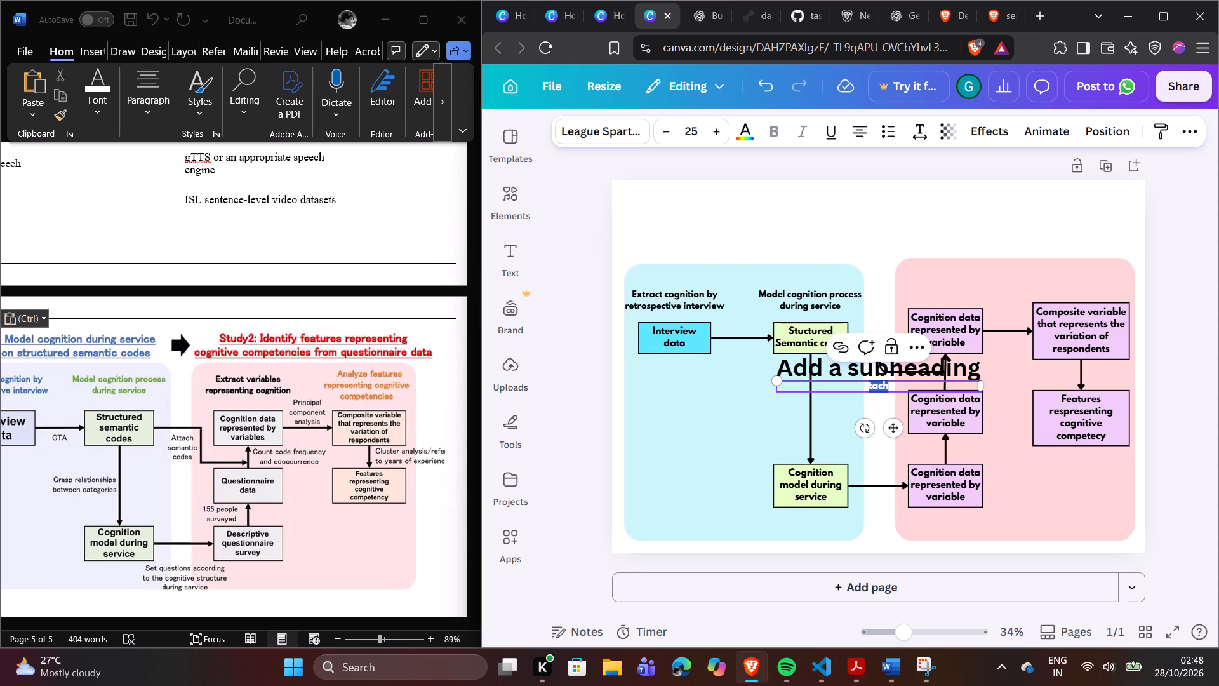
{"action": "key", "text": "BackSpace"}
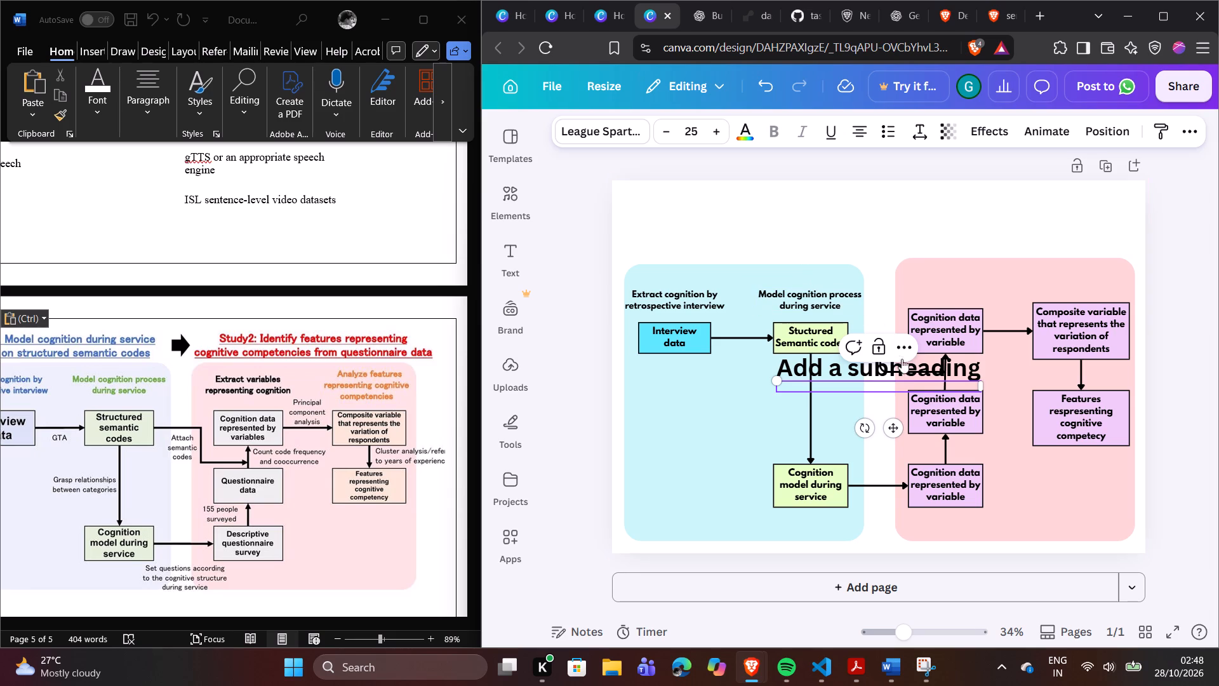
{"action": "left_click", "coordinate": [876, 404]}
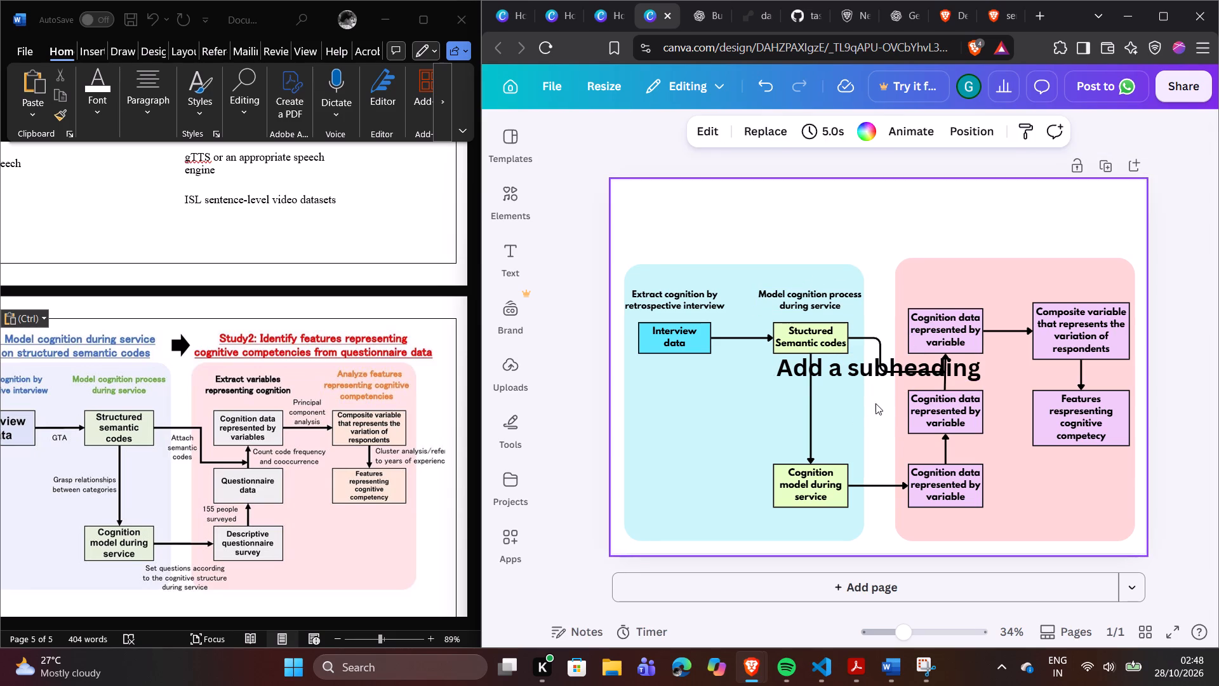
Replace the placeholder subheading text with "Attach semantic codes", one word per line.
{"action": "left_click", "coordinate": [872, 363]}
{"action": "double_click", "coordinate": [872, 362]}
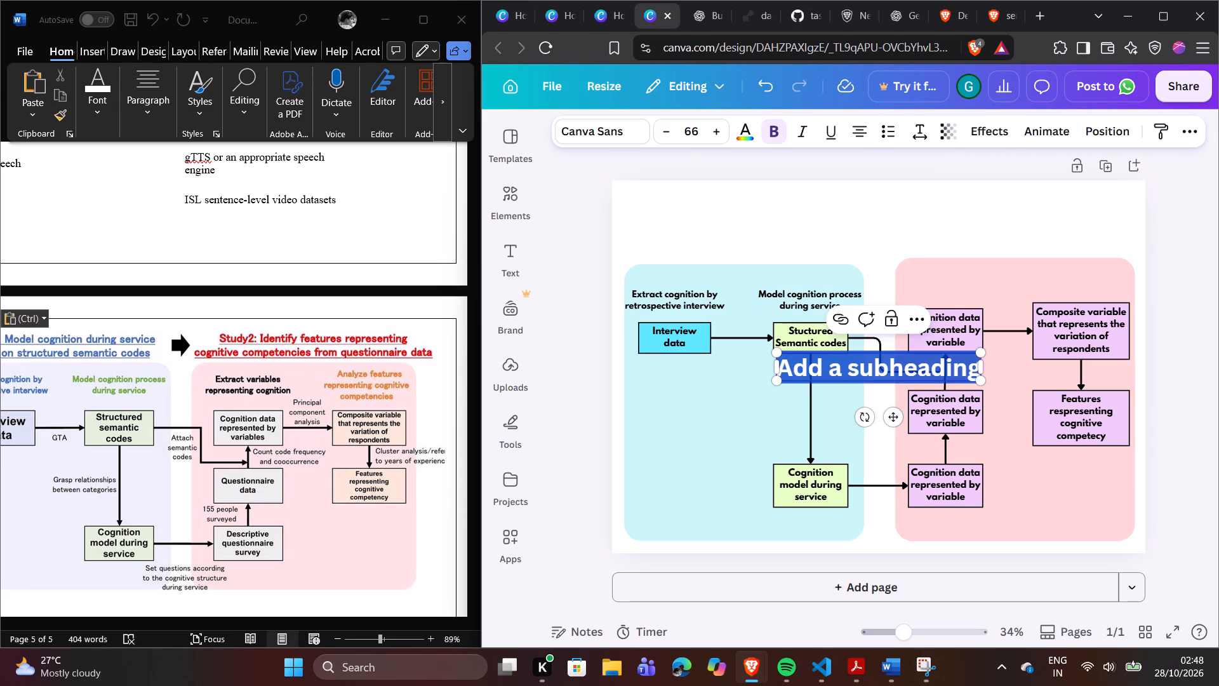
{"action": "key", "text": "shift+a"}
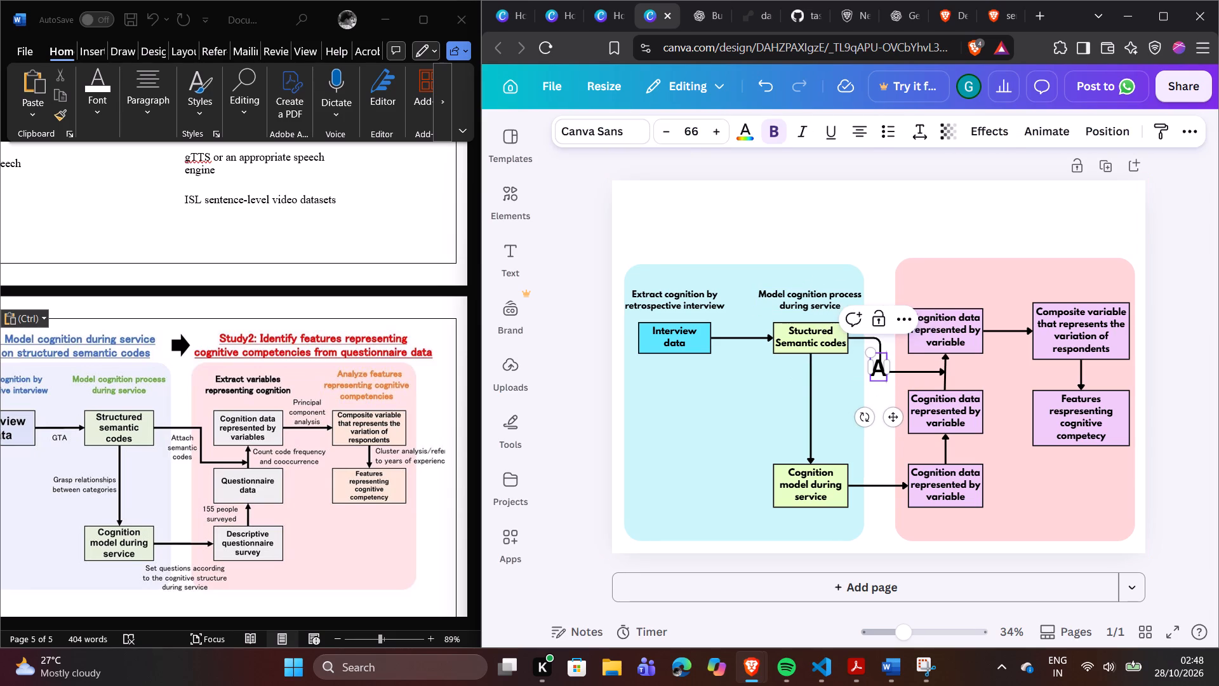
{"action": "type", "text": "ttach"}
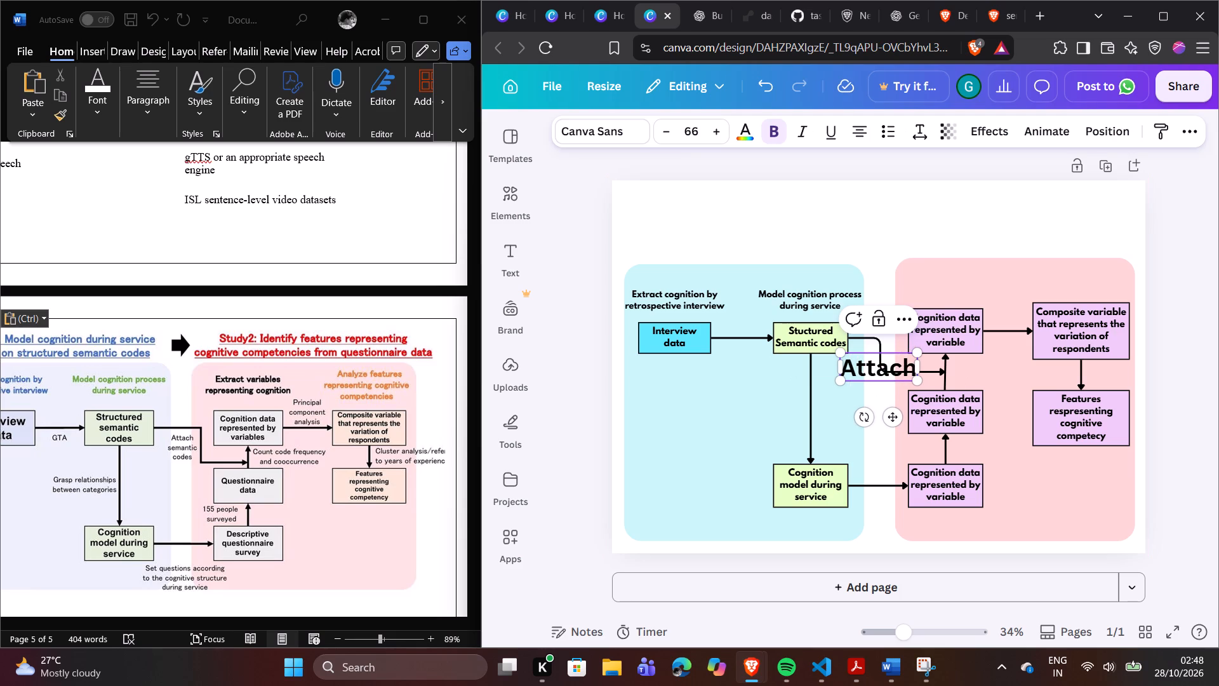
{"action": "key", "text": "Return"}
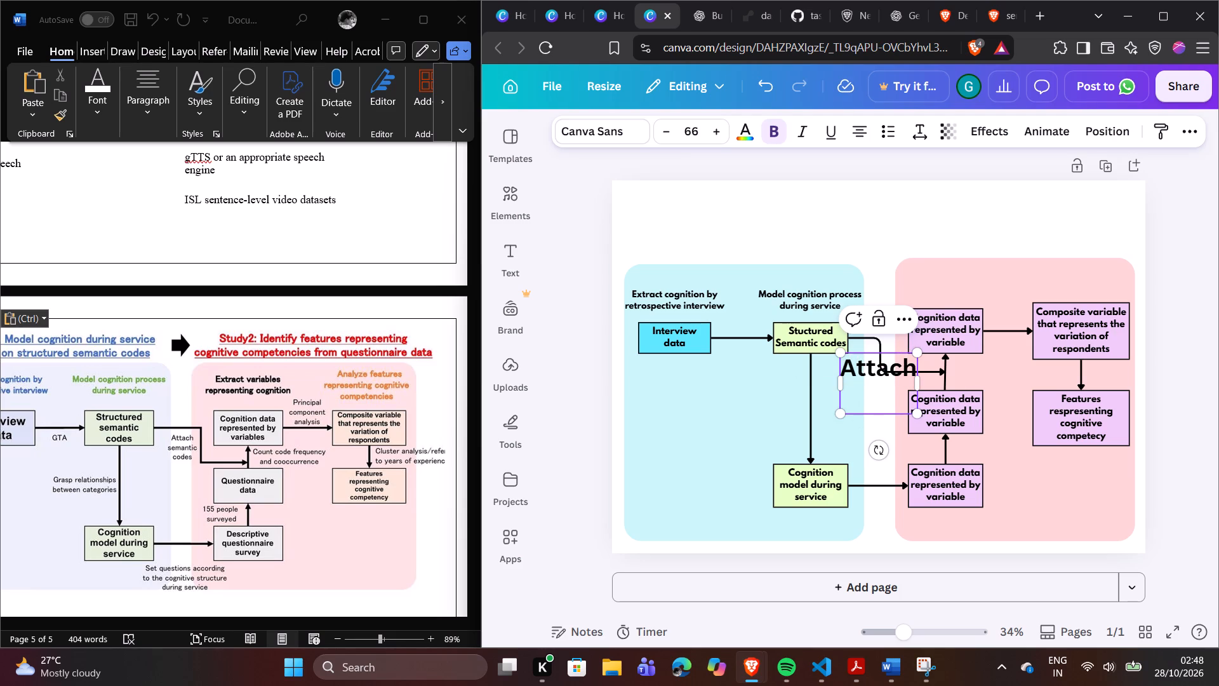
{"action": "type", "text": "se"}
{"action": "key", "text": "m"}
{"action": "type", "text": "antic"}
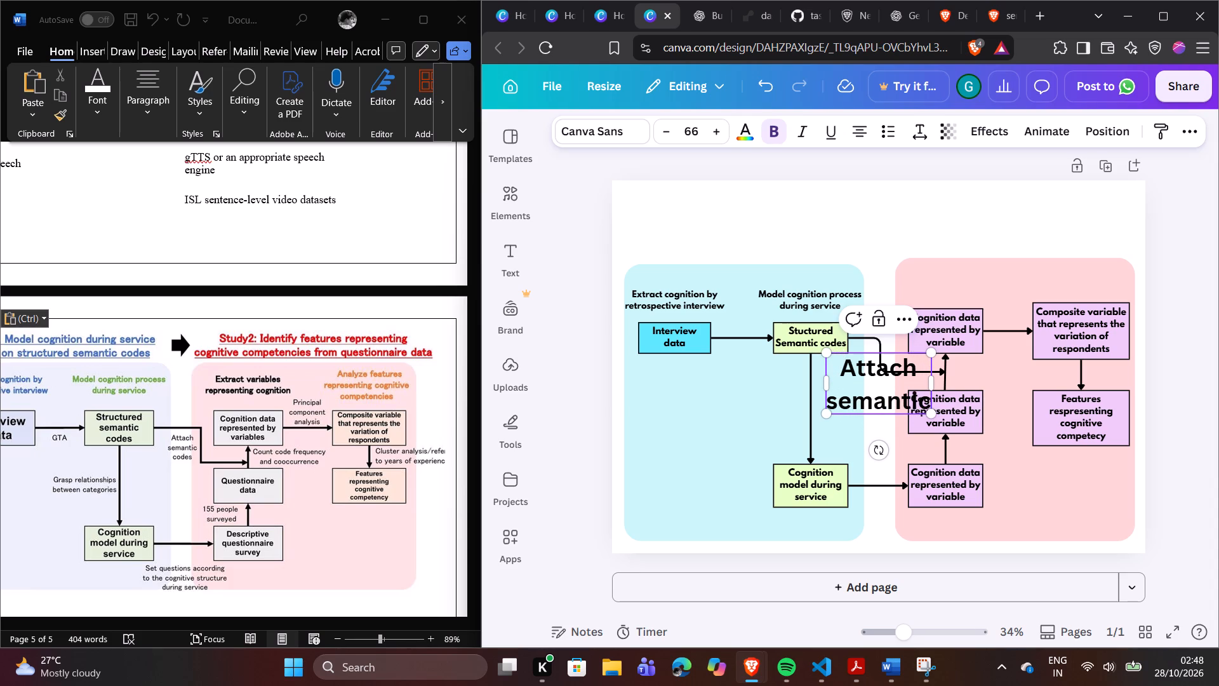
{"action": "key", "text": "Return"}
{"action": "type", "text": "codes"}
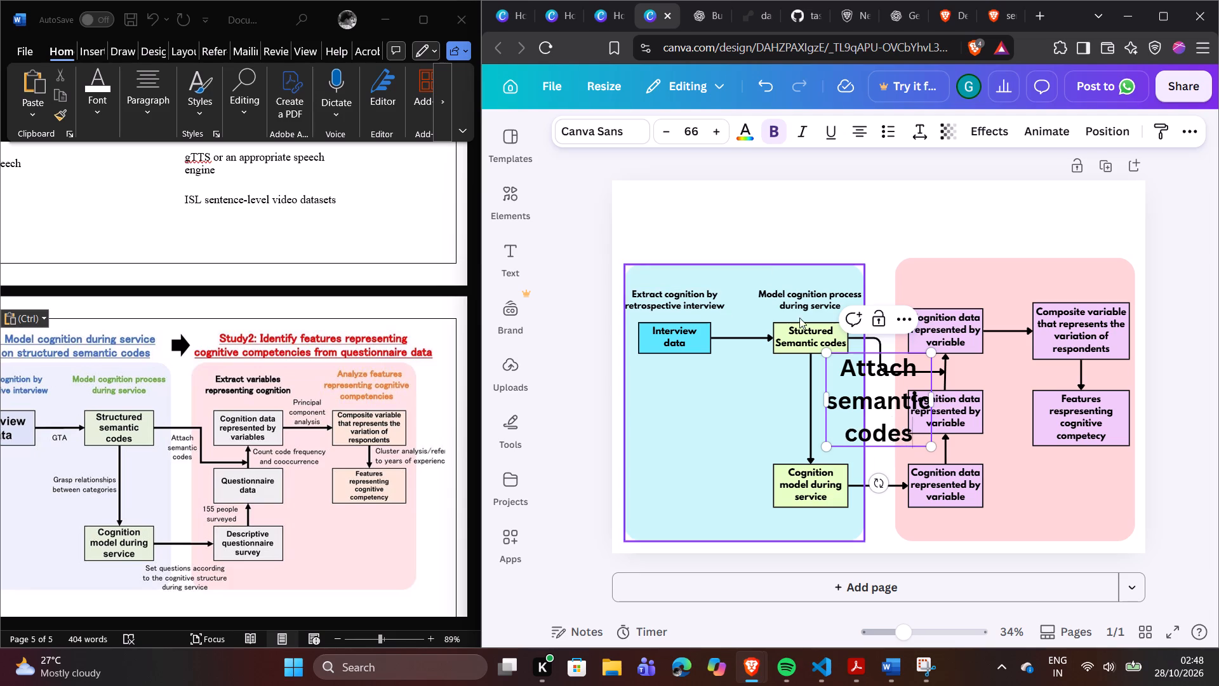
Remove bold from the whole "Attach semantic codes" label and reduce its font size to 24.
{"action": "left_click_drag", "start_coordinate": [915, 437], "coordinate": [888, 424]}
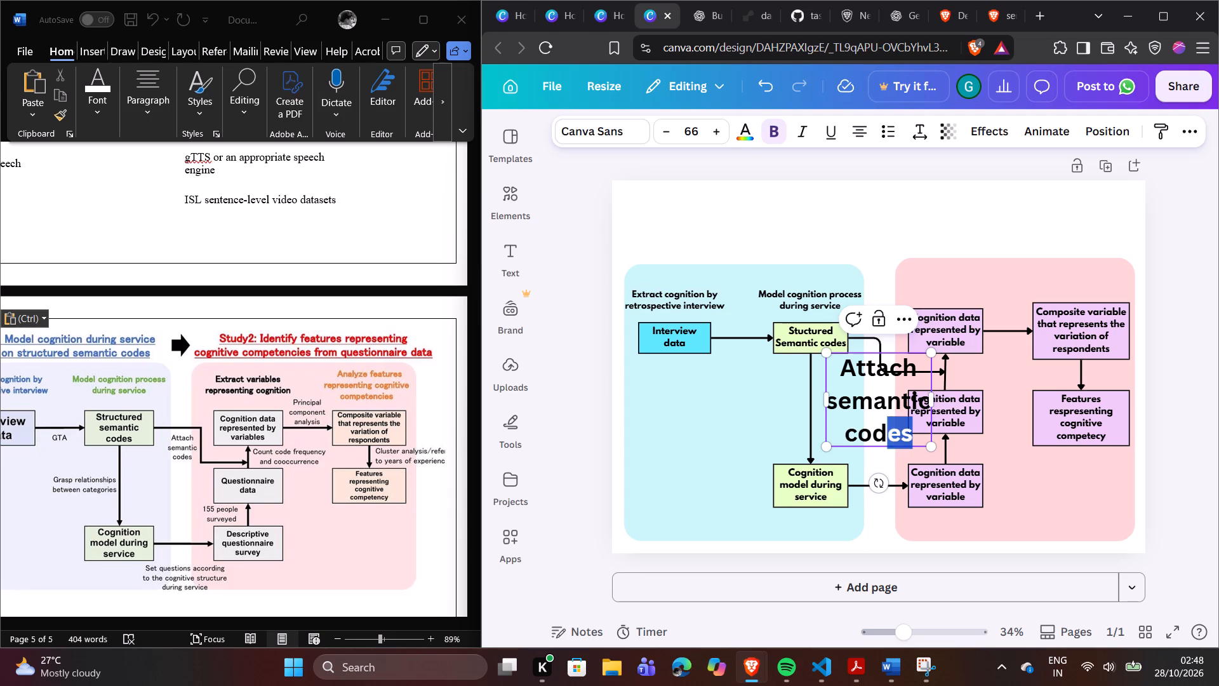
{"action": "left_click_drag", "start_coordinate": [888, 424], "coordinate": [847, 375]}
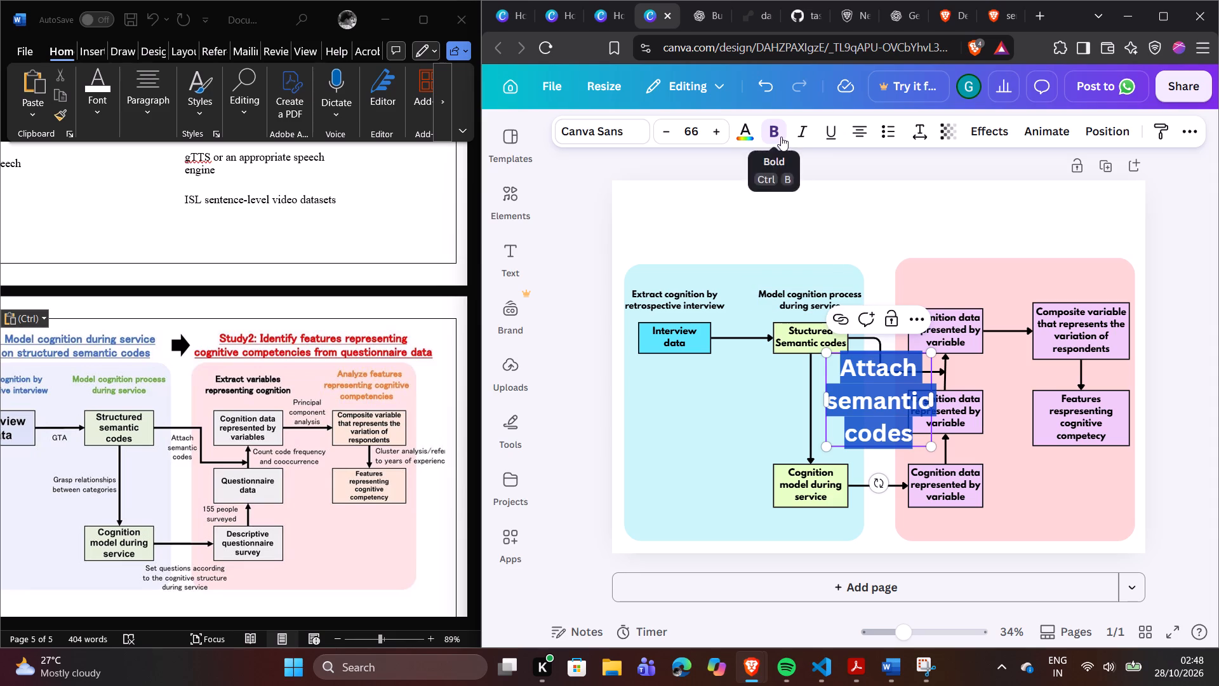
{"action": "left_click", "coordinate": [781, 137]}
{"action": "left_click", "coordinate": [669, 127]}
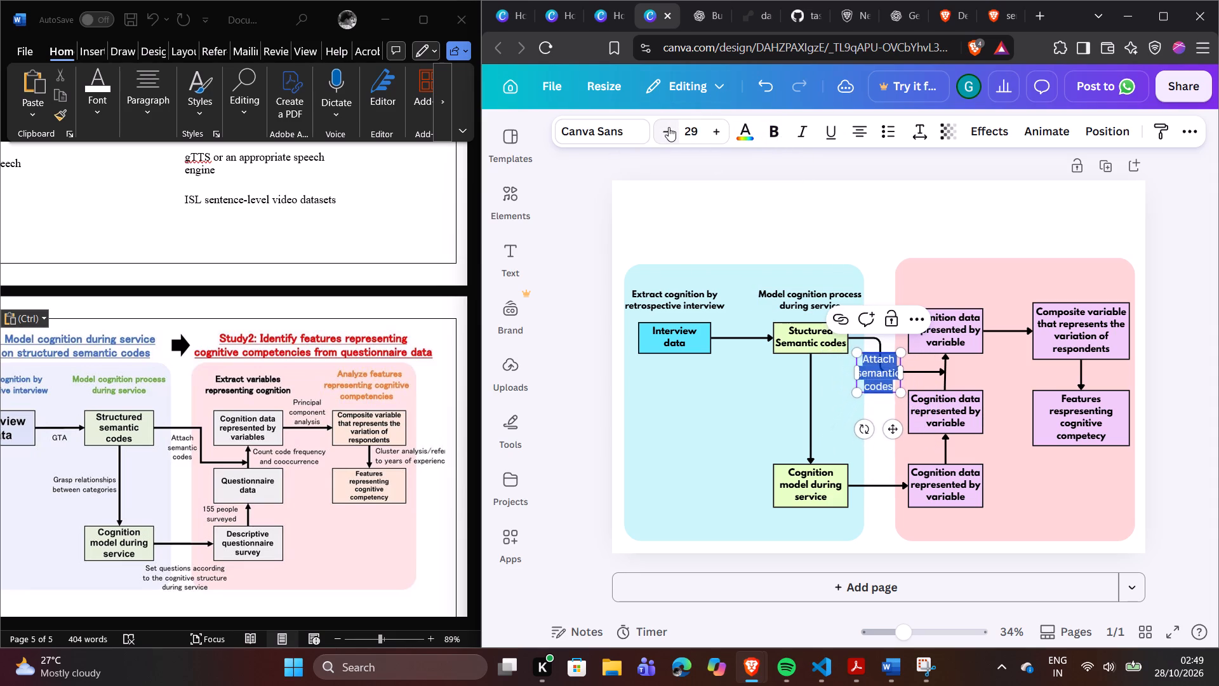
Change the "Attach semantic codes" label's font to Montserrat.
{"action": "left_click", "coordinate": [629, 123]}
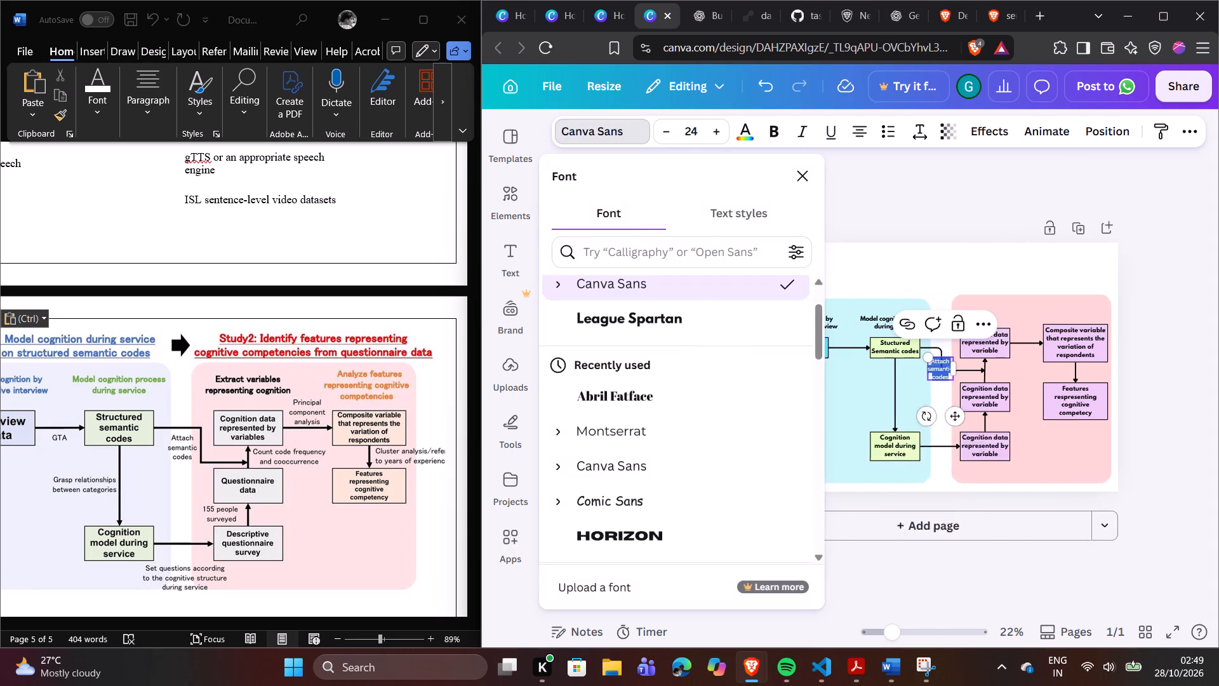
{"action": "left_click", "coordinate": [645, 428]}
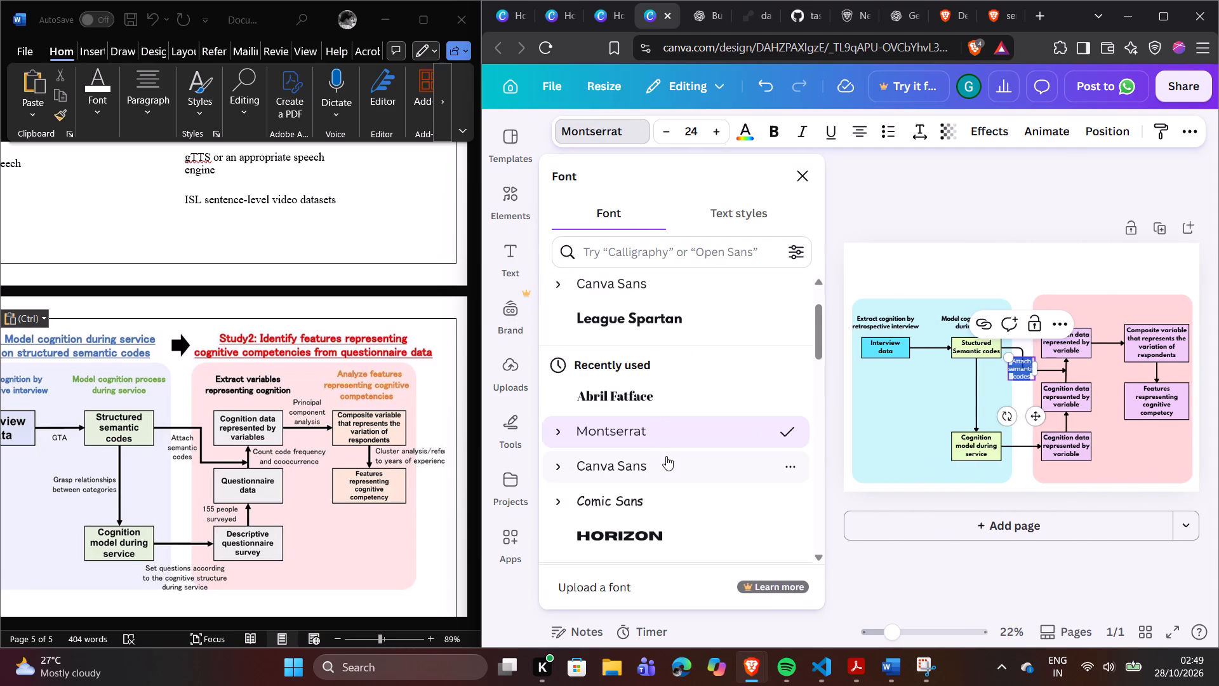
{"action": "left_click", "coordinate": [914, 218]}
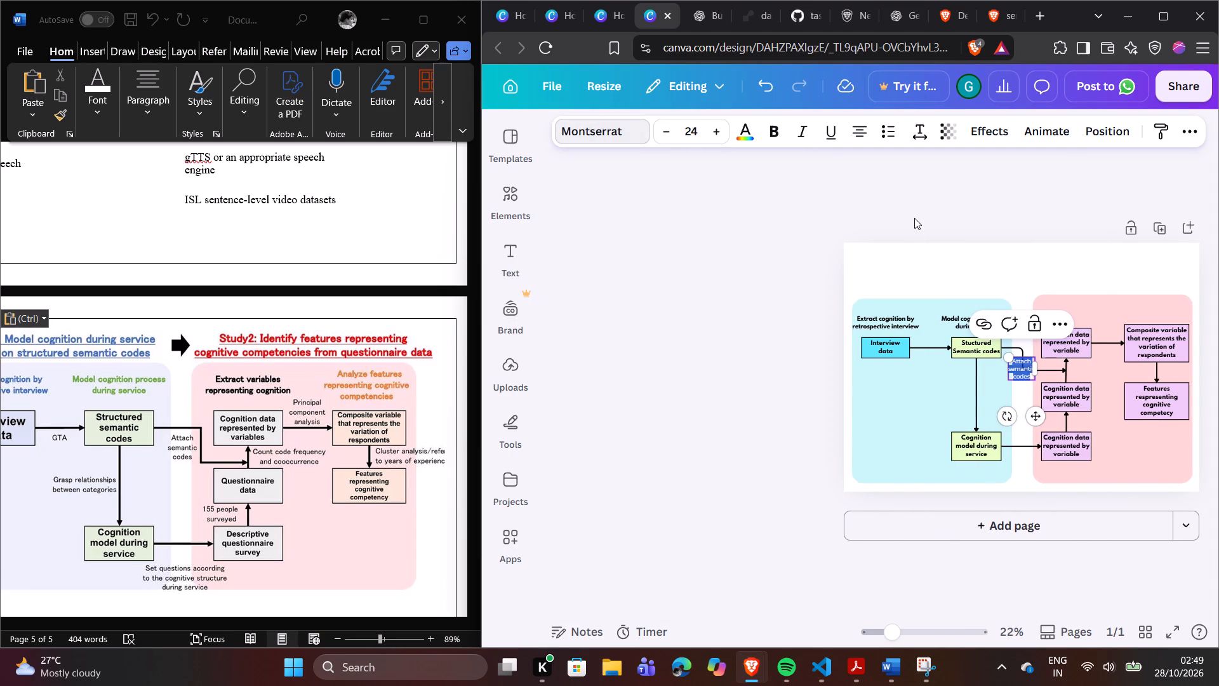
Scale the "Attach semantic codes" label down to font size 19.5 and move it just below the bent connector between the panels.
{"action": "left_click_drag", "start_coordinate": [901, 389], "coordinate": [893, 384]}
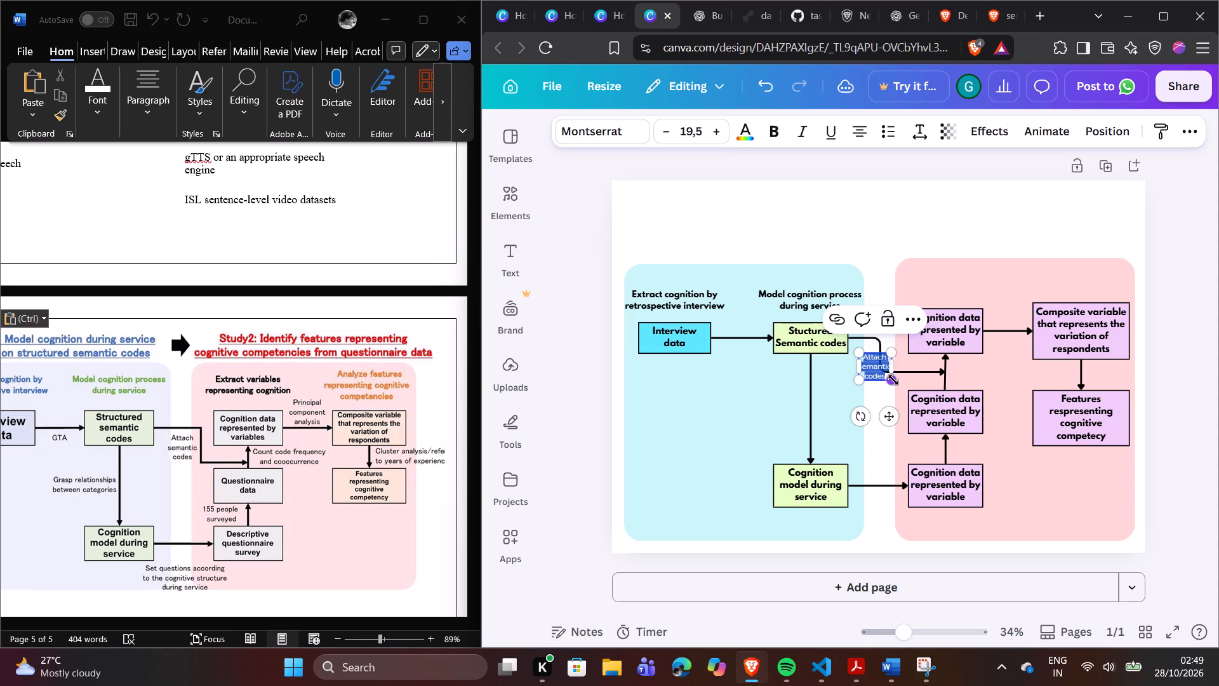
{"action": "left_click", "coordinate": [914, 219]}
{"action": "left_click_drag", "start_coordinate": [877, 363], "coordinate": [879, 384]}
Set all the text of the "Attach semantic codes" label to the Archivo Black font.
{"action": "double_click", "coordinate": [879, 384]}
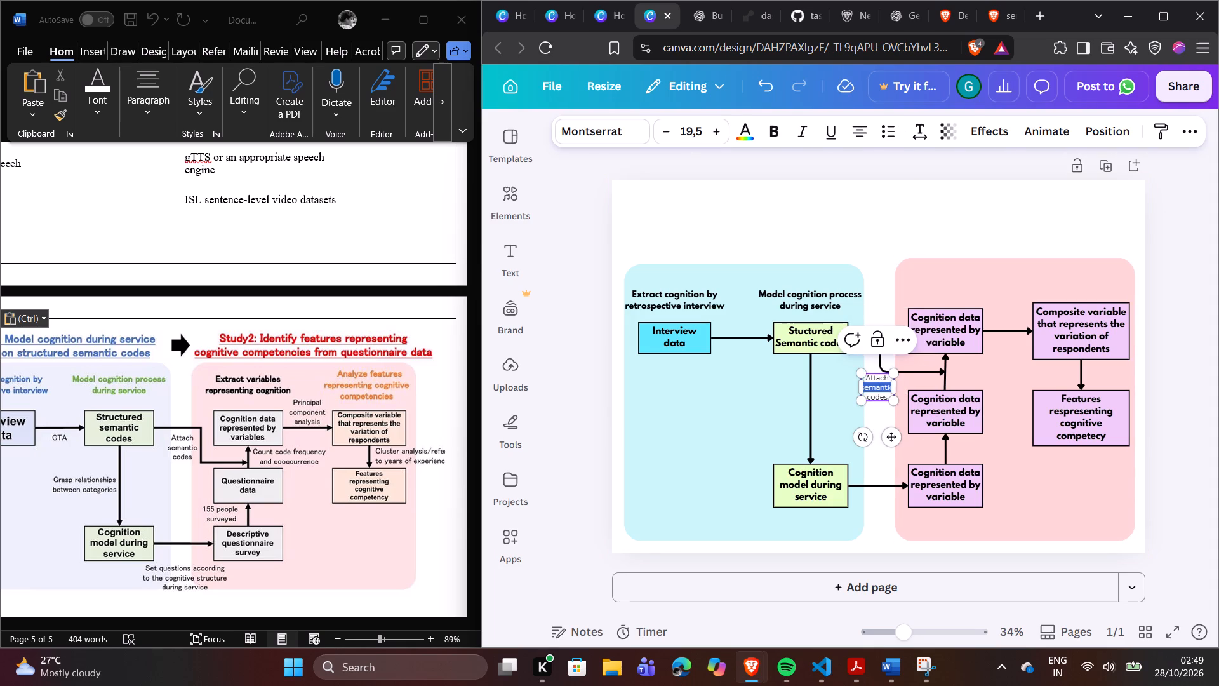
{"action": "key", "text": "ctrl+a"}
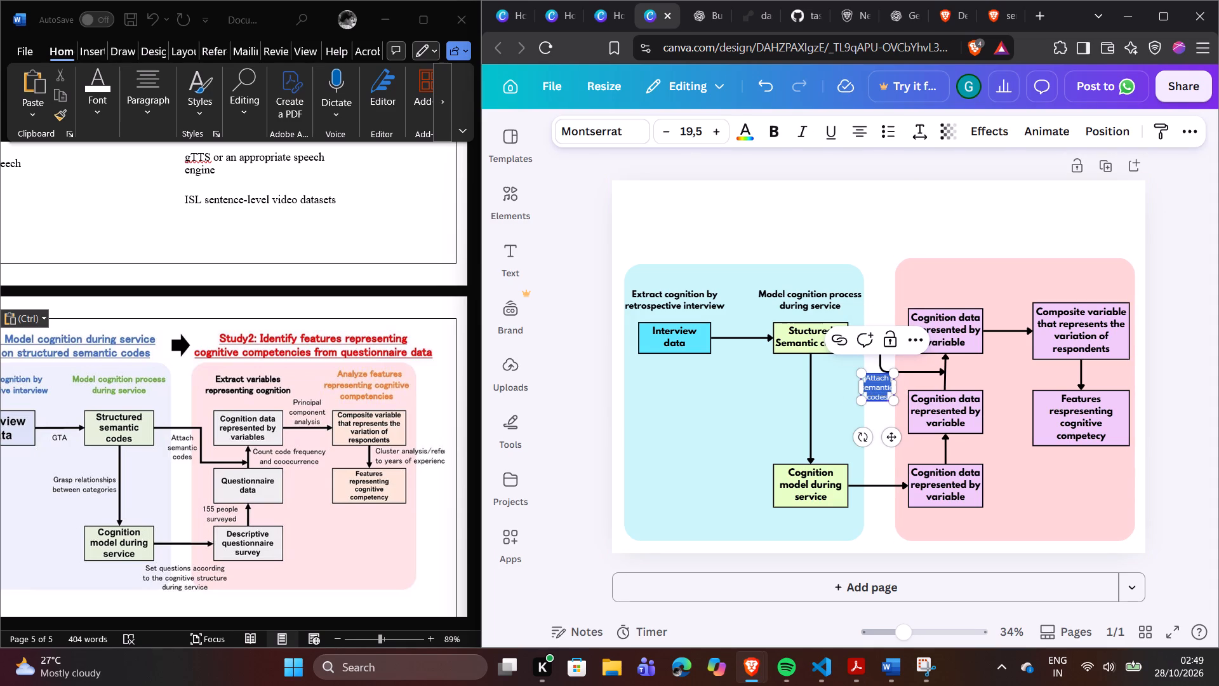
{"action": "left_click", "coordinate": [577, 127]}
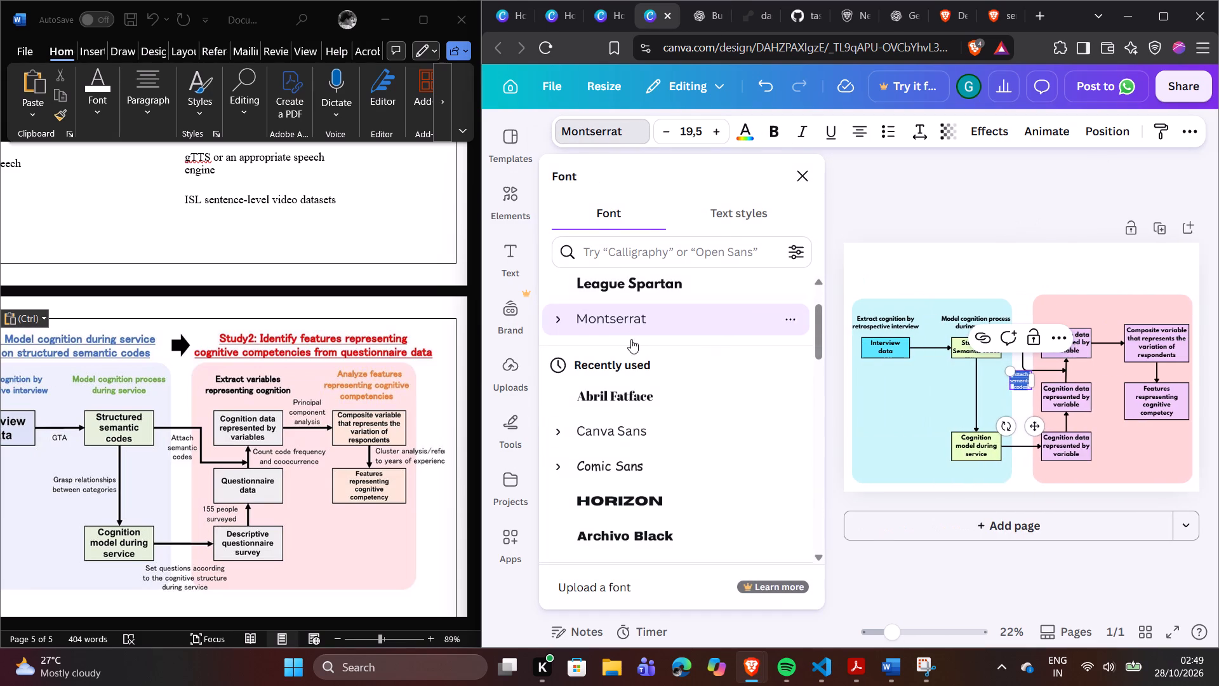
{"action": "left_click", "coordinate": [634, 528]}
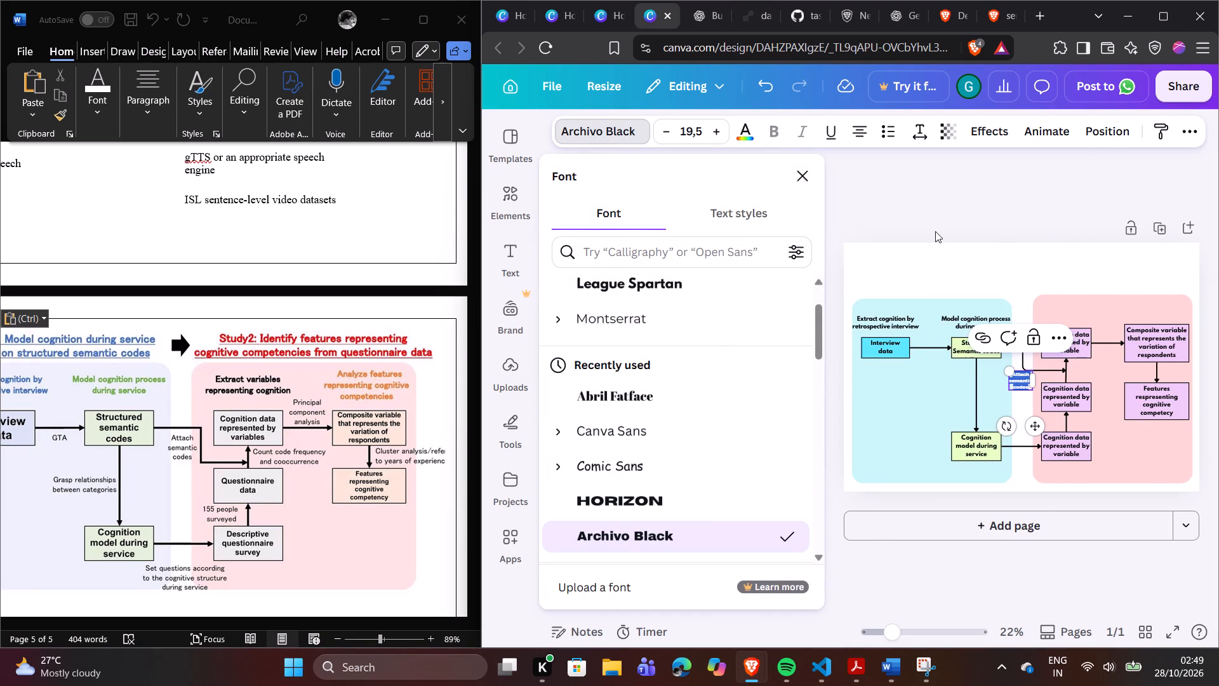
{"action": "left_click", "coordinate": [923, 255]}
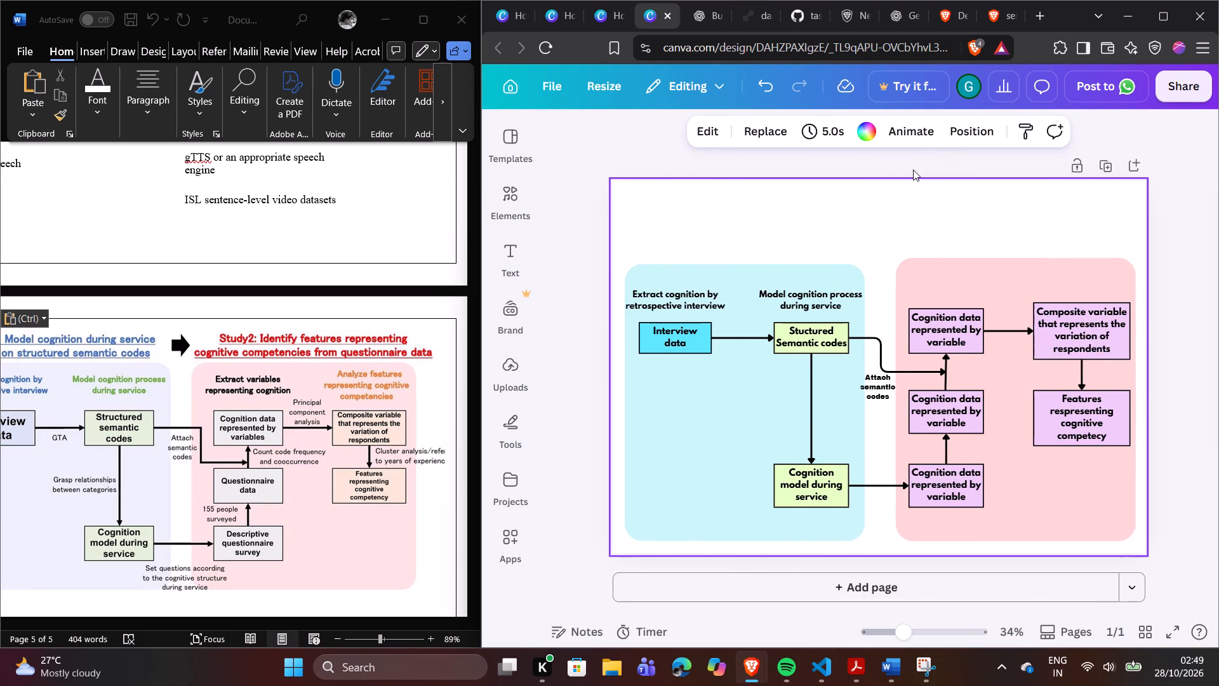
{"action": "left_click", "coordinate": [871, 208]}
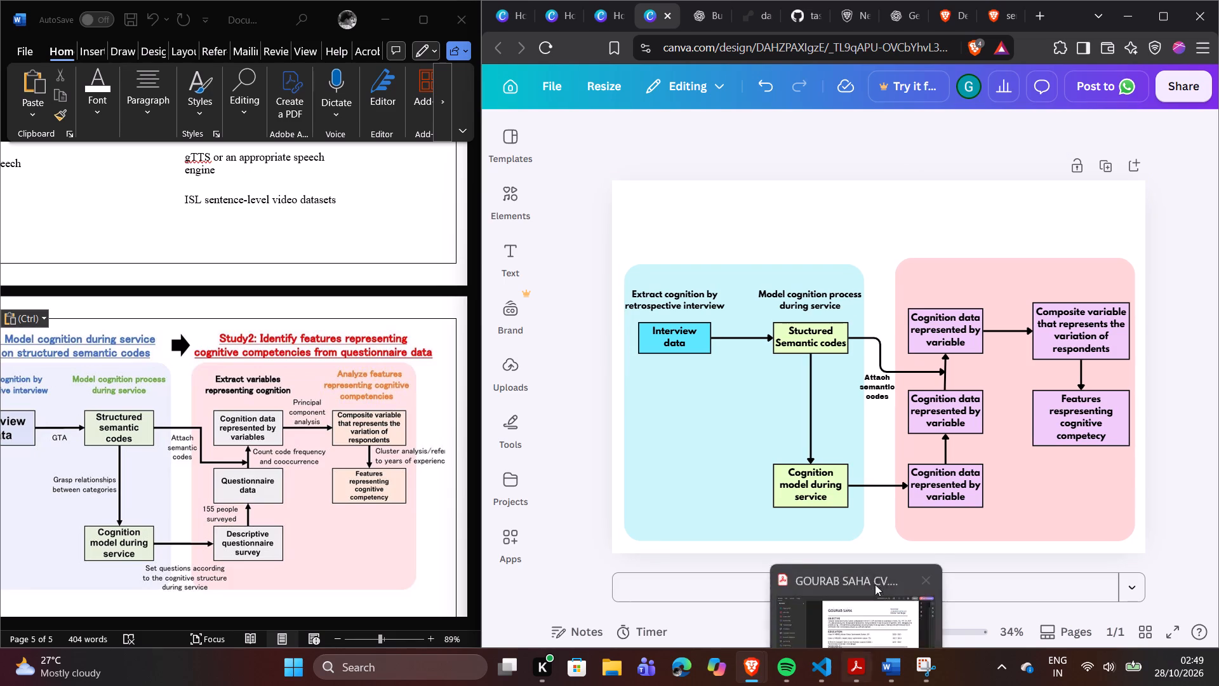
Nudge the "Attach semantic codes" label slightly toward the pink panel, in the gap below the bent connector.
{"action": "left_click", "coordinate": [885, 392]}
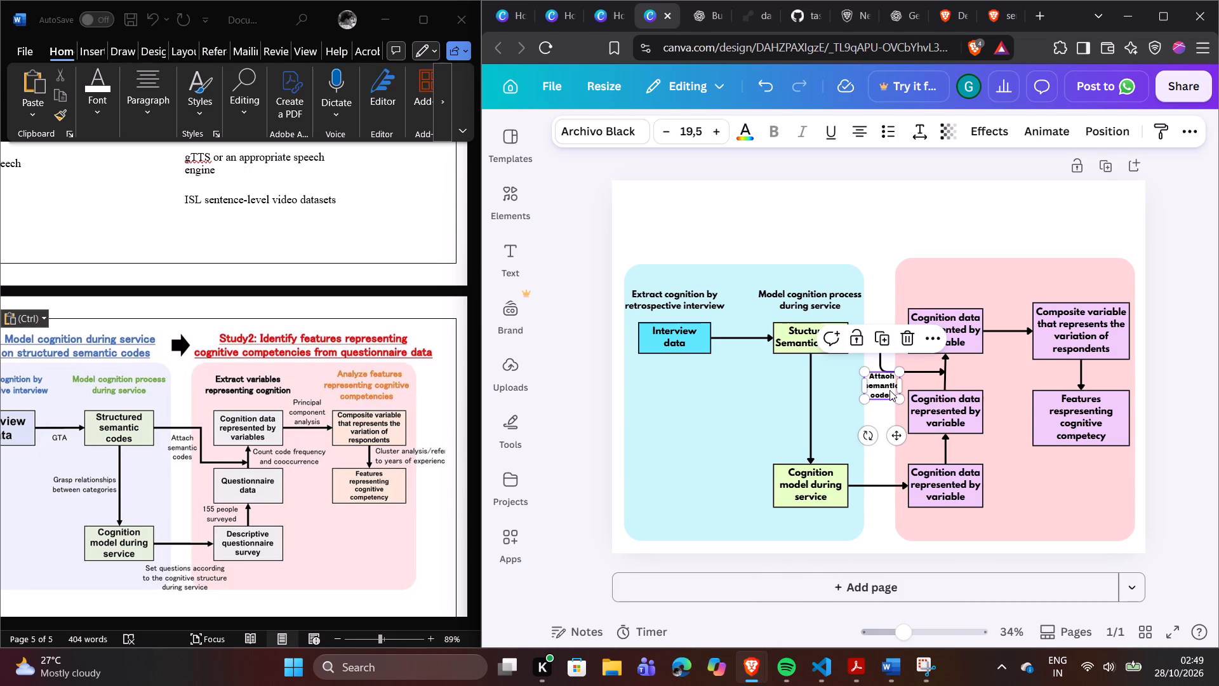
{"action": "left_click", "coordinate": [894, 231]}
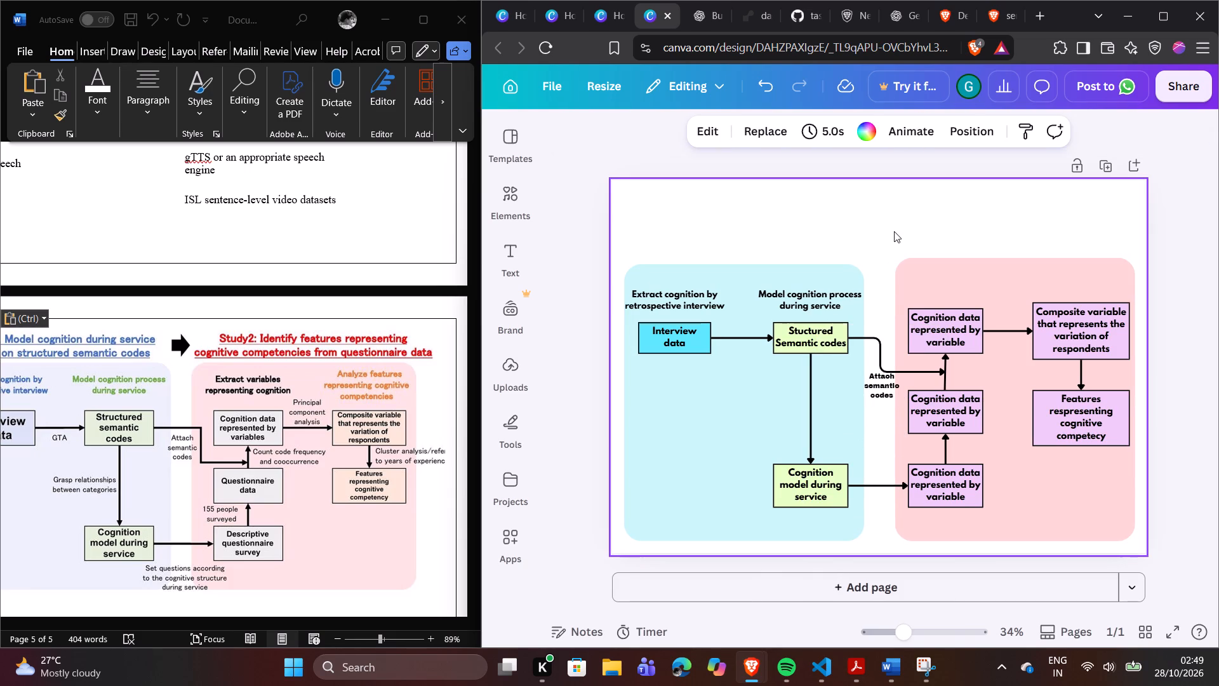
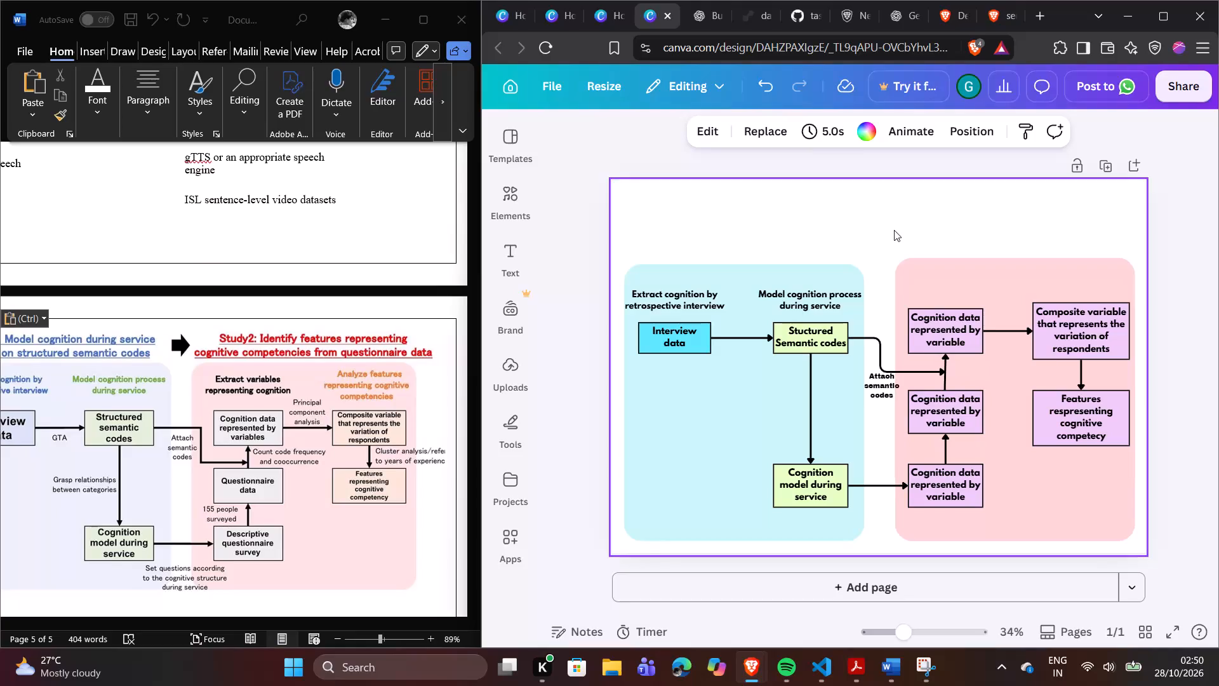
Duplicate the "Attach semantic codes" label and place the copy beside the lower vertical arrow in the pink panel.
{"action": "left_click", "coordinate": [879, 377]}
{"action": "left_click", "coordinate": [881, 341]}
{"action": "left_click_drag", "start_coordinate": [886, 389], "coordinate": [947, 422]}
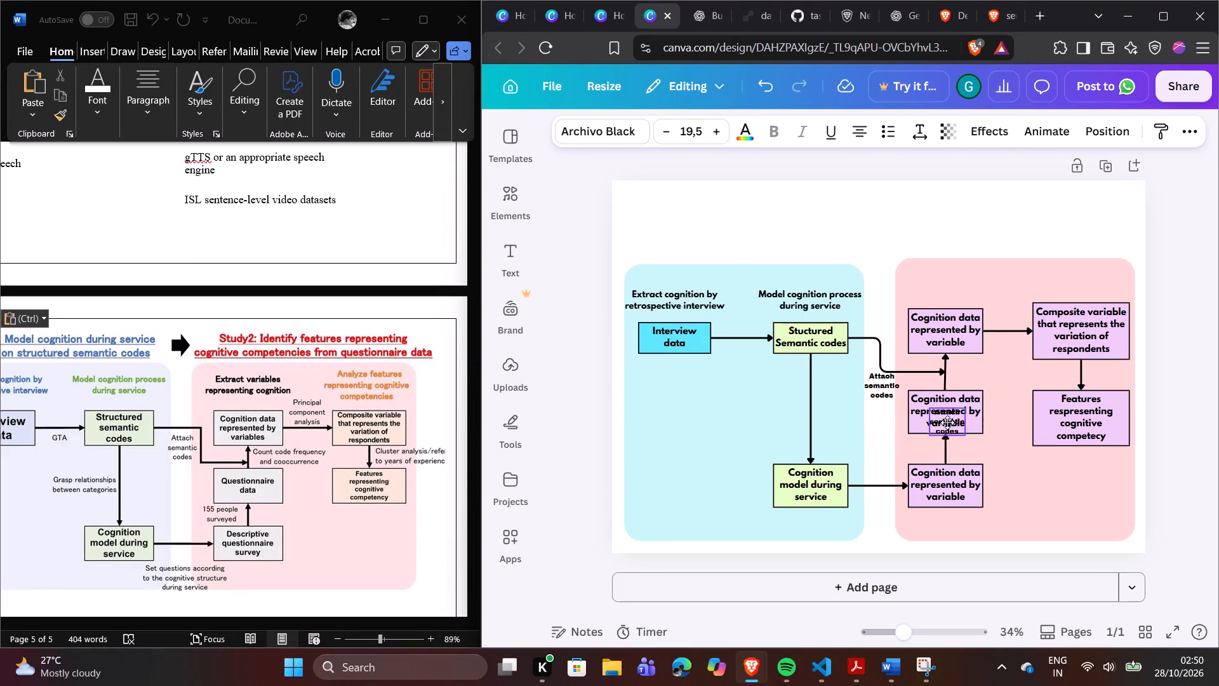
{"action": "left_click_drag", "start_coordinate": [947, 422], "coordinate": [917, 448]}
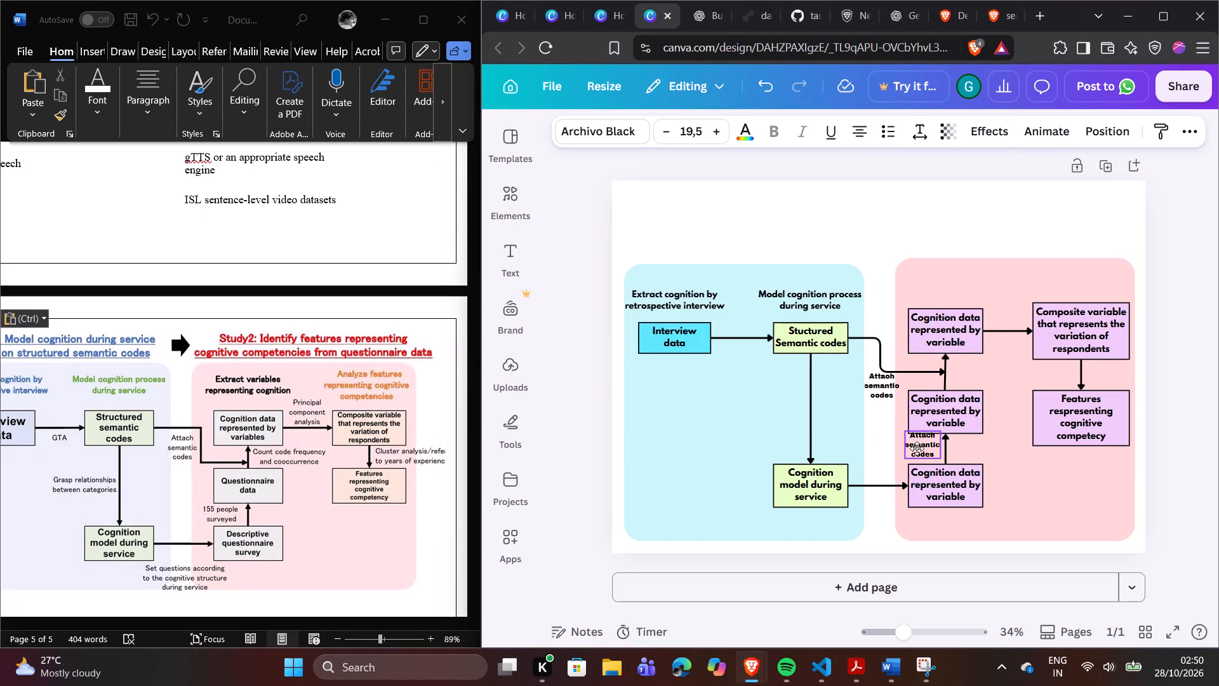
{"action": "left_click_drag", "start_coordinate": [917, 448], "coordinate": [917, 448]}
Replace the copied label's text with "155 people surveyed", split over two lines after "people".
{"action": "double_click", "coordinate": [919, 448]}
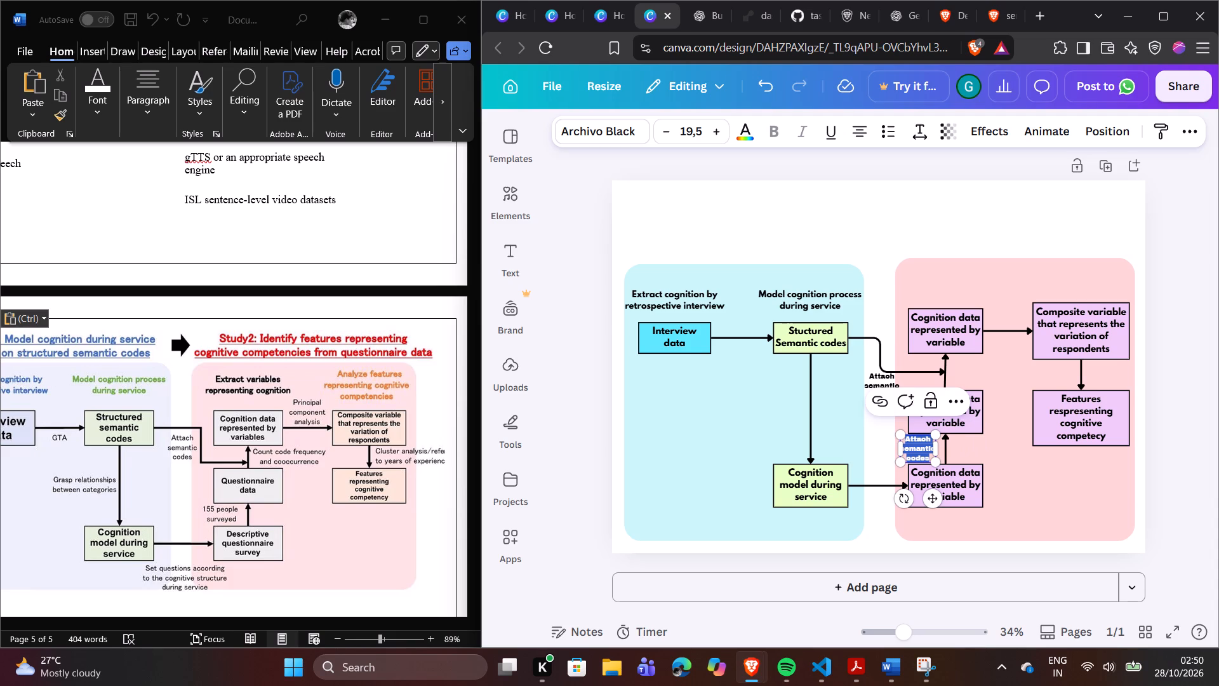
{"action": "key", "text": "1"}
{"action": "type", "text": "55"}
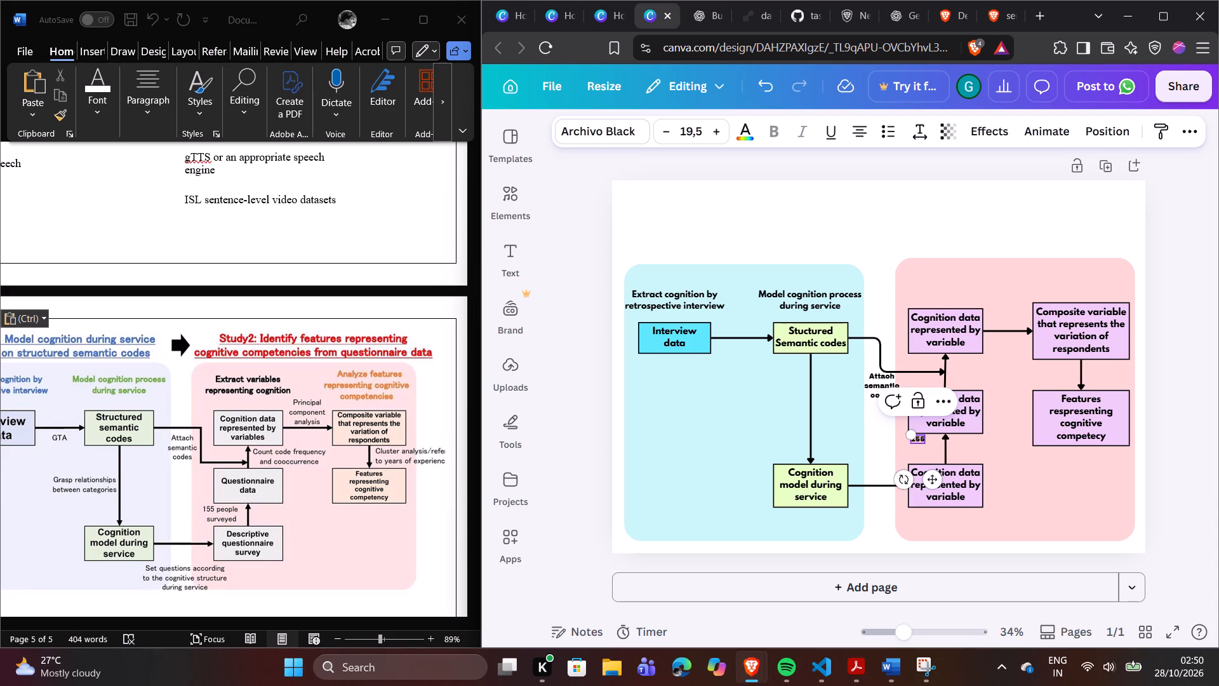
{"action": "key", "text": "space"}
{"action": "type", "text": "people"}
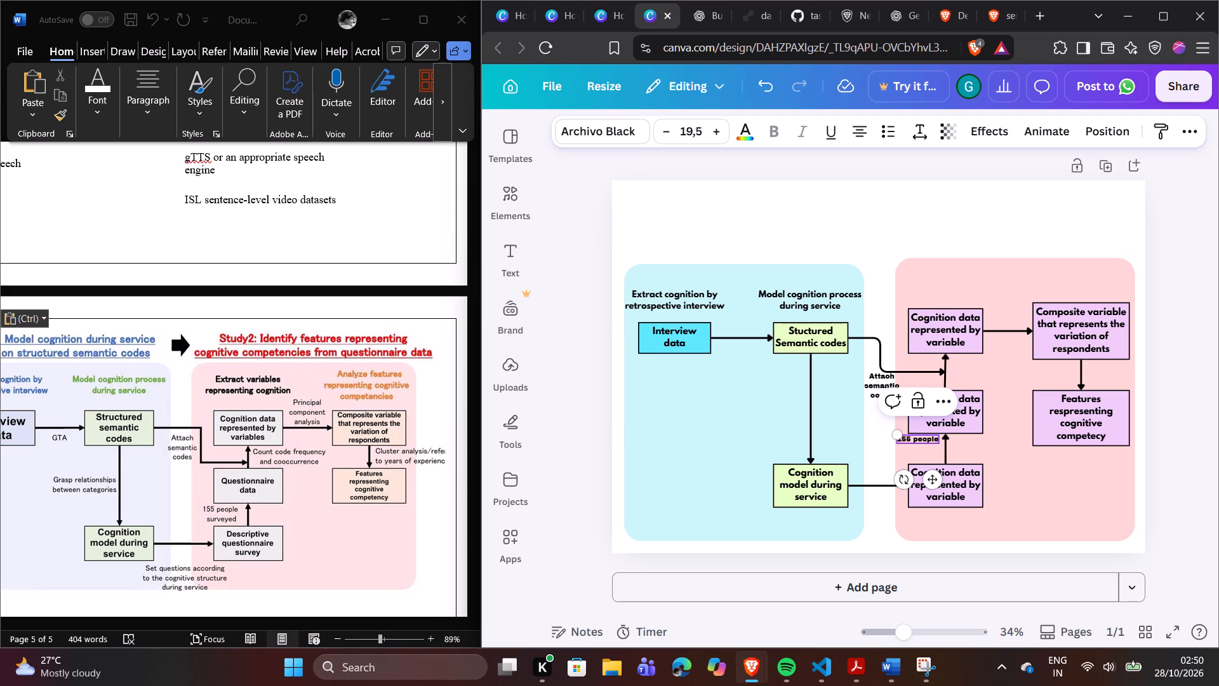
{"action": "key", "text": "Return"}
{"action": "key", "text": "s"}
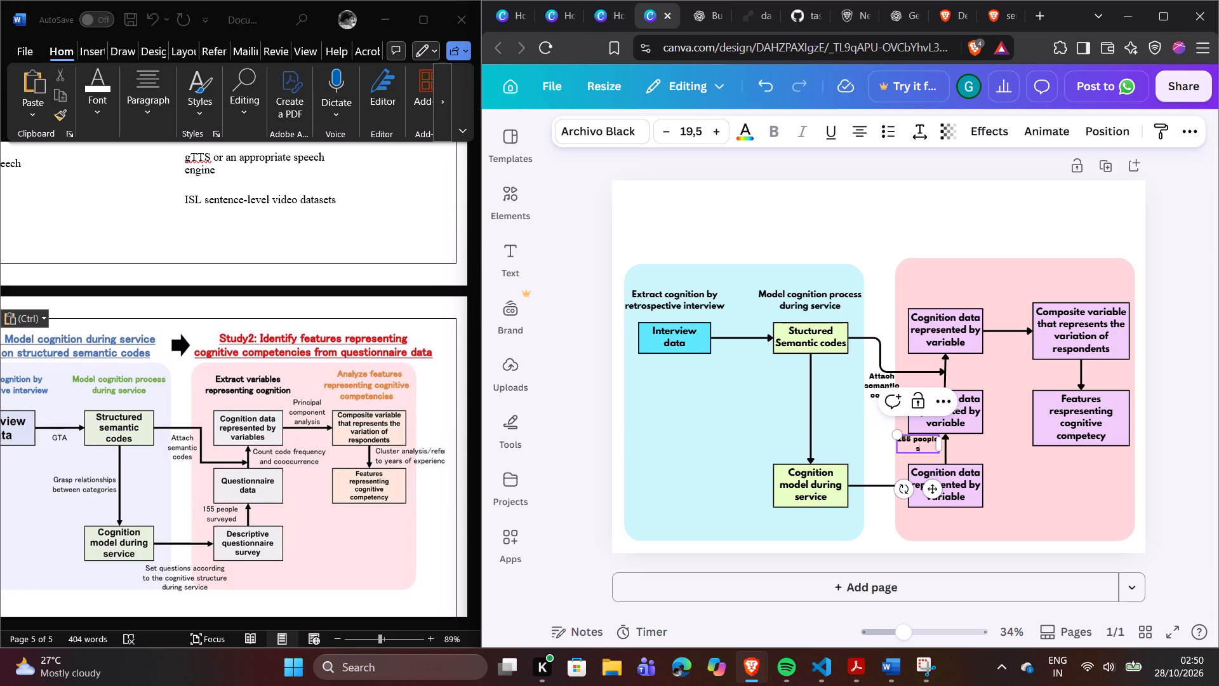
{"action": "type", "text": "ur"}
{"action": "type", "text": "vey"}
{"action": "type", "text": "ed"}
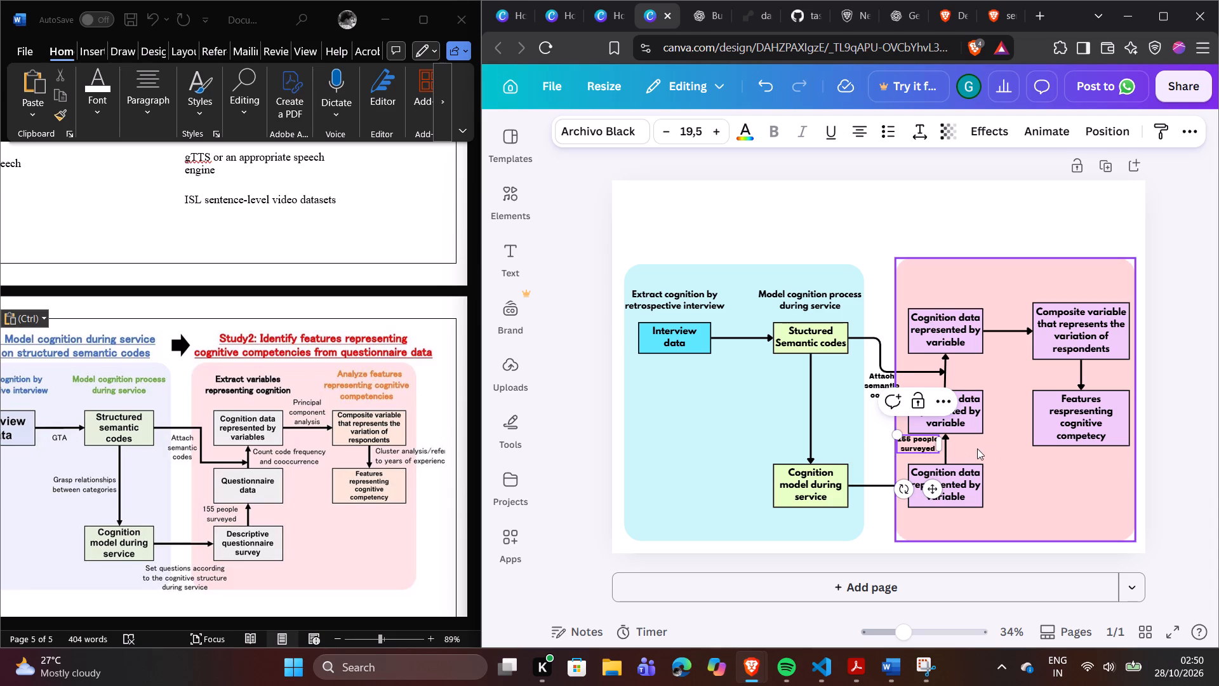
{"action": "left_click", "coordinate": [989, 450]}
Adjust the "155 people surveyed" label so it sits just left of the lower vertical arrow, between the two boxes.
{"action": "left_click_drag", "start_coordinate": [929, 441], "coordinate": [931, 452]}
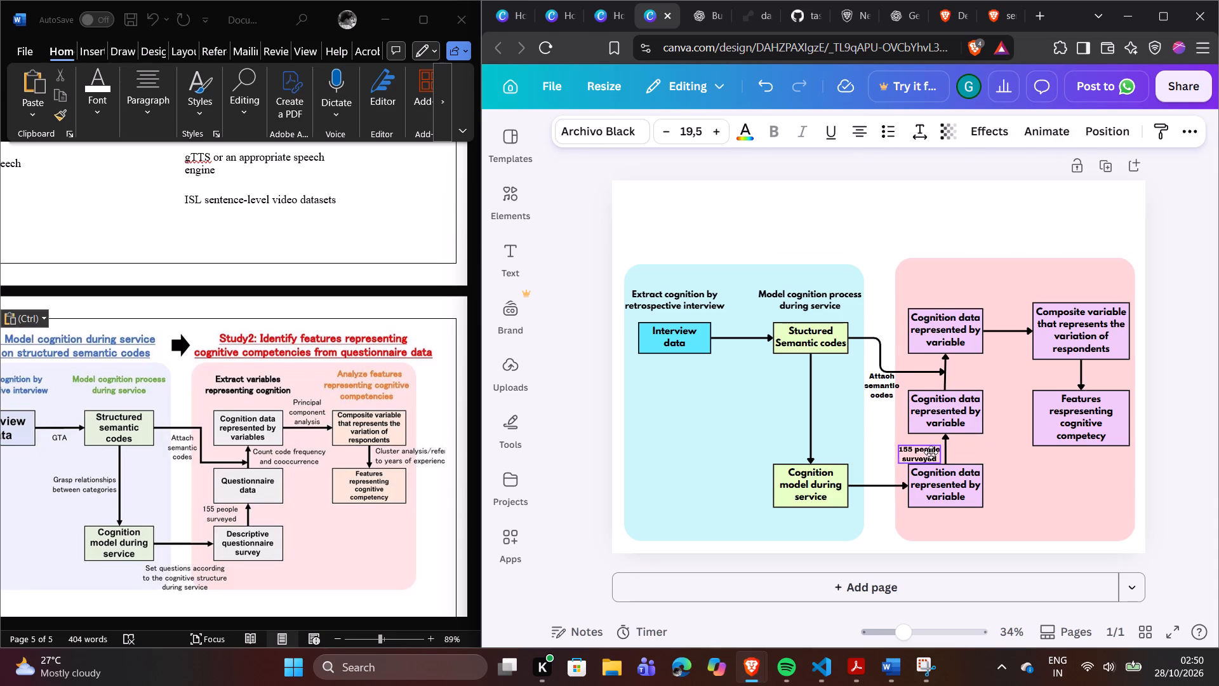
{"action": "left_click_drag", "start_coordinate": [931, 452], "coordinate": [931, 447]}
{"action": "left_click", "coordinate": [931, 447]}
{"action": "left_click", "coordinate": [1005, 456]}
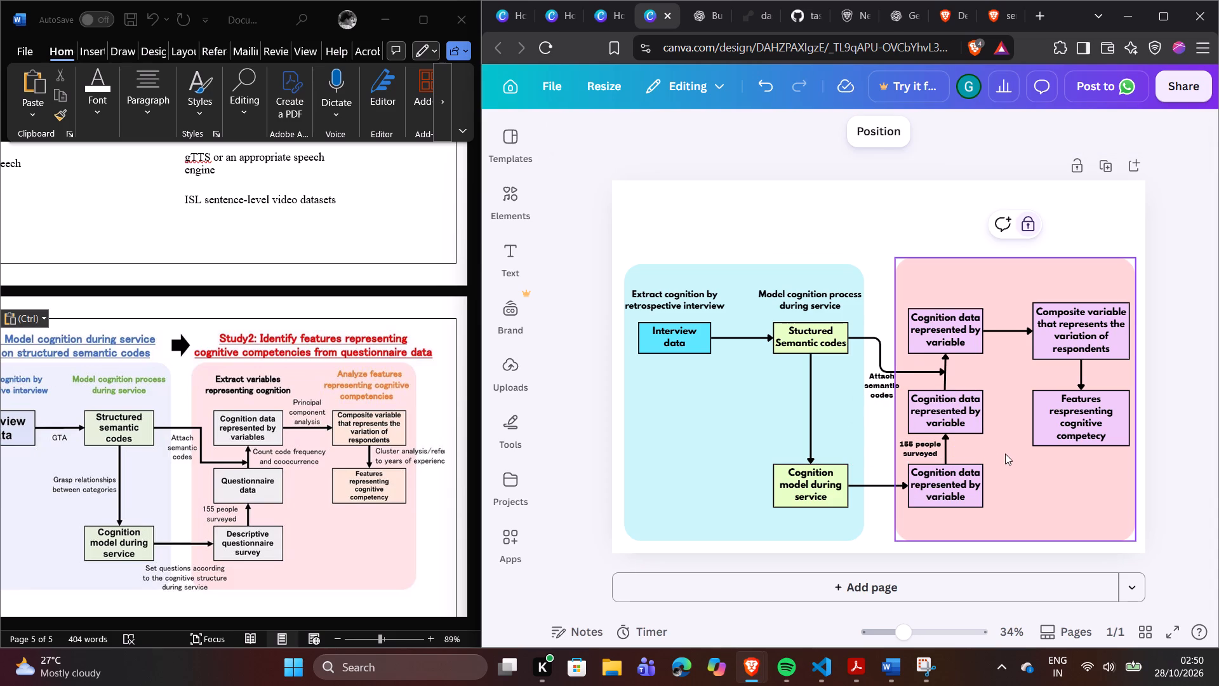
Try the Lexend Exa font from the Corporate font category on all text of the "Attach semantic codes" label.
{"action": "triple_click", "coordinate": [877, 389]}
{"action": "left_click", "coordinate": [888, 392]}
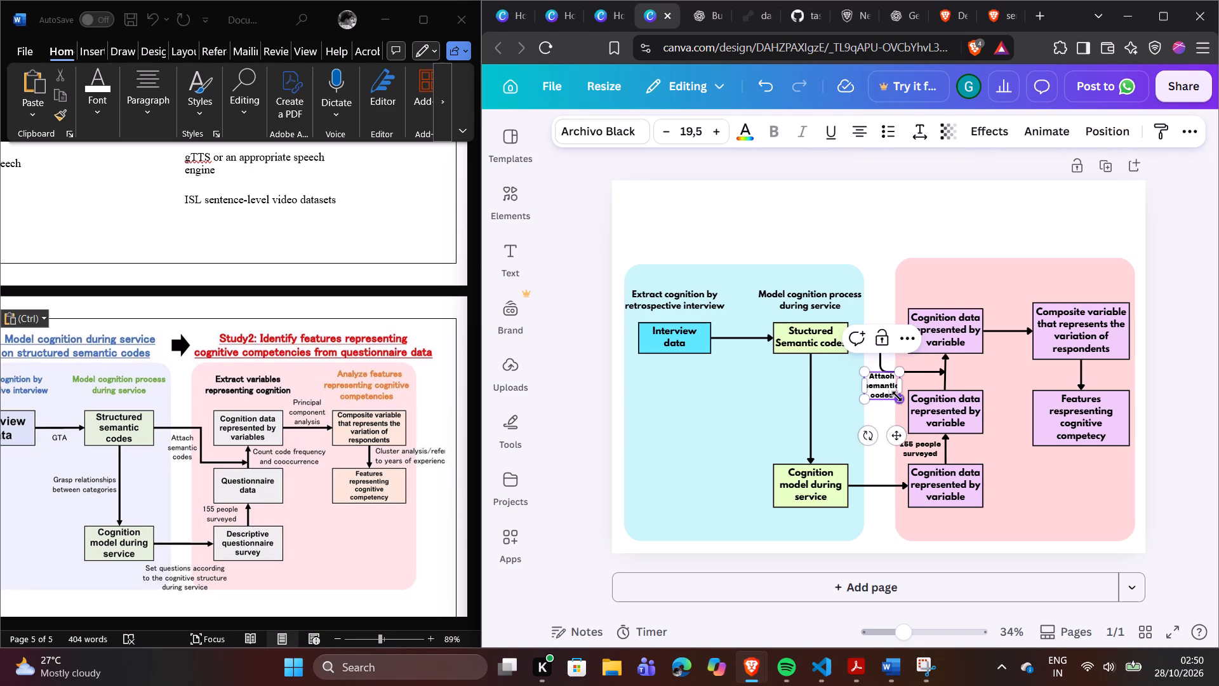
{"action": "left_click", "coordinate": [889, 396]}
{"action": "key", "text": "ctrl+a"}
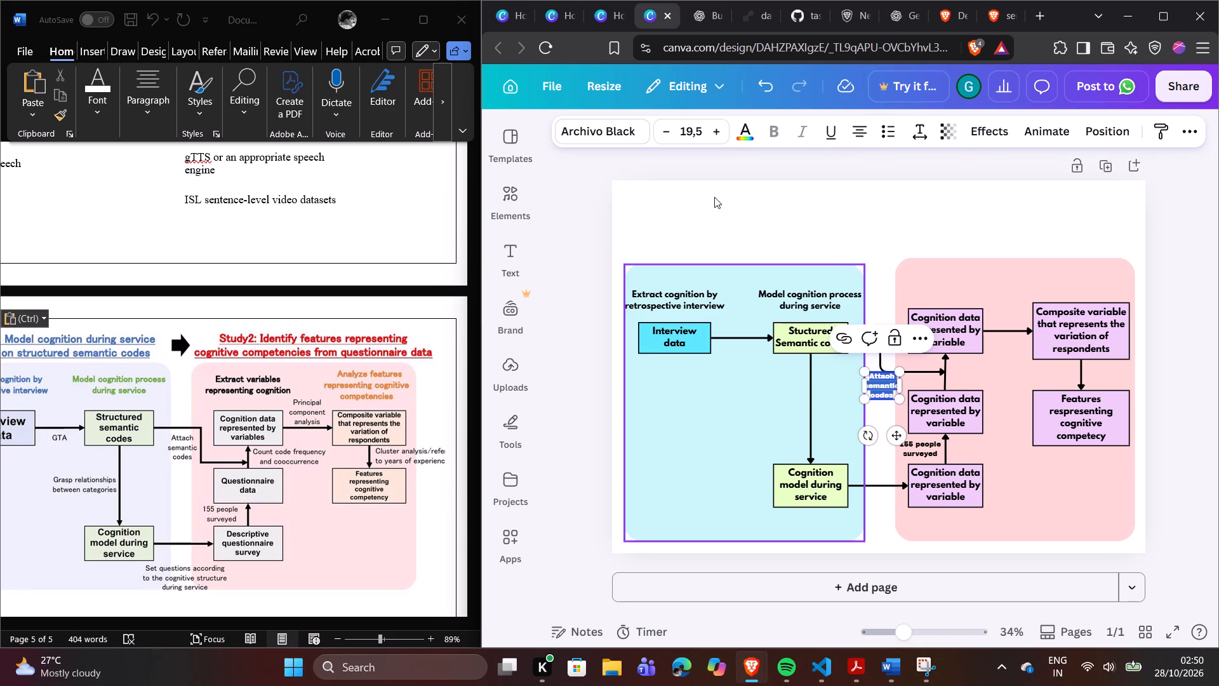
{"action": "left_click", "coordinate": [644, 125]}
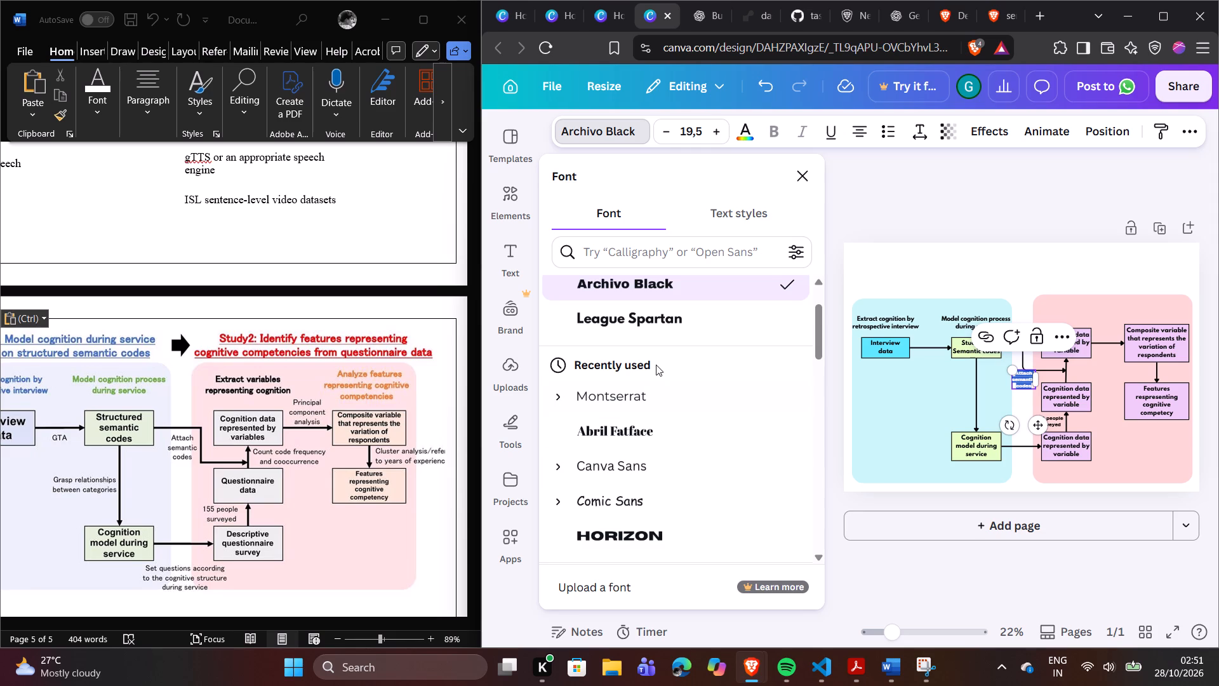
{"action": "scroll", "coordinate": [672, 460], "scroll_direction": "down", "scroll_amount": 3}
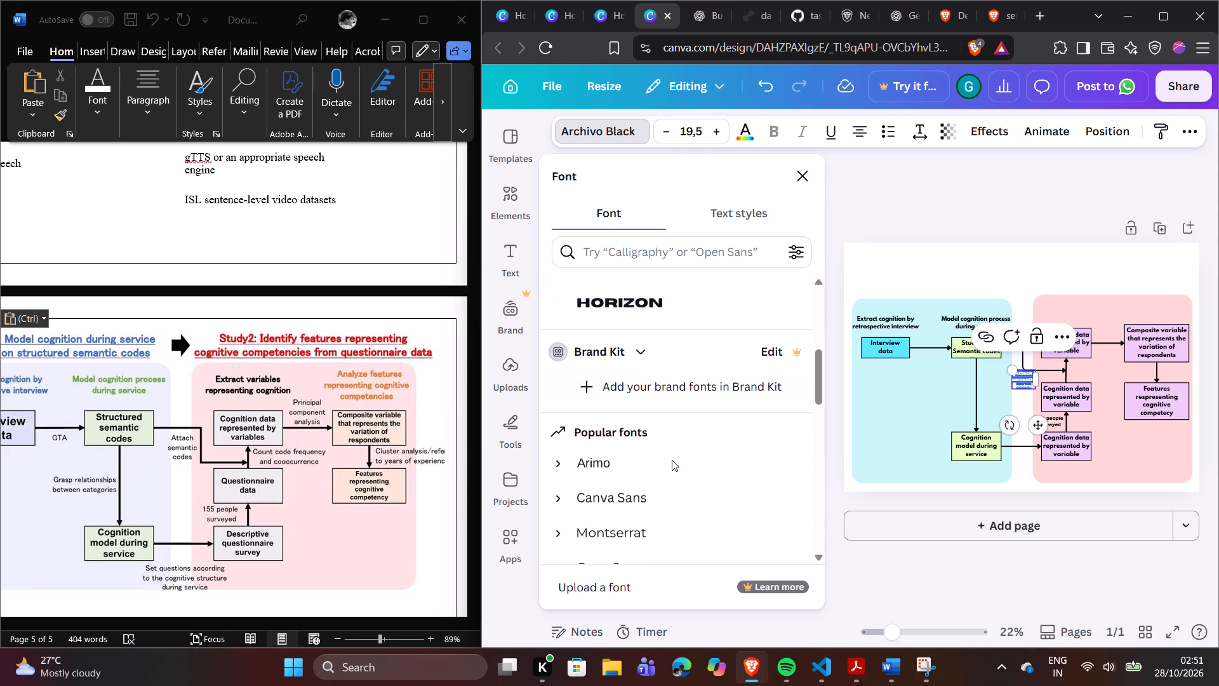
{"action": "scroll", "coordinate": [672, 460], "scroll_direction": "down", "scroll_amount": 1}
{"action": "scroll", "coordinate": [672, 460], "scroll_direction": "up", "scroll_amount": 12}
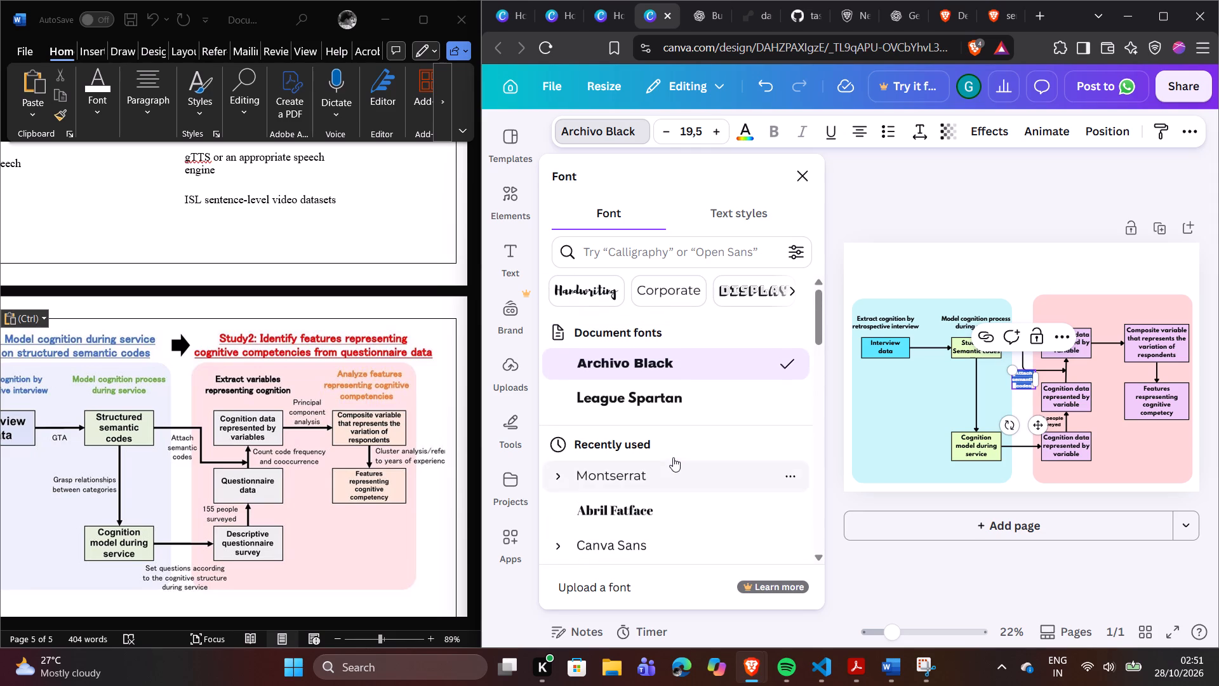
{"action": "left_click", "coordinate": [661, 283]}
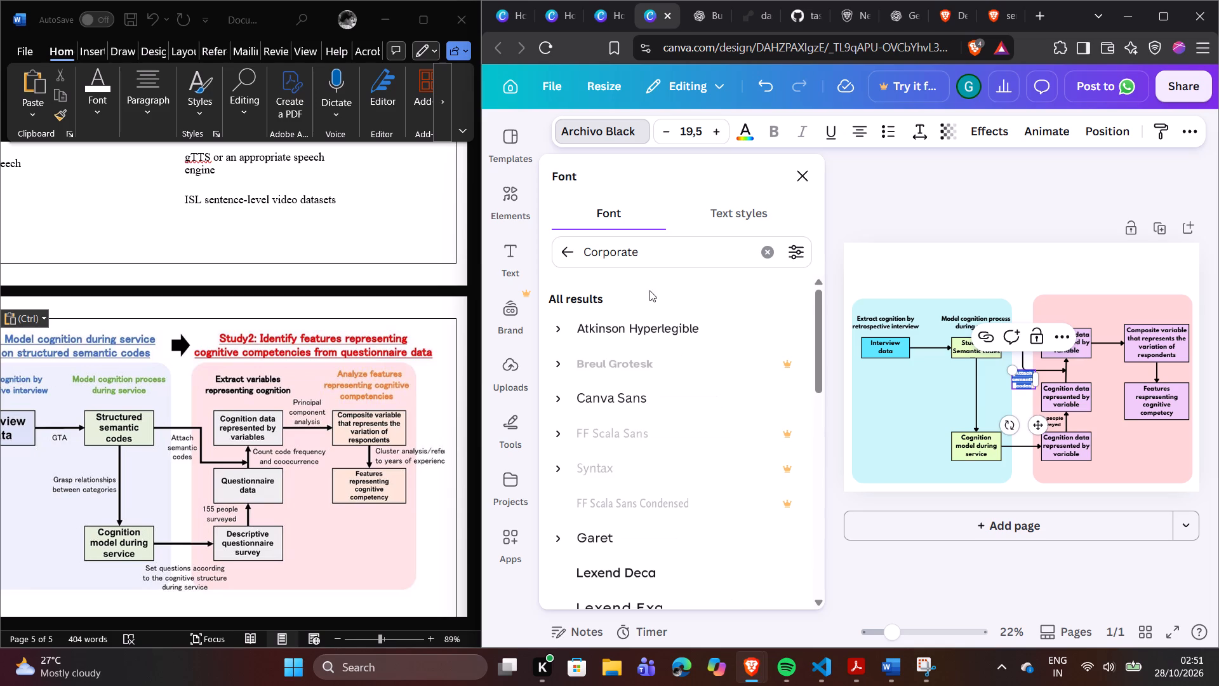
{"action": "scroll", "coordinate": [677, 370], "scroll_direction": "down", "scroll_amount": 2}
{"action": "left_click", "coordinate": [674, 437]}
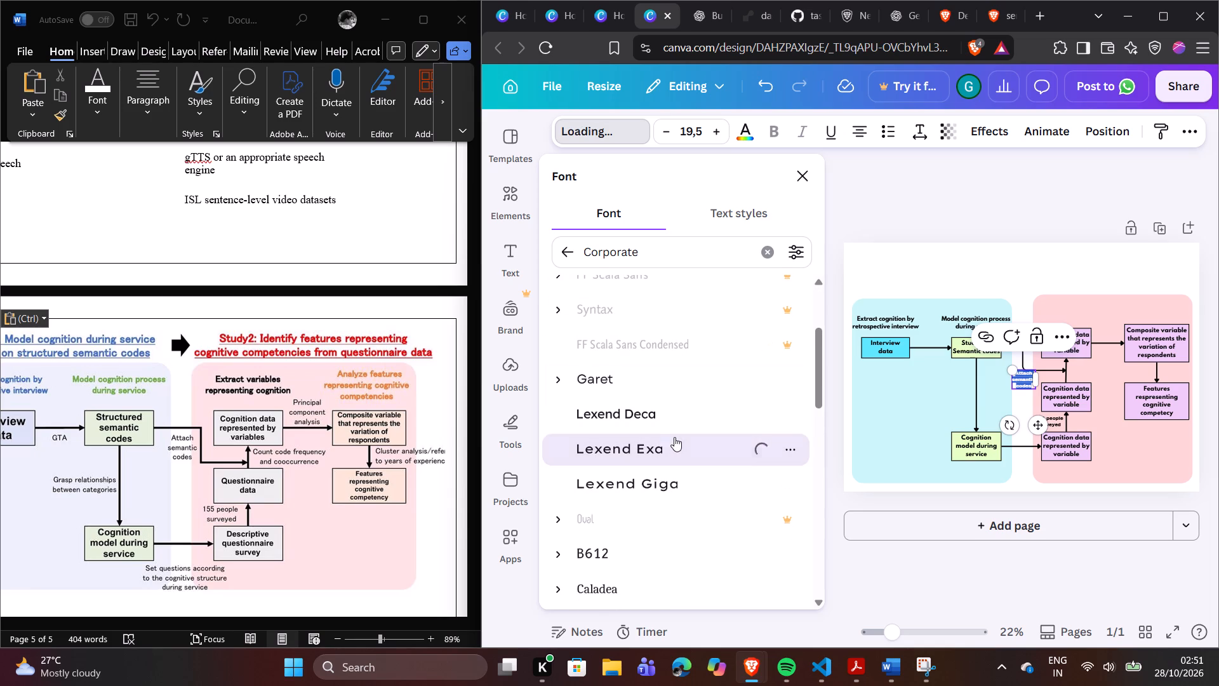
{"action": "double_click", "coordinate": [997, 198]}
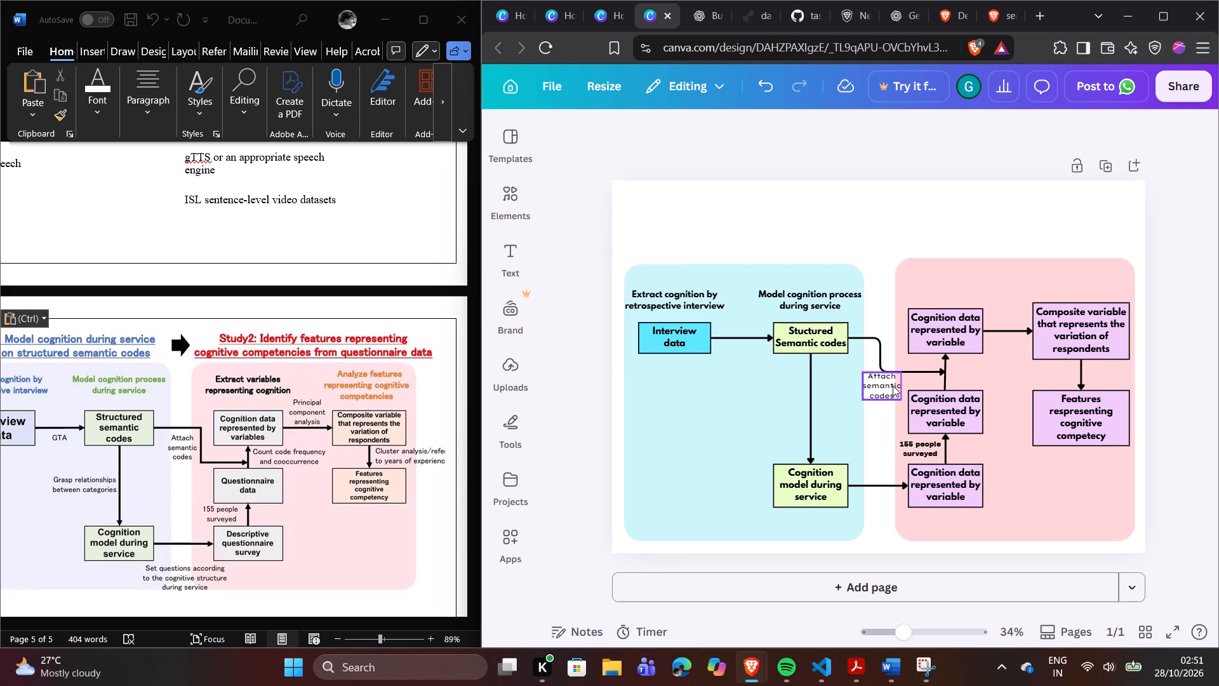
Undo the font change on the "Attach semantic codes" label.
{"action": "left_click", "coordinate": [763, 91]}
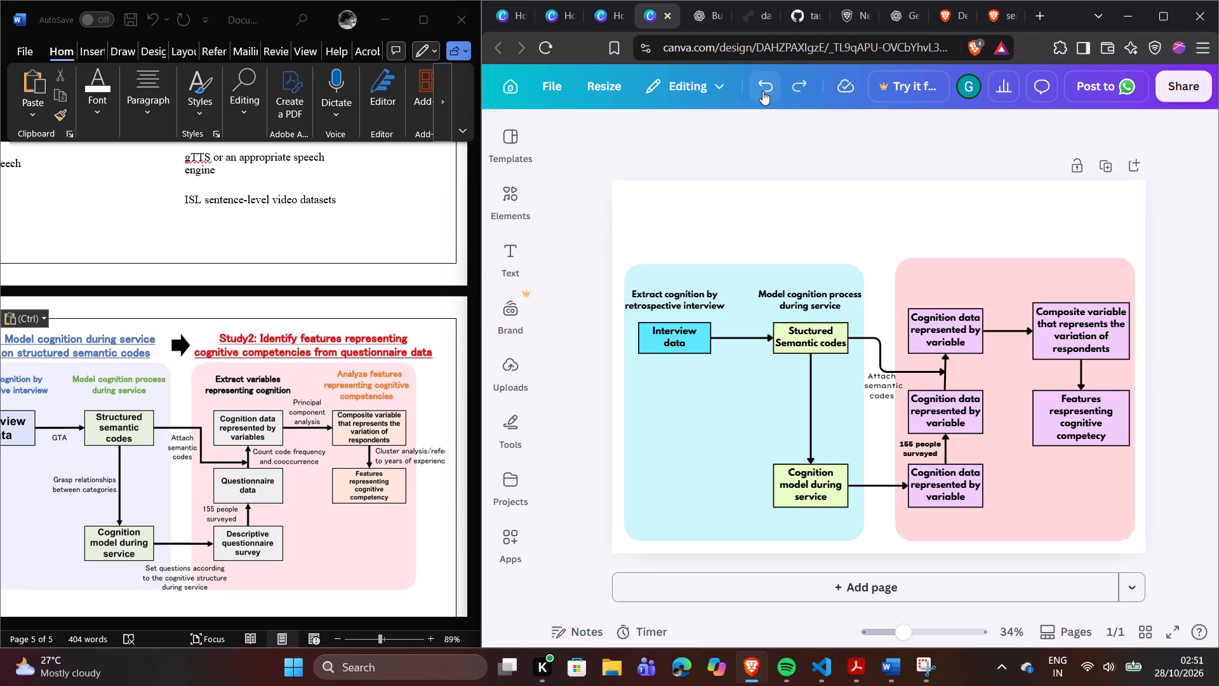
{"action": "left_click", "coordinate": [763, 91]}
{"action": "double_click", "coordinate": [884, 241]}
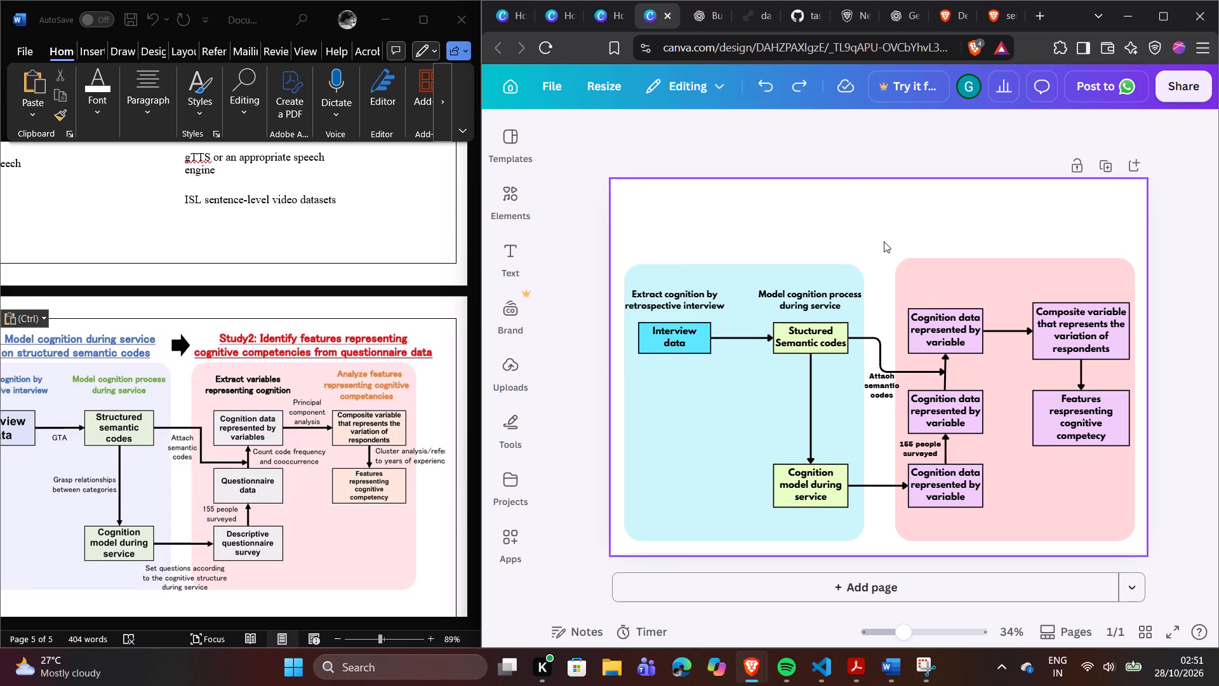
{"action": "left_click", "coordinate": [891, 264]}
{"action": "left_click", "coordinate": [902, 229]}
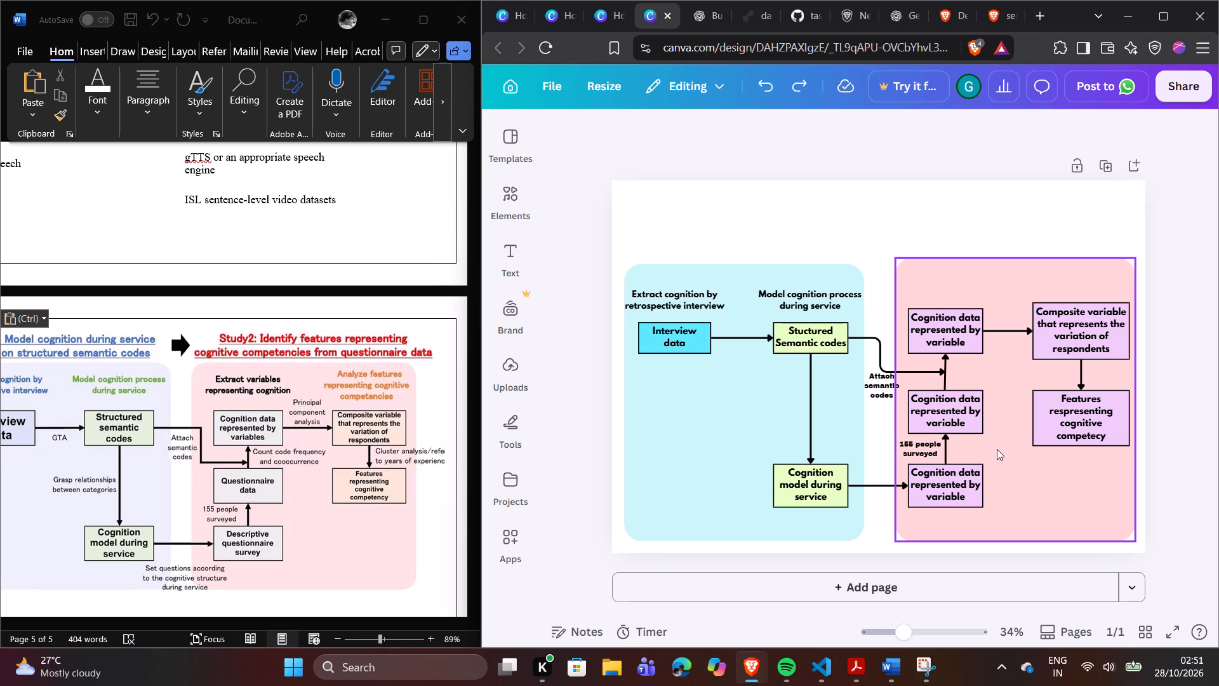
Duplicate the "155 people surveyed" label and move the copy beside the upper vertical arrow in the pink panel.
{"action": "left_click", "coordinate": [922, 452]}
{"action": "left_click", "coordinate": [916, 407]}
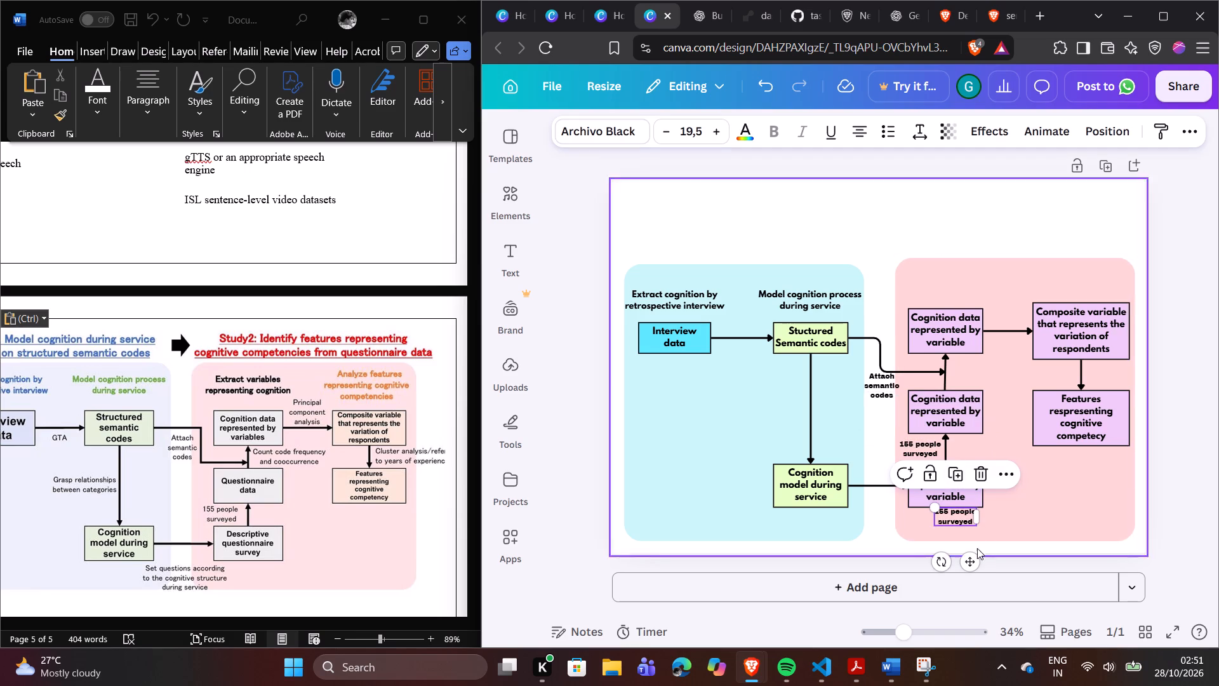
{"action": "left_click_drag", "start_coordinate": [956, 517], "coordinate": [974, 372]}
Replace the copied label's text with "Count code frequency and cooccurence", breaking the line before "and".
{"action": "triple_click", "coordinate": [974, 372]}
{"action": "left_click", "coordinate": [974, 372]}
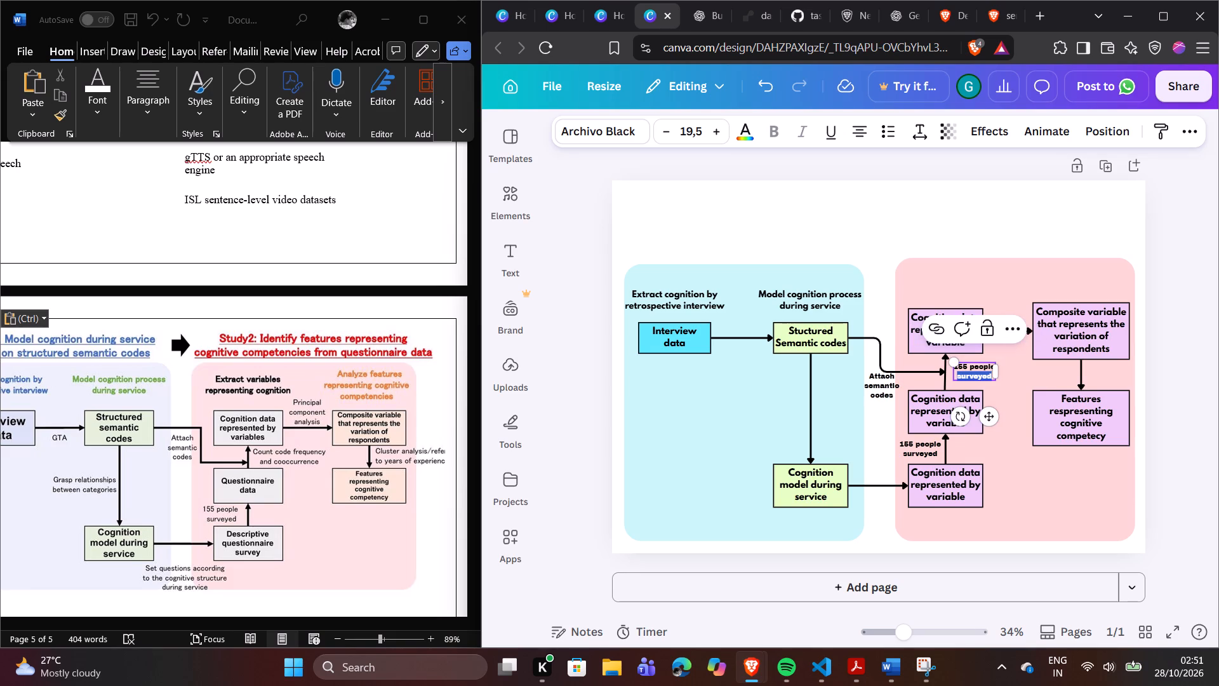
{"action": "key", "text": "ctrl+a"}
{"action": "key", "text": "shift+c"}
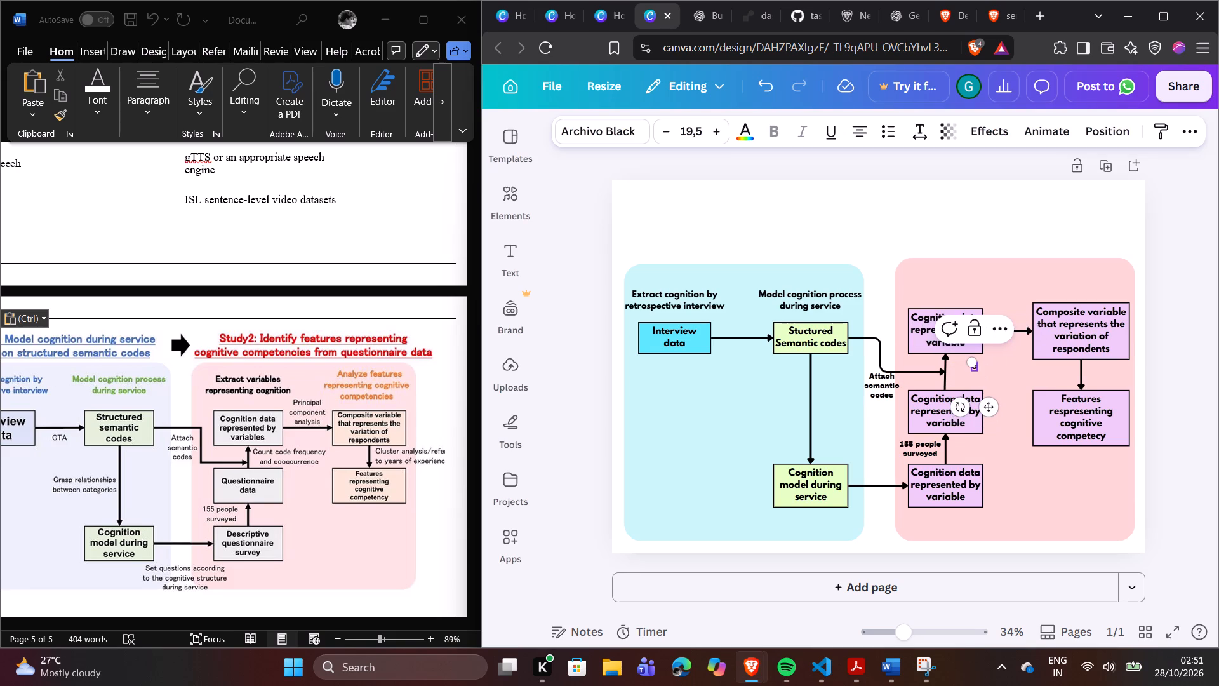
{"action": "type", "text": "ount"}
{"action": "key", "text": "space"}
{"action": "type", "text": "code"}
{"action": "key", "text": "space"}
{"action": "type", "text": "frequency"}
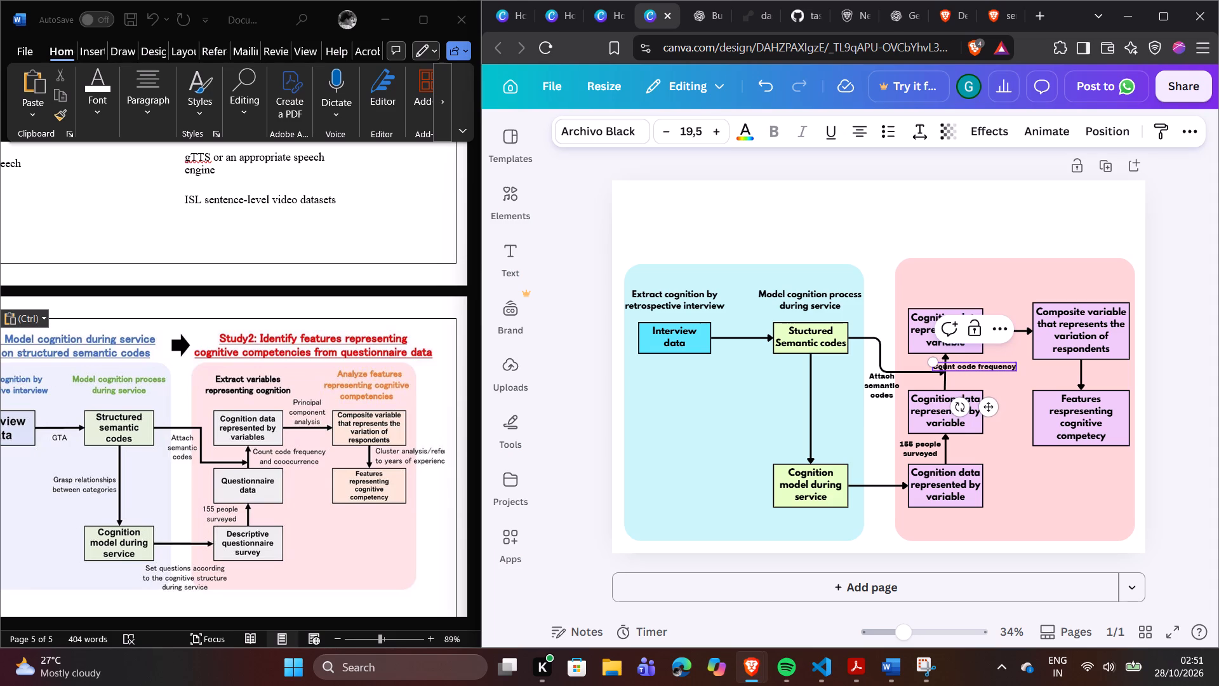
{"action": "key", "text": "Return"}
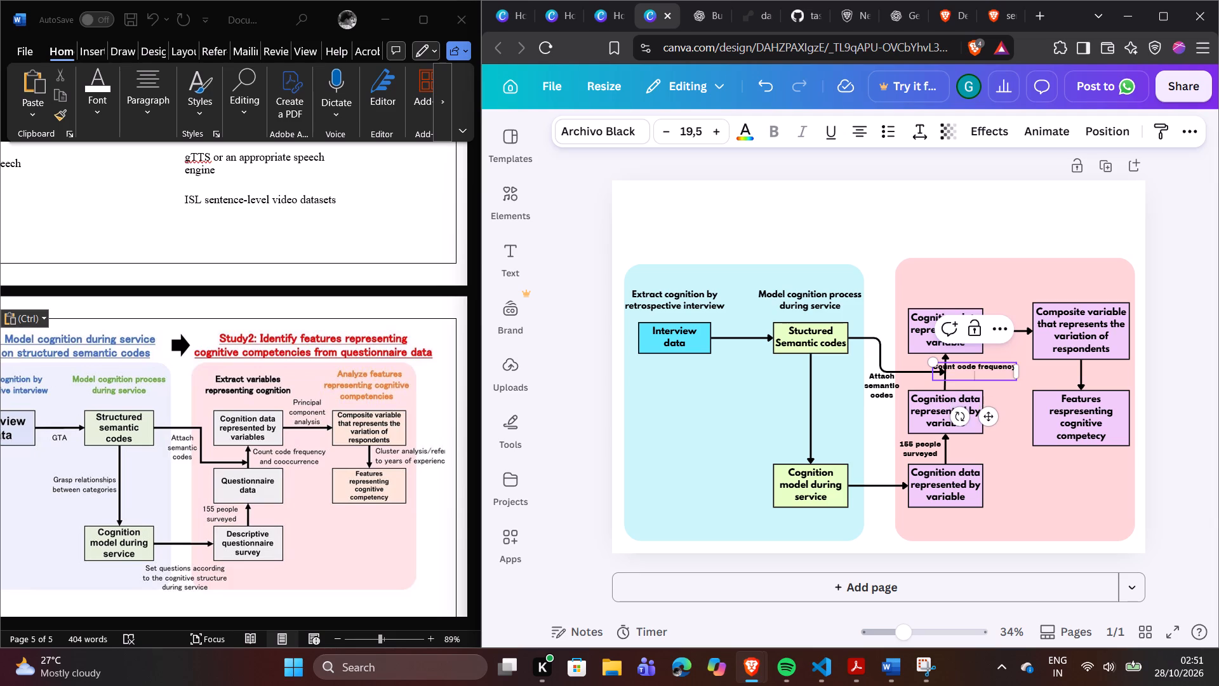
{"action": "type", "text": "and"}
{"action": "key", "text": "space"}
{"action": "key", "text": "c"}
{"action": "type", "text": "ooc"}
{"action": "key", "text": "c"}
{"action": "type", "text": "ure"}
{"action": "type", "text": "nce"}
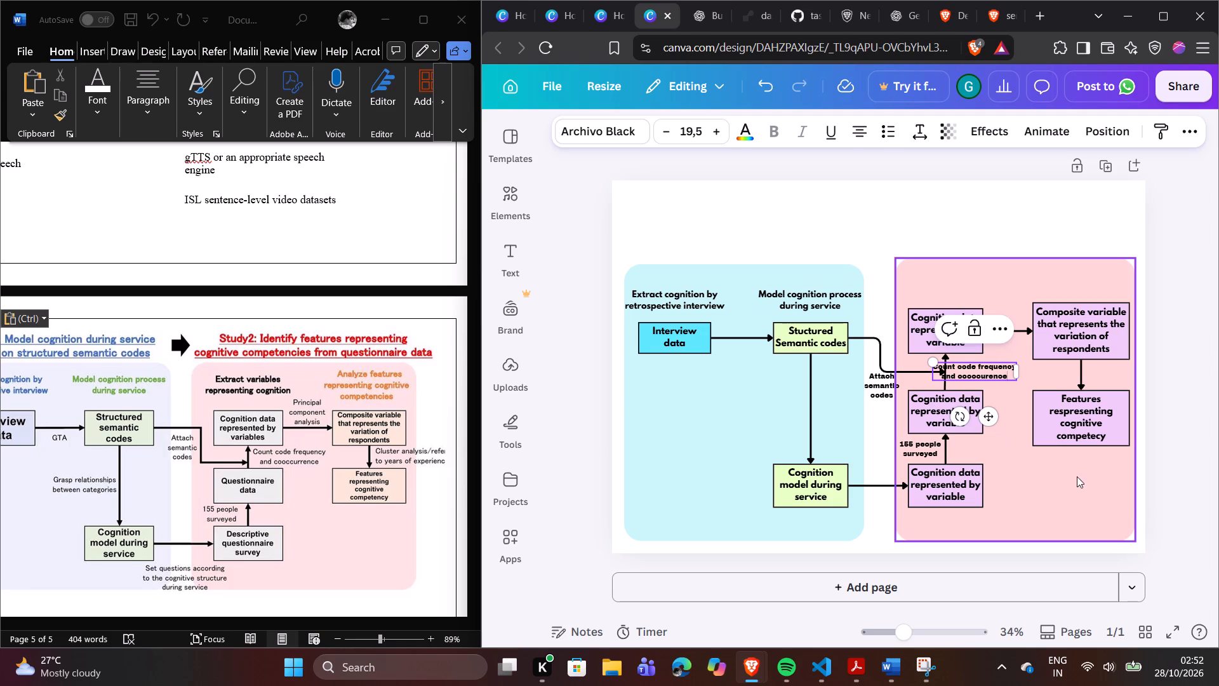
{"action": "left_click", "coordinate": [1072, 483]}
Move the "Count code frequency and cooccurence" label clear of the upper vertical arrow, just to its right.
{"action": "left_click_drag", "start_coordinate": [979, 371], "coordinate": [999, 375]}
{"action": "left_click", "coordinate": [998, 410]}
{"action": "left_click", "coordinate": [1005, 372]}
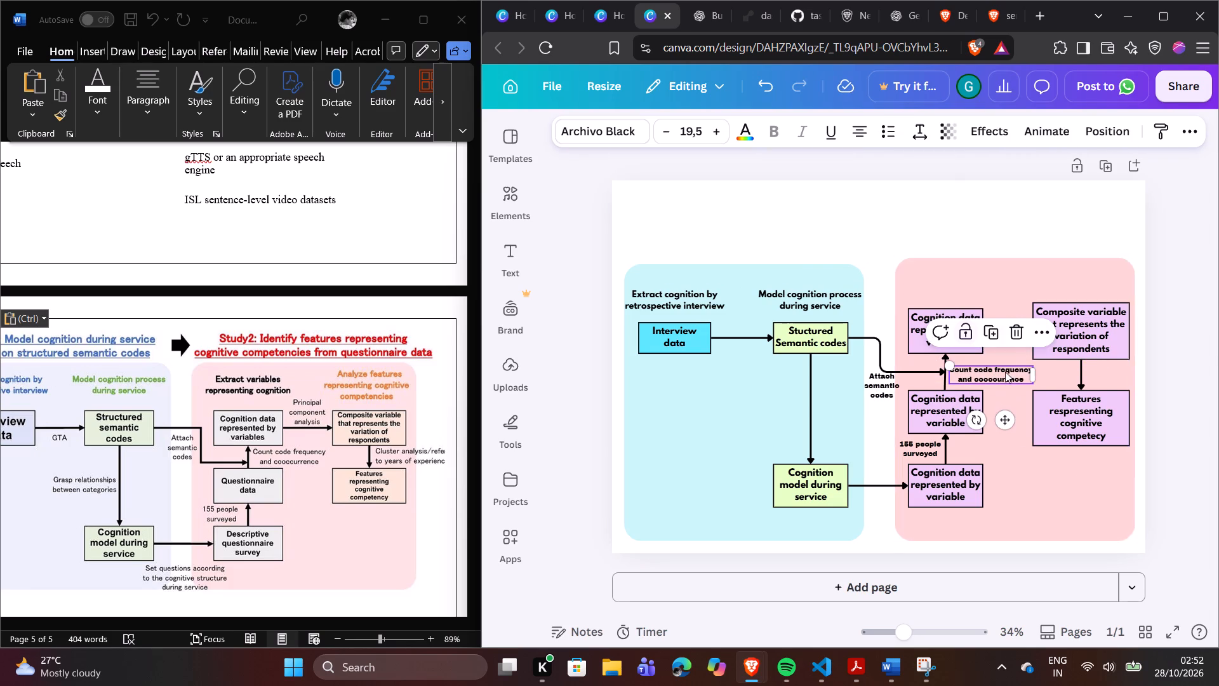
Duplicate the "Count code frequency and cooccurence" label and move the copy above the horizontal arrow in the pink panel.
{"action": "left_click", "coordinate": [987, 328]}
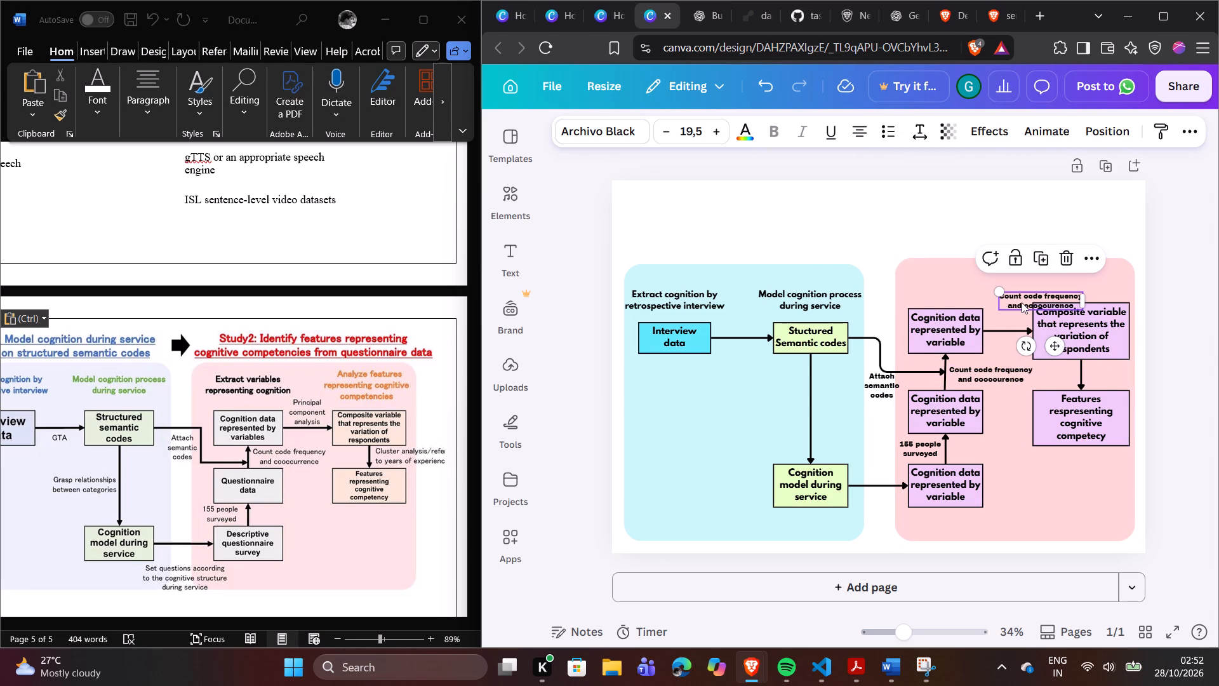
{"action": "left_click_drag", "start_coordinate": [1039, 288], "coordinate": [999, 296]}
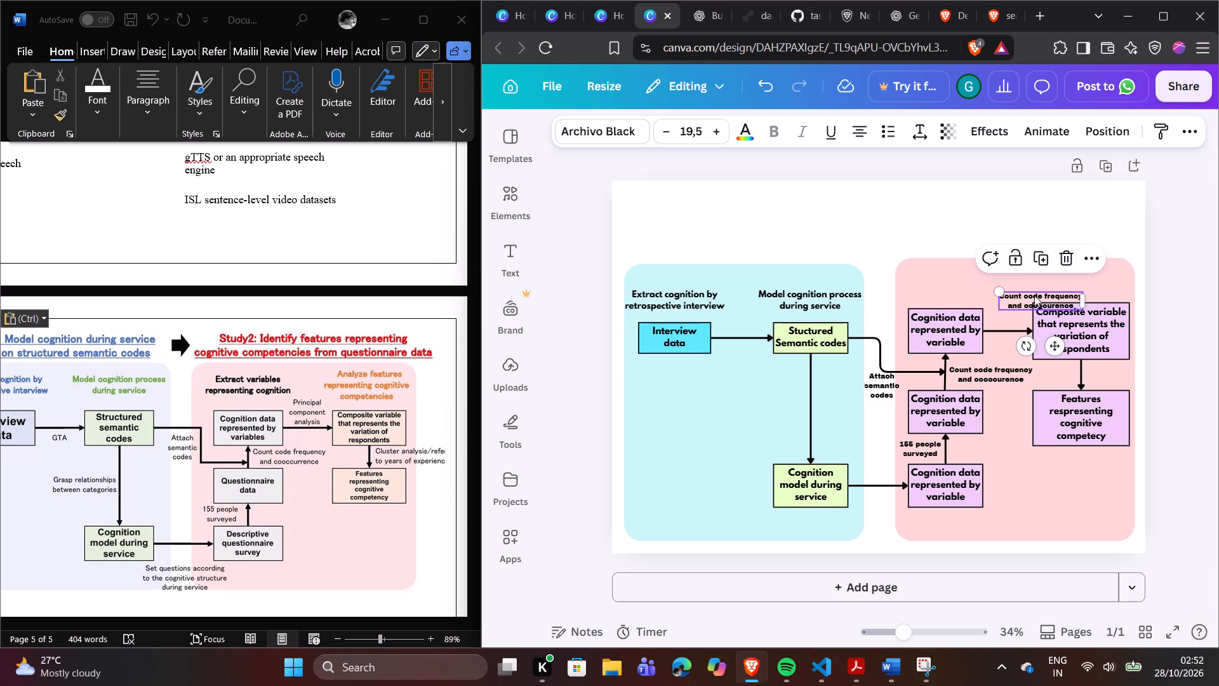
{"action": "left_click_drag", "start_coordinate": [1034, 295], "coordinate": [1008, 297]}
Replace the copied label's text with "Principal component analysis", putting each word on its own line.
{"action": "double_click", "coordinate": [1016, 300]}
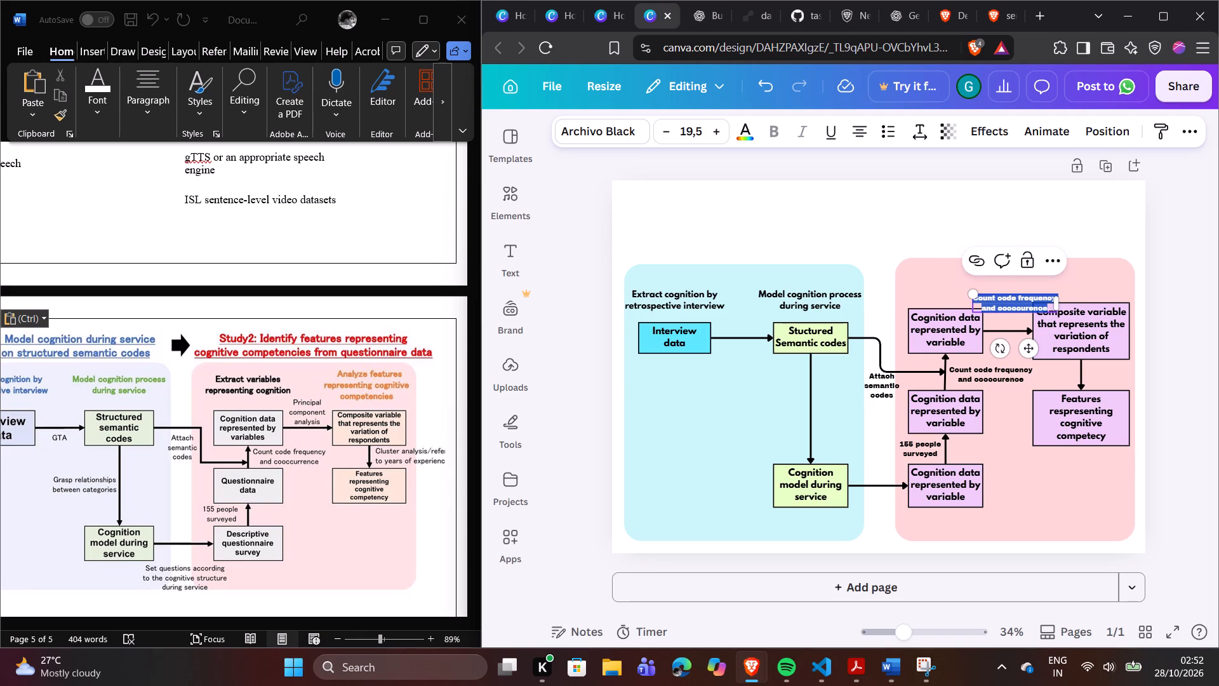
{"action": "key", "text": "shift+p"}
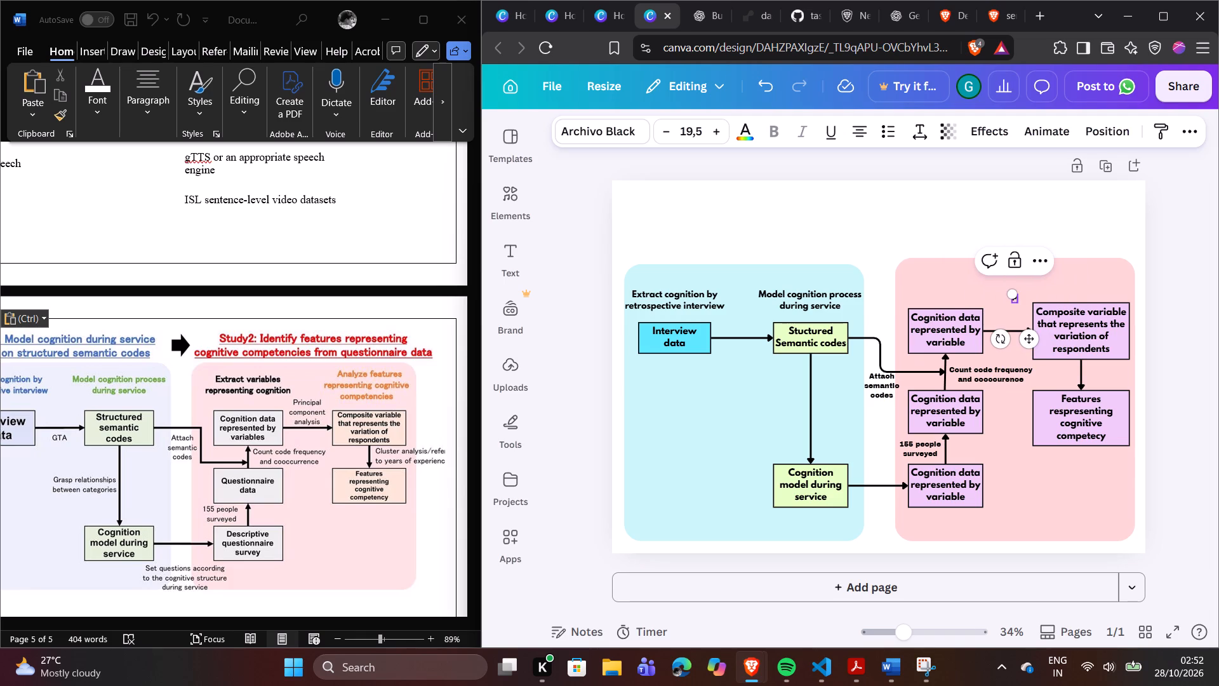
{"action": "key", "text": "r"}
{"action": "type", "text": "in"}
{"action": "type", "text": "ci"}
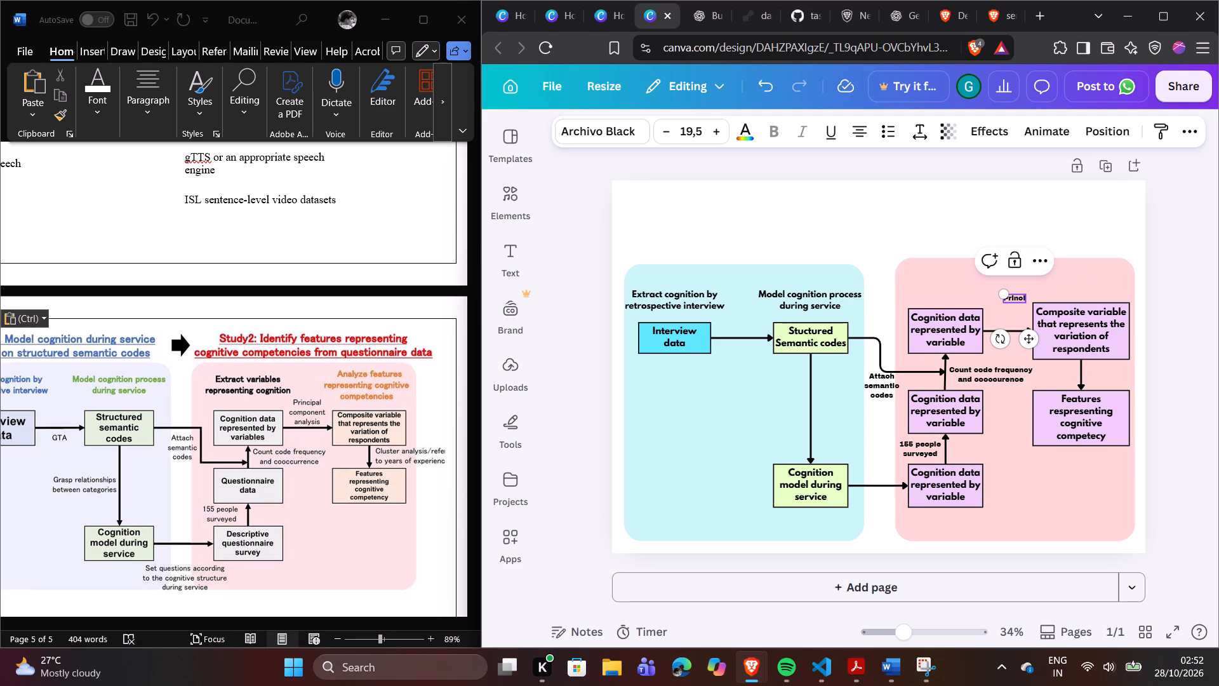
{"action": "type", "text": "pal"}
{"action": "key", "text": "Return"}
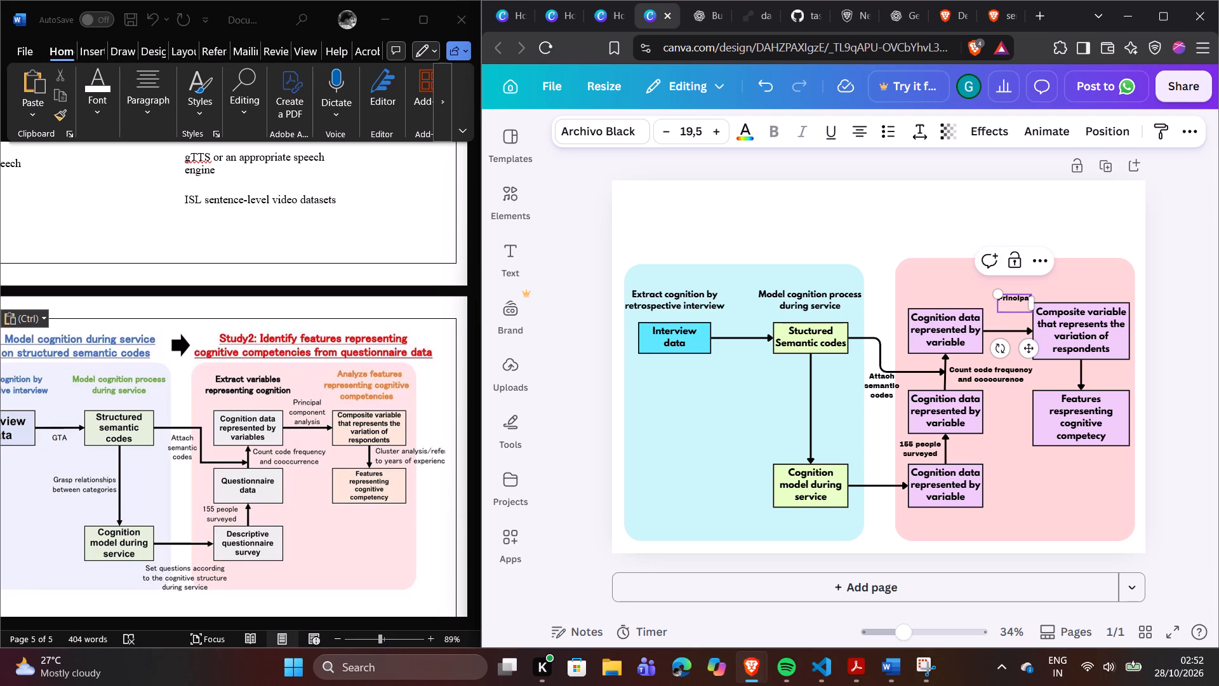
{"action": "type", "text": "com"}
{"action": "type", "text": "po"}
{"action": "type", "text": "nent"}
{"action": "key", "text": "Return"}
{"action": "key", "text": "a"}
{"action": "type", "text": "na"}
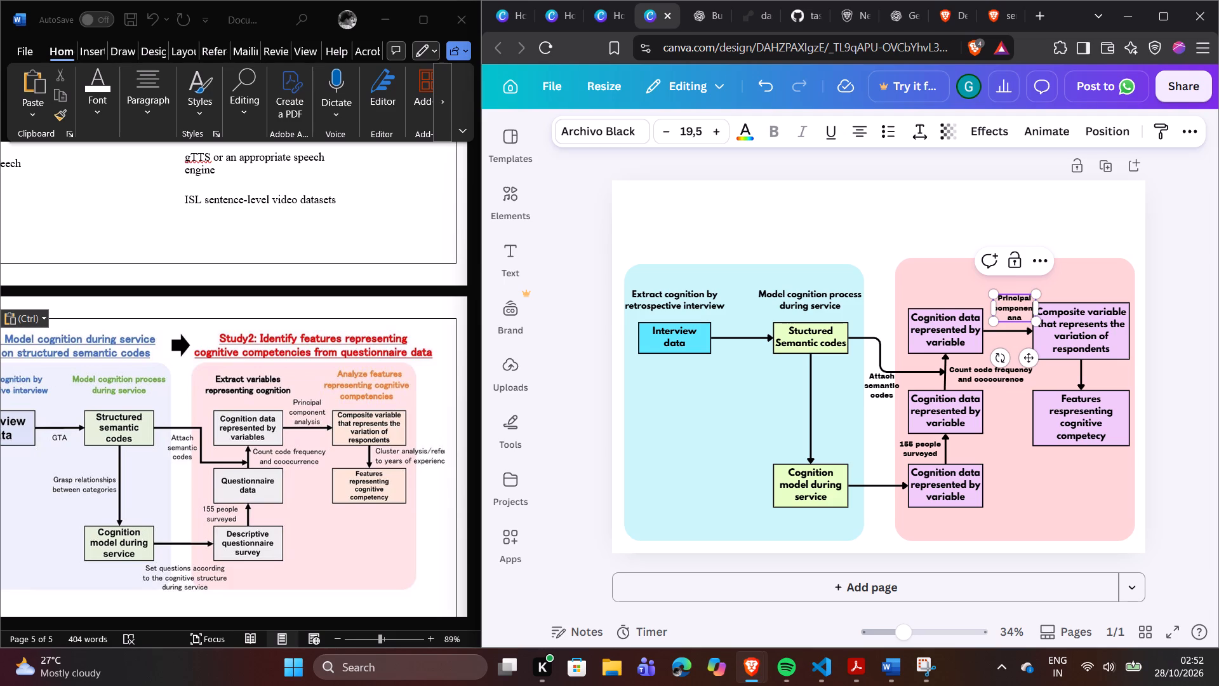
{"action": "type", "text": "ly"}
{"action": "type", "text": "sis"}
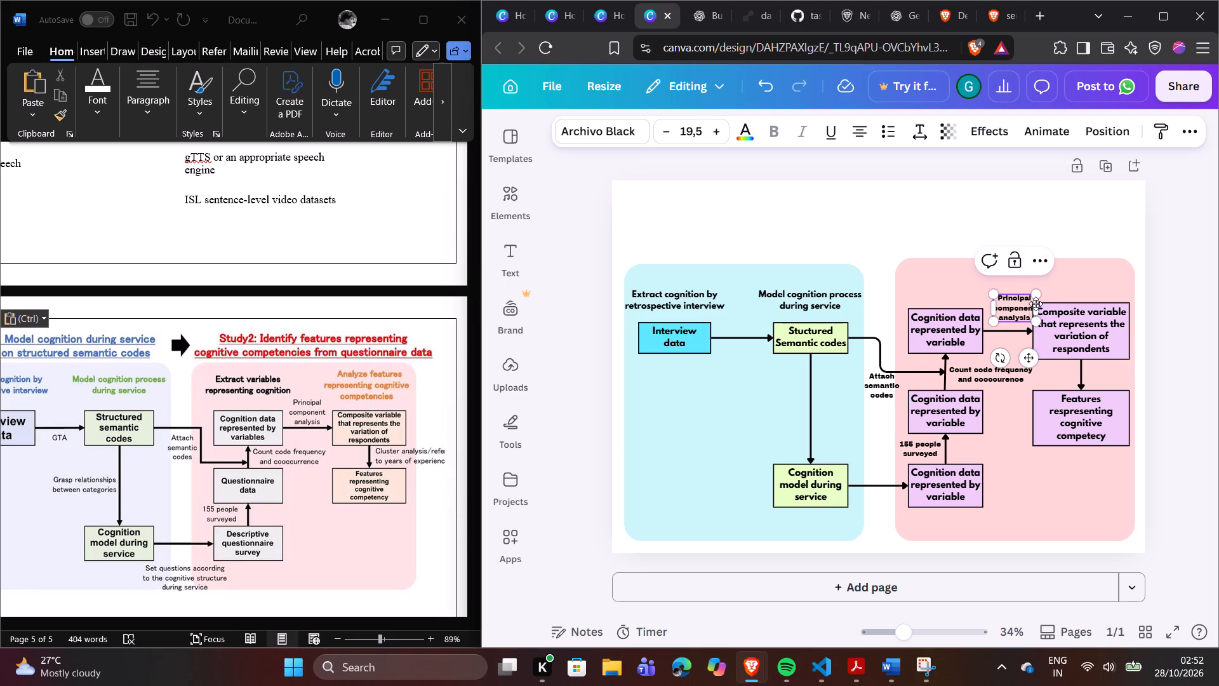
{"action": "left_click", "coordinate": [1076, 277]}
Move the "Principal component analysis" label into the gap between the two upper boxes, just above the horizontal arrow.
{"action": "left_click", "coordinate": [1024, 304]}
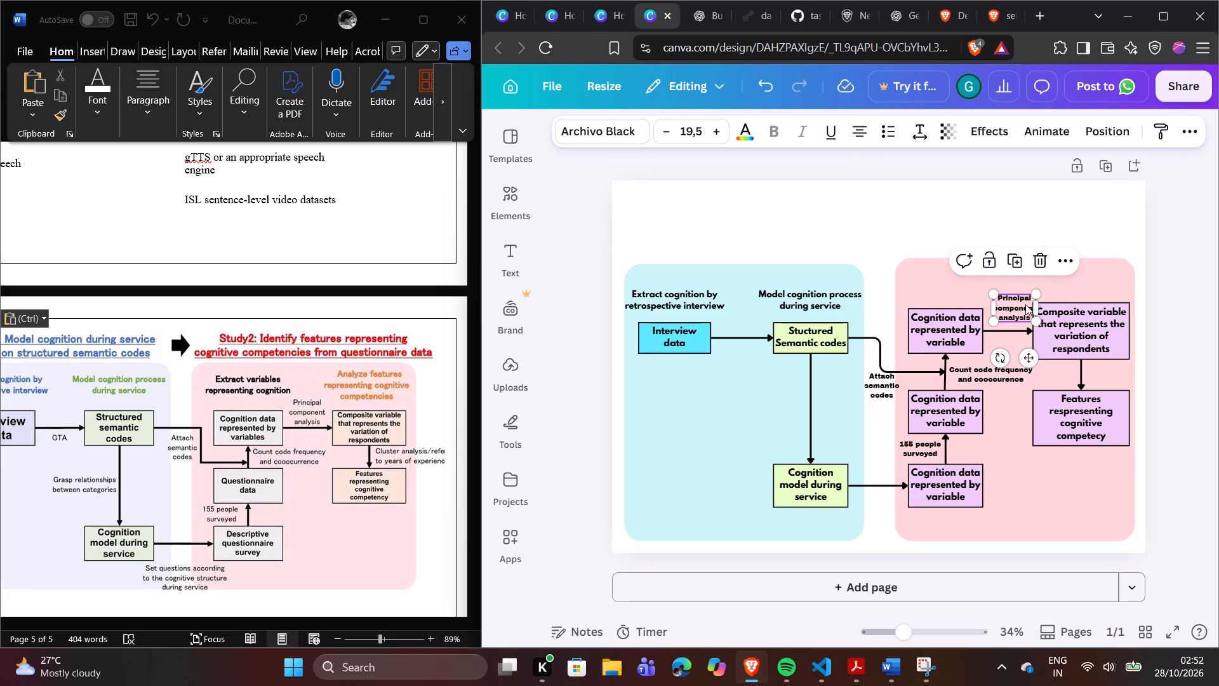
{"action": "left_click_drag", "start_coordinate": [1026, 304], "coordinate": [1018, 309]}
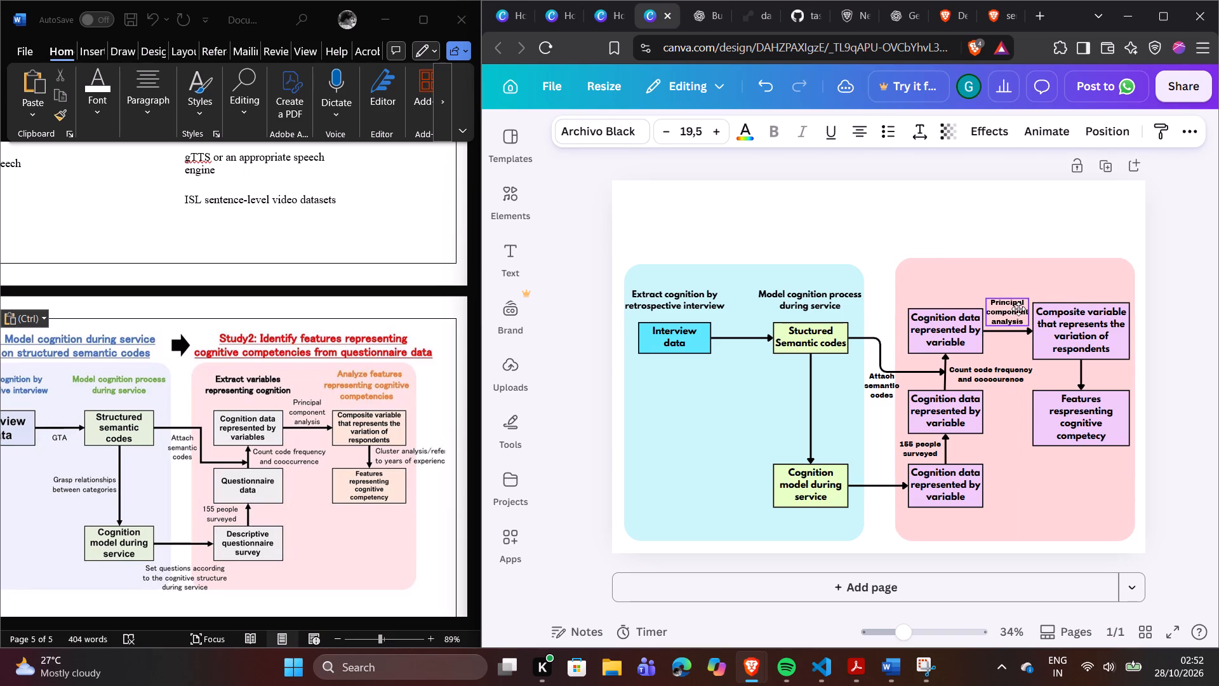
{"action": "left_click_drag", "start_coordinate": [1018, 309], "coordinate": [1019, 309]}
{"action": "left_click", "coordinate": [1037, 293]}
{"action": "left_click", "coordinate": [1064, 290]}
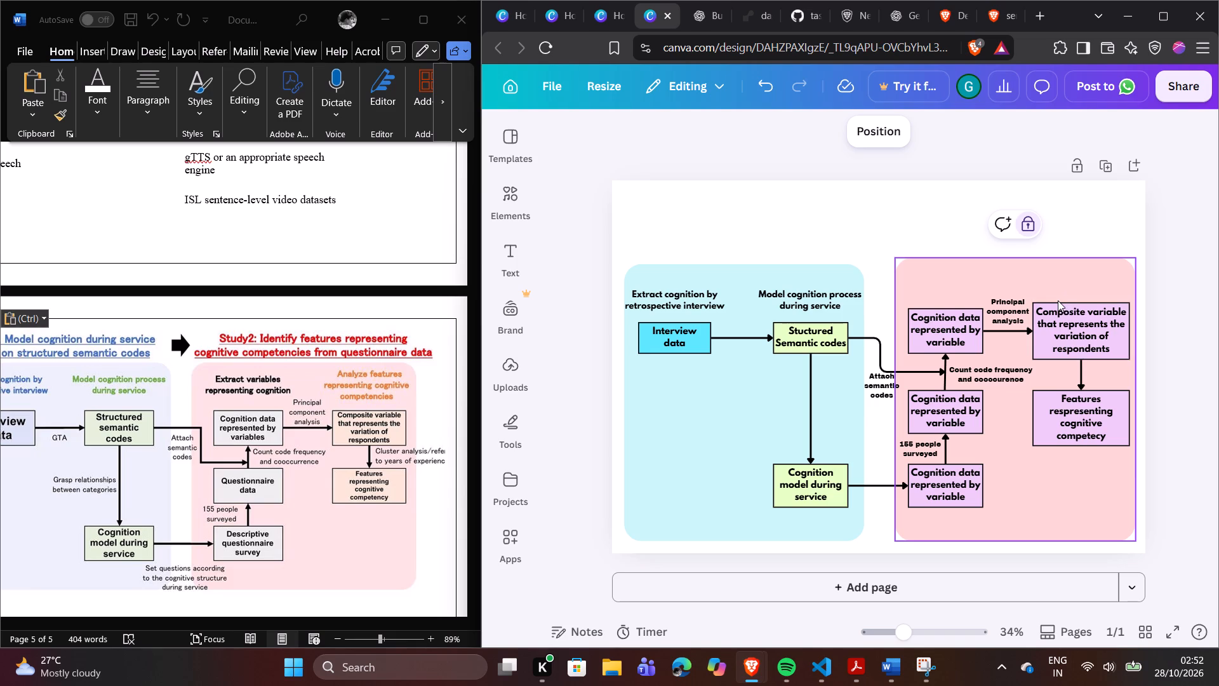
Duplicate the "Principal component analysis" label and move the copy beside the arrow below the "Composite variable" box.
{"action": "left_click", "coordinate": [1016, 313]}
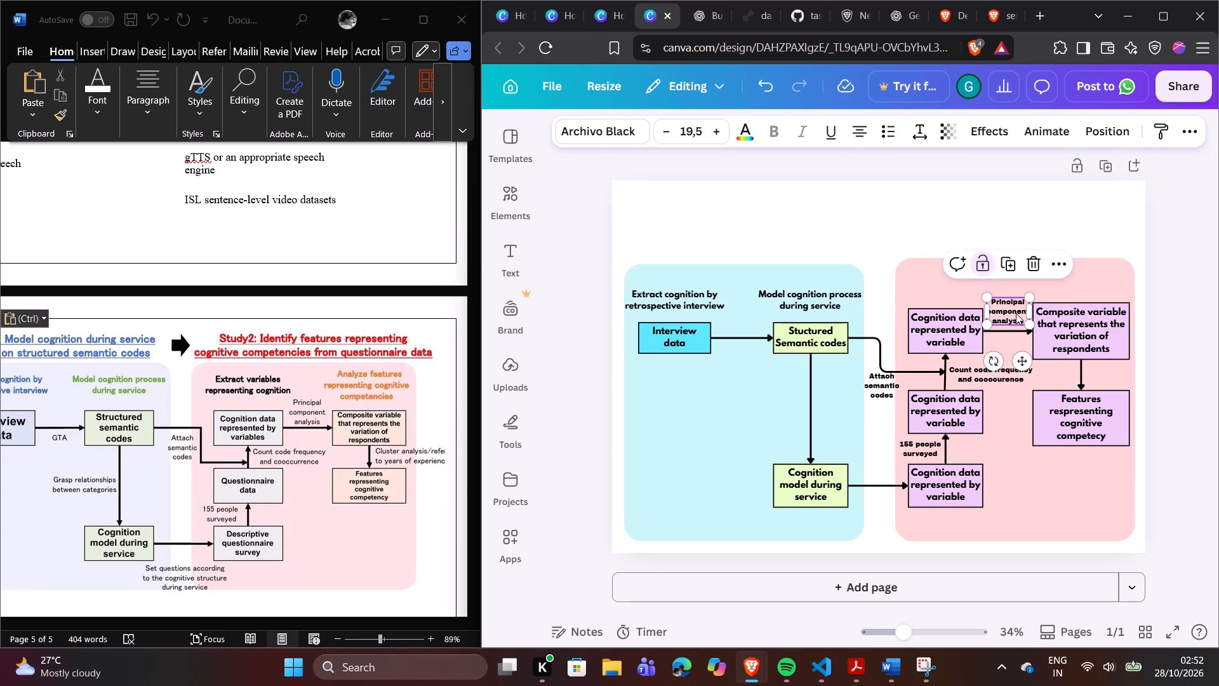
{"action": "left_click", "coordinate": [1005, 268]}
{"action": "left_click_drag", "start_coordinate": [1044, 243], "coordinate": [1107, 365]}
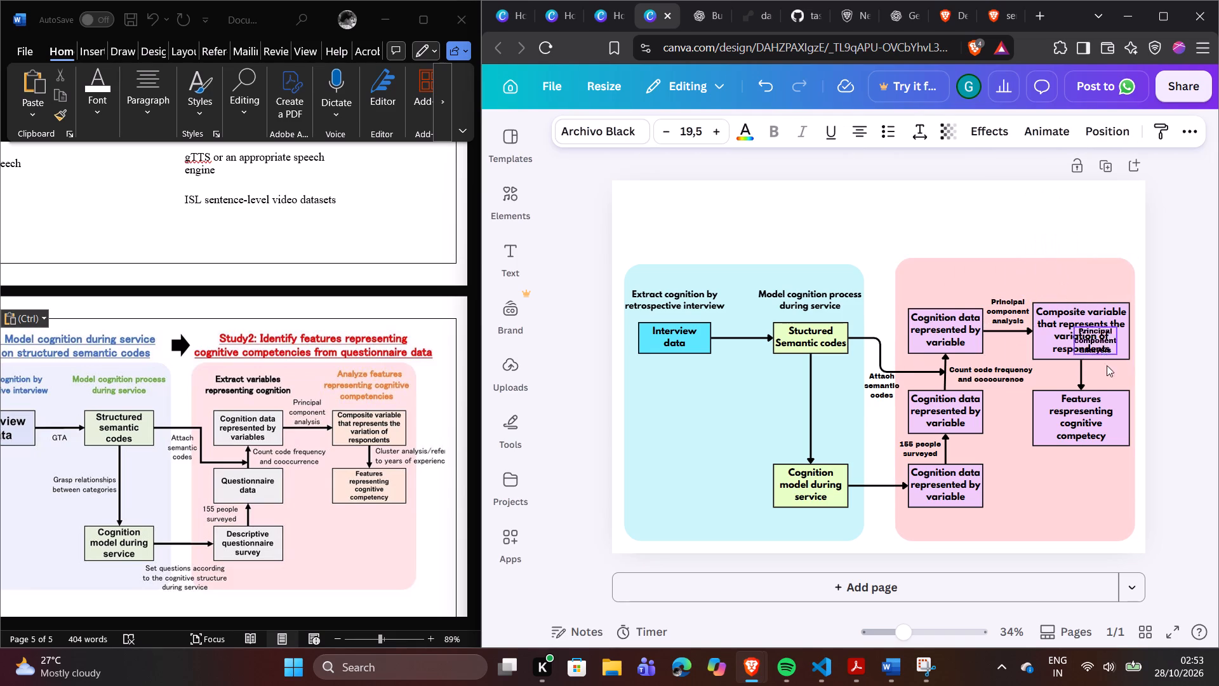
{"action": "left_click_drag", "start_coordinate": [1107, 365], "coordinate": [1106, 375]}
Replace the copied label's text with "Cluster analysis/" as a single line.
{"action": "left_click", "coordinate": [1106, 375]}
{"action": "left_click", "coordinate": [1105, 375]}
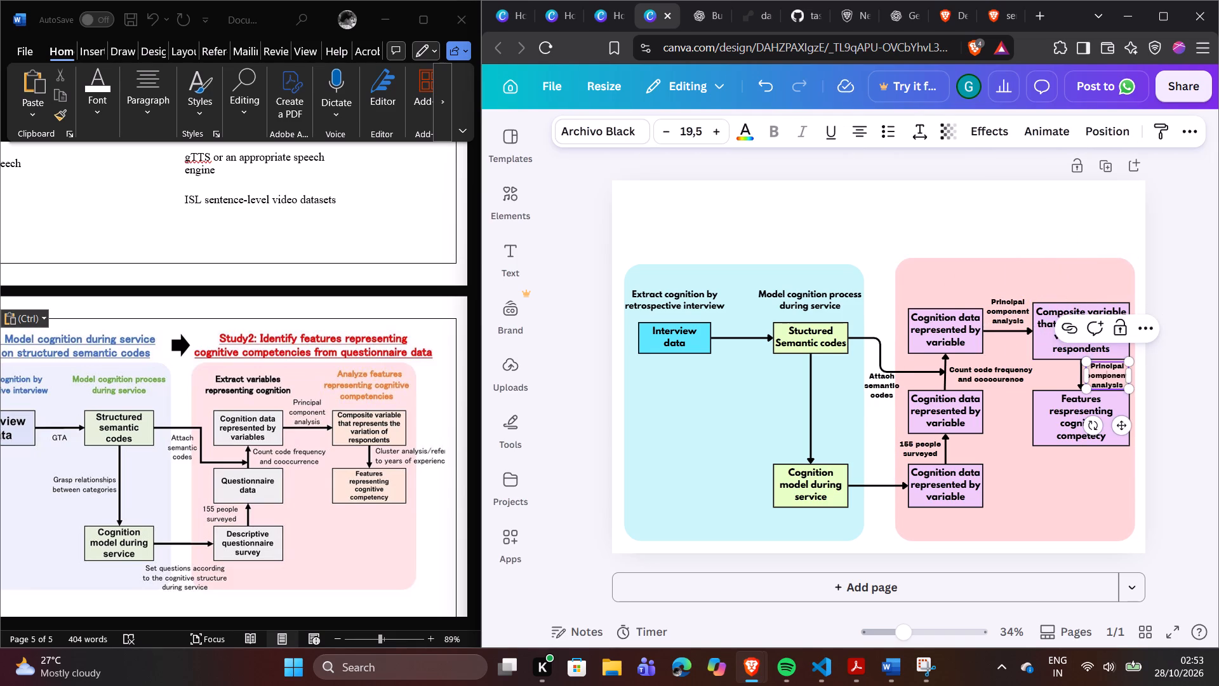
{"action": "left_click", "coordinate": [1105, 375]}
{"action": "key", "text": "ctrl+a"}
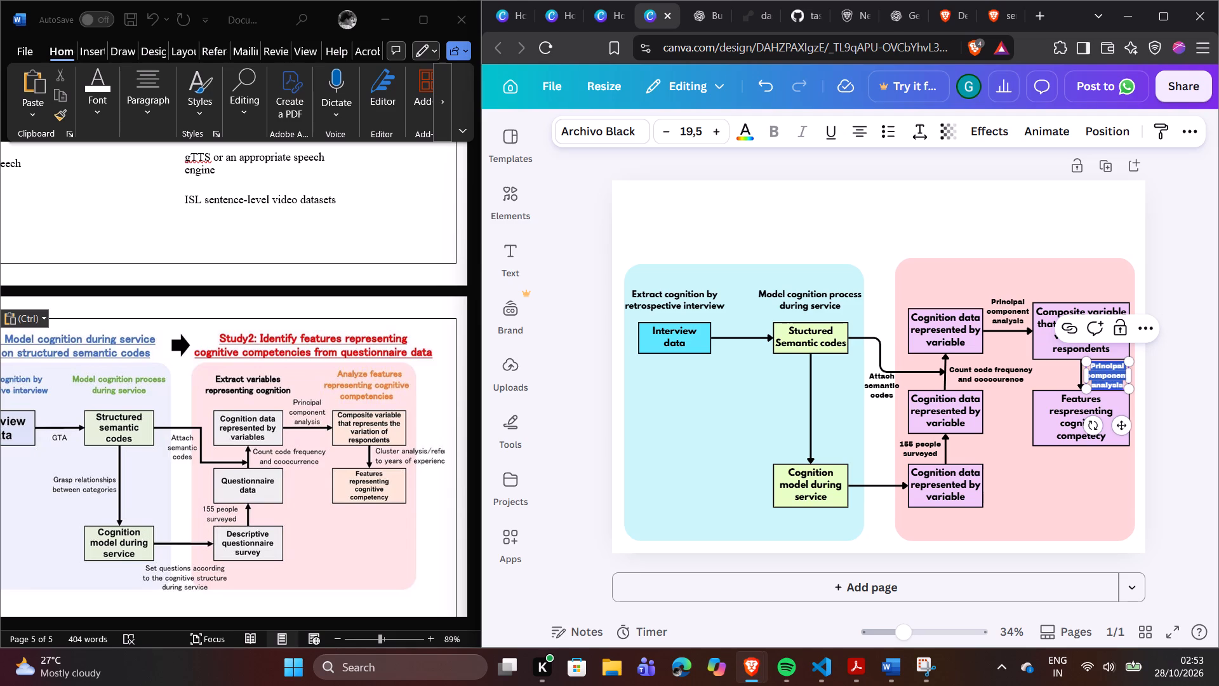
{"action": "key", "text": "shift+c"}
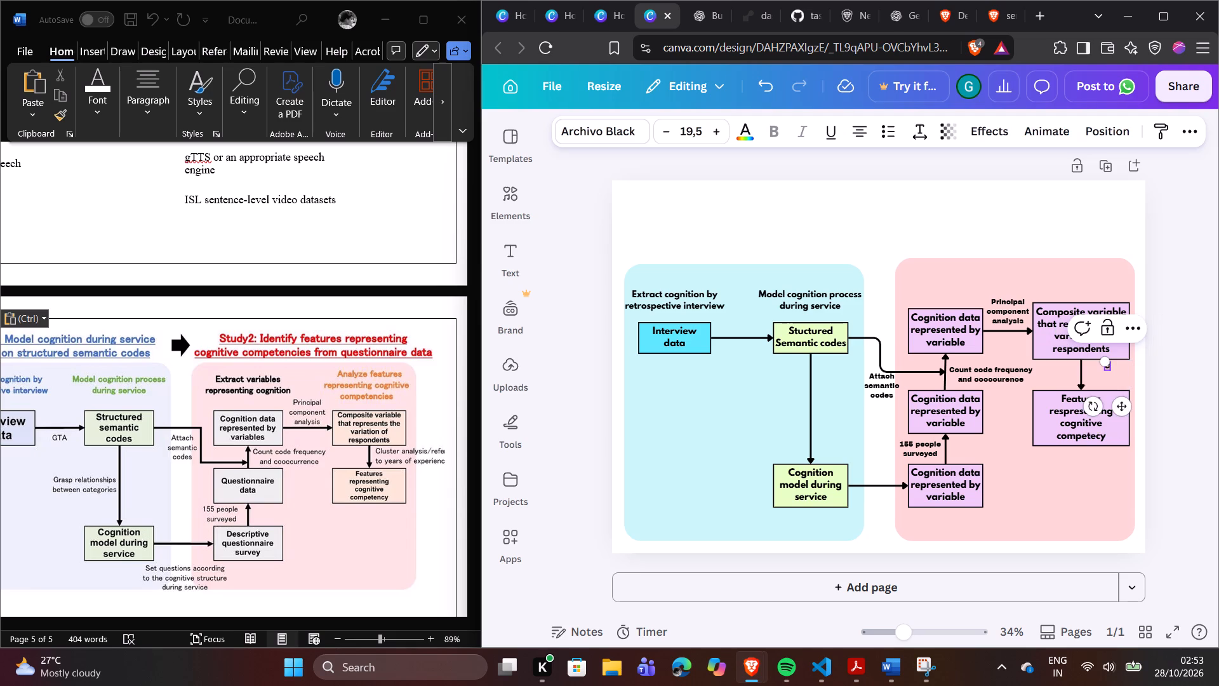
{"action": "type", "text": "luster"}
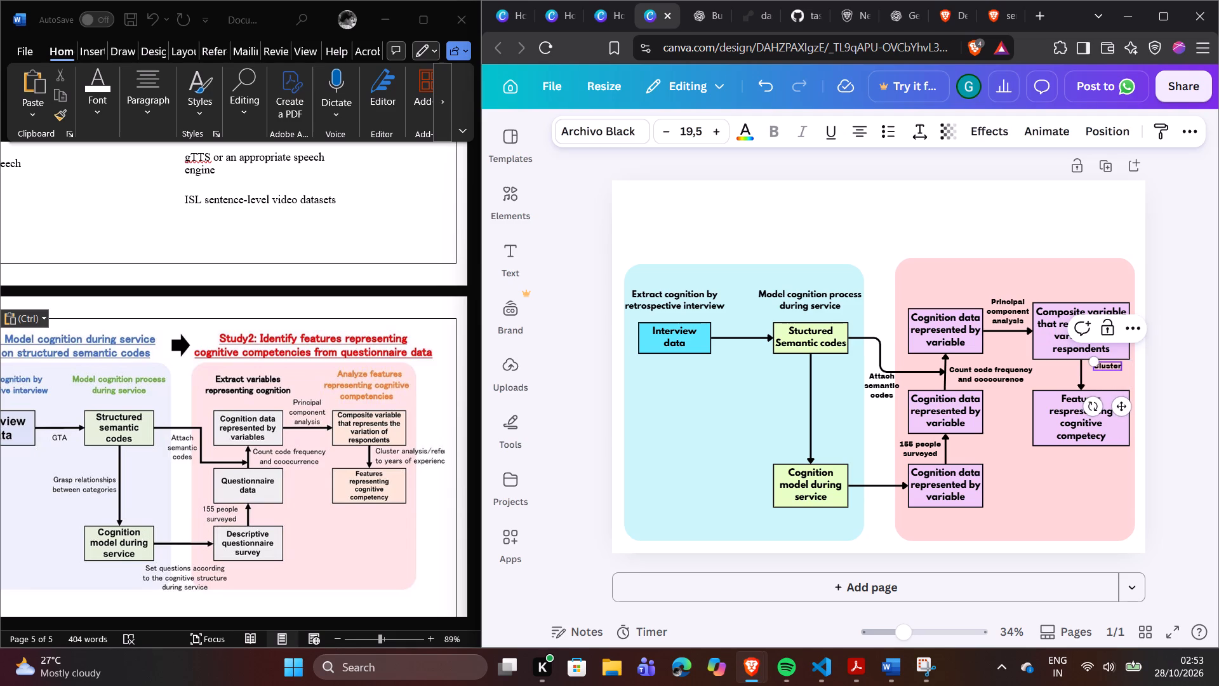
{"action": "key", "text": "space"}
{"action": "type", "text": "ana"}
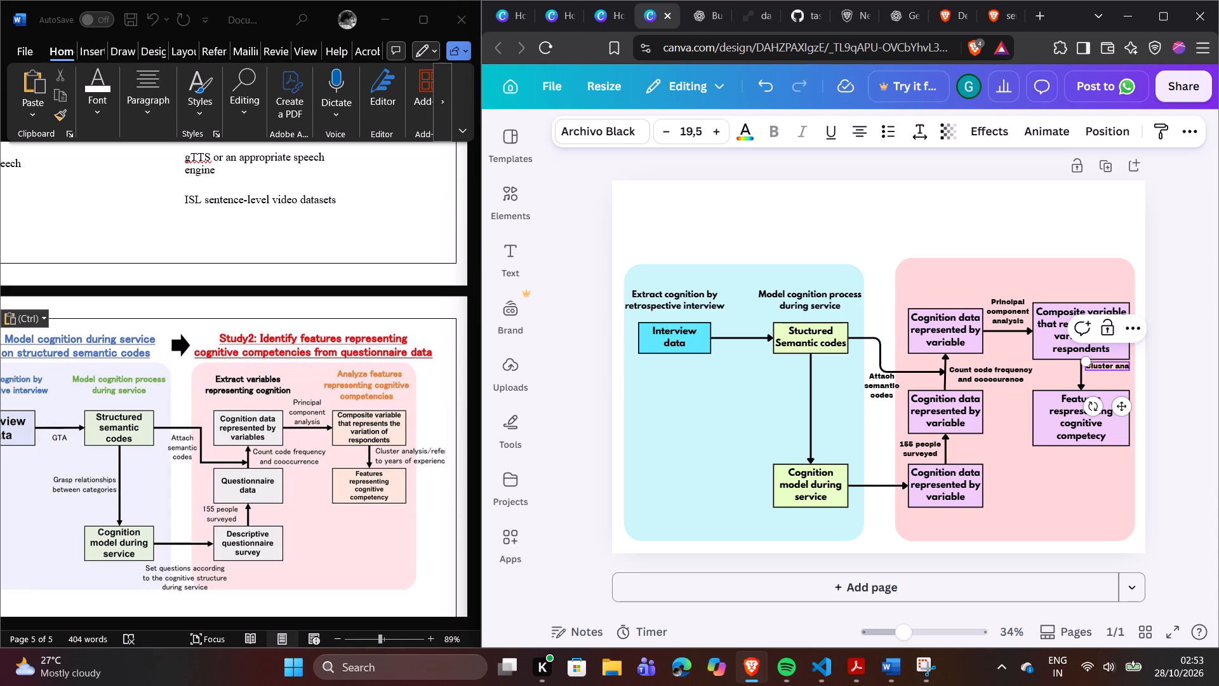
{"action": "type", "text": "lysi"}
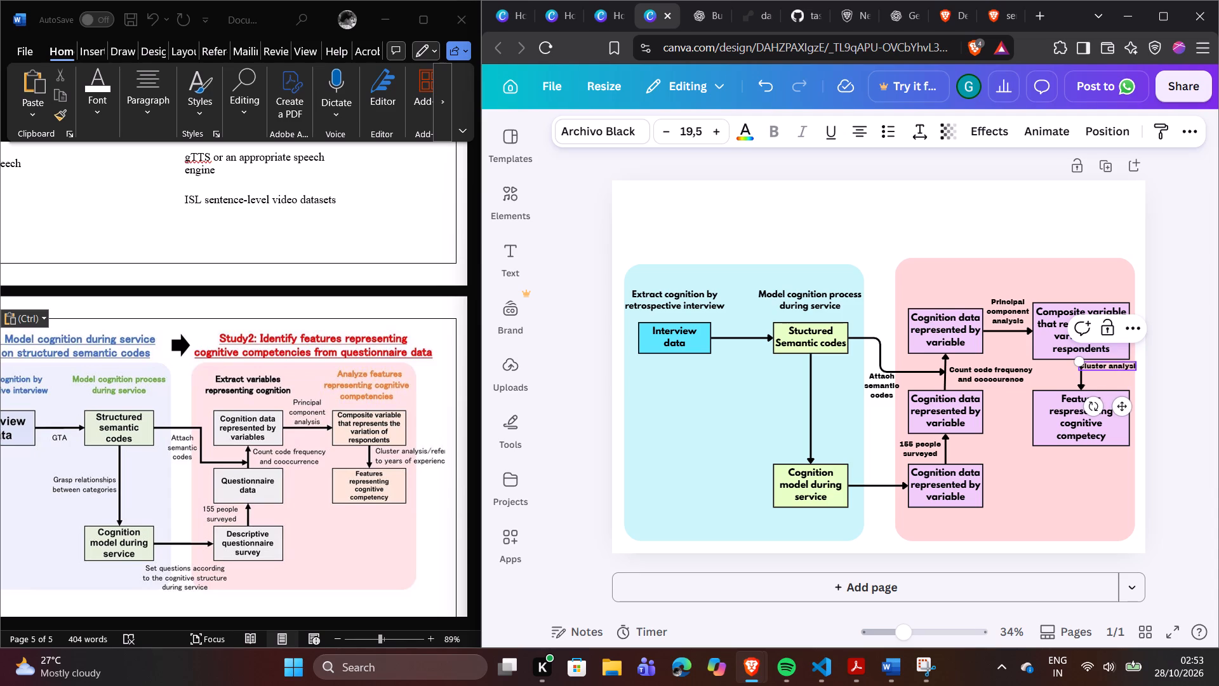
{"action": "key", "text": "s"}
{"action": "key", "text": "slash"}
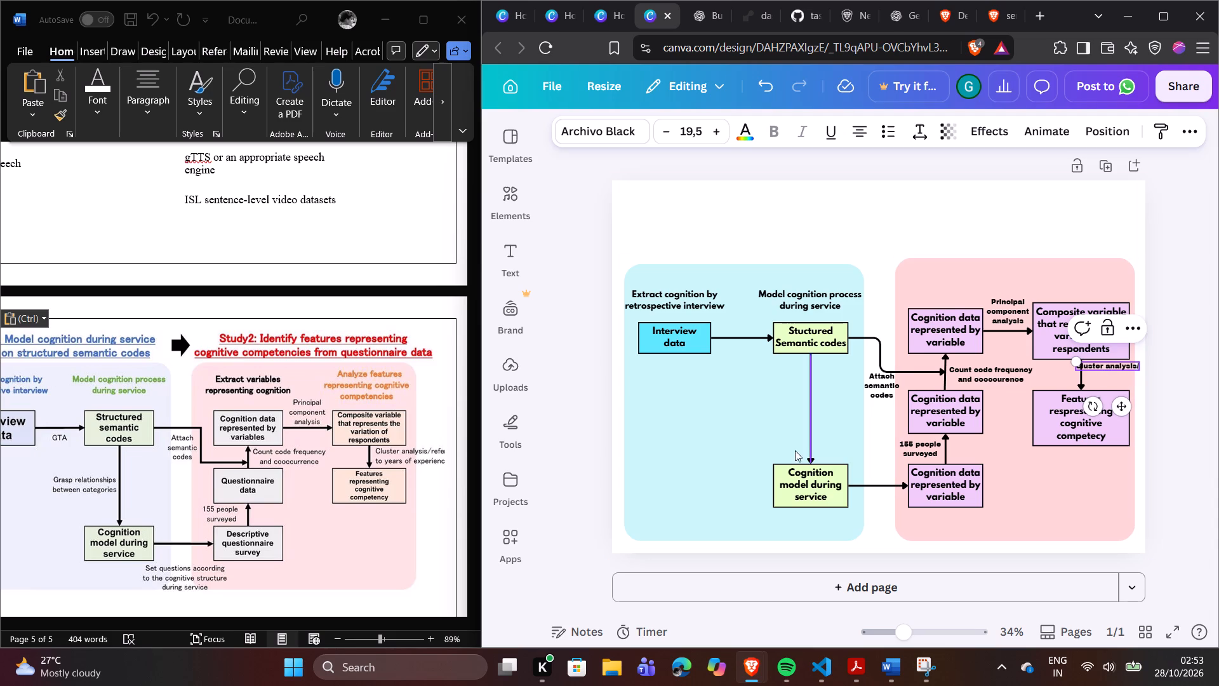
Switch to the Word document and stretch the reference diagram picture slightly wider.
{"action": "left_click", "coordinate": [372, 396]}
{"action": "left_click_drag", "start_coordinate": [408, 436], "coordinate": [383, 438]}
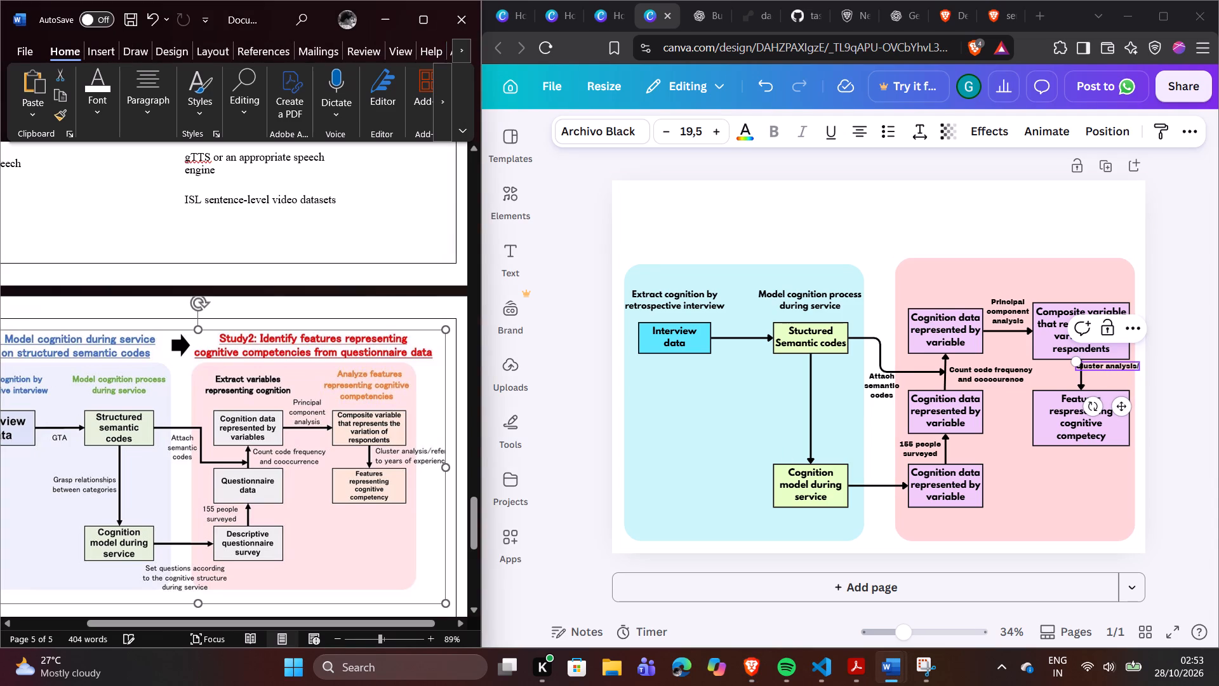
{"action": "left_click_drag", "start_coordinate": [444, 471], "coordinate": [434, 471]}
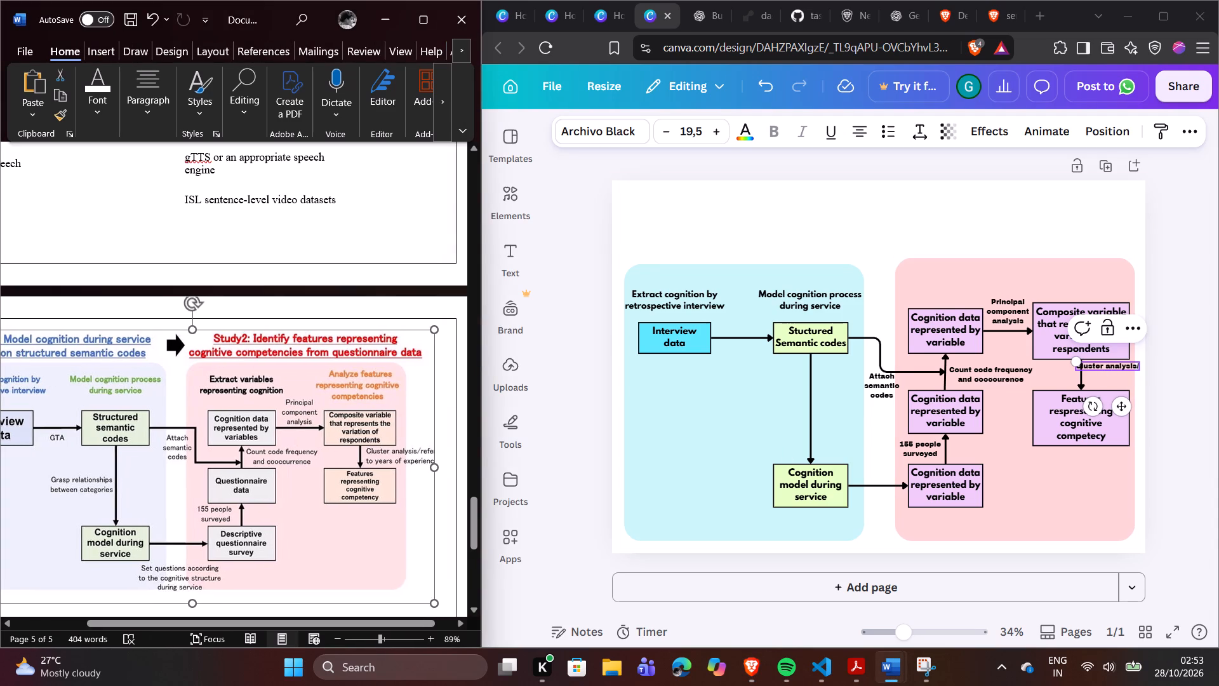
{"action": "left_click_drag", "start_coordinate": [434, 471], "coordinate": [453, 471]}
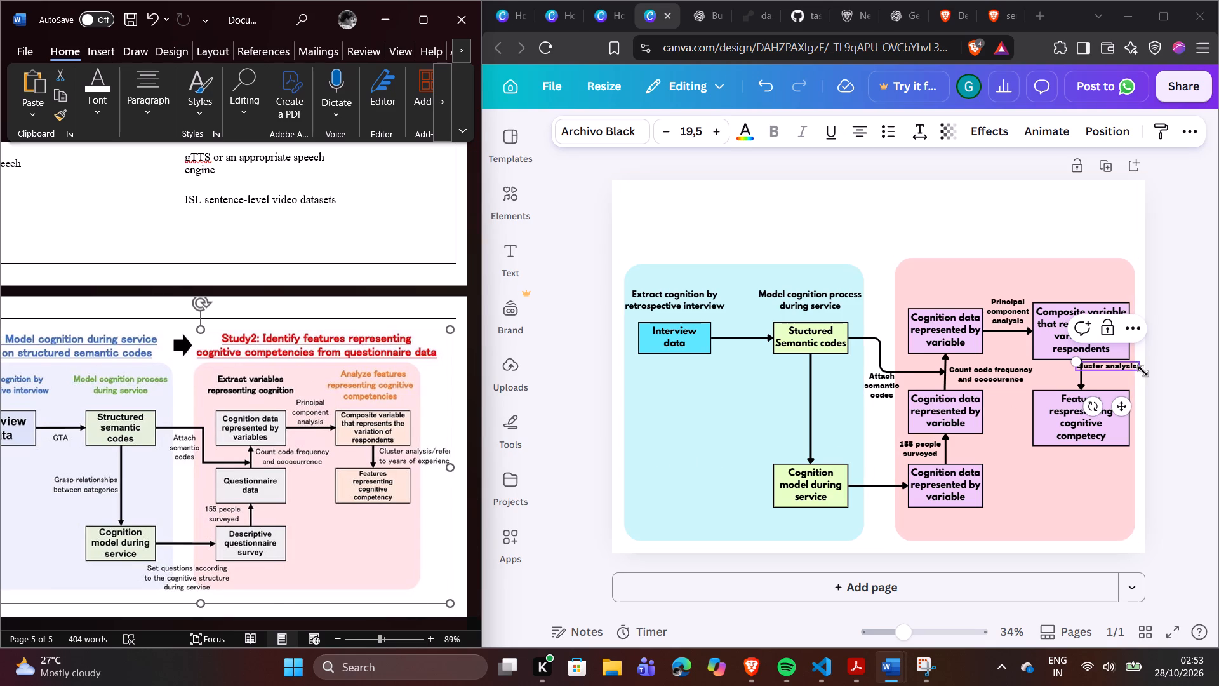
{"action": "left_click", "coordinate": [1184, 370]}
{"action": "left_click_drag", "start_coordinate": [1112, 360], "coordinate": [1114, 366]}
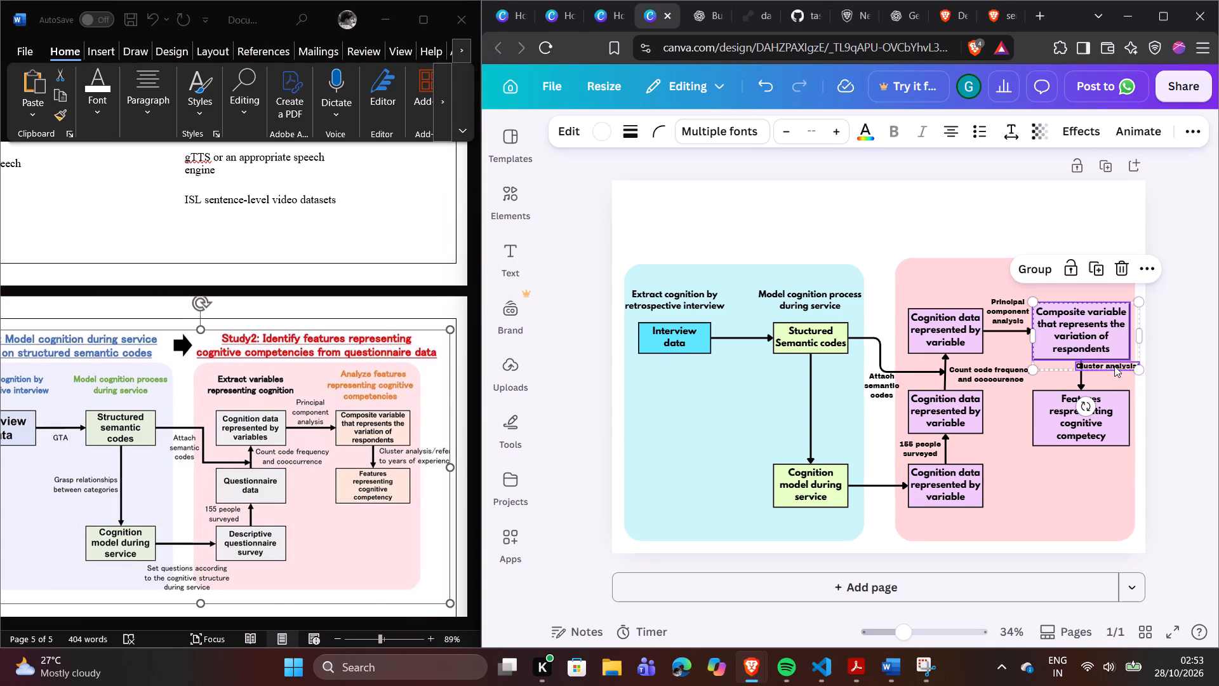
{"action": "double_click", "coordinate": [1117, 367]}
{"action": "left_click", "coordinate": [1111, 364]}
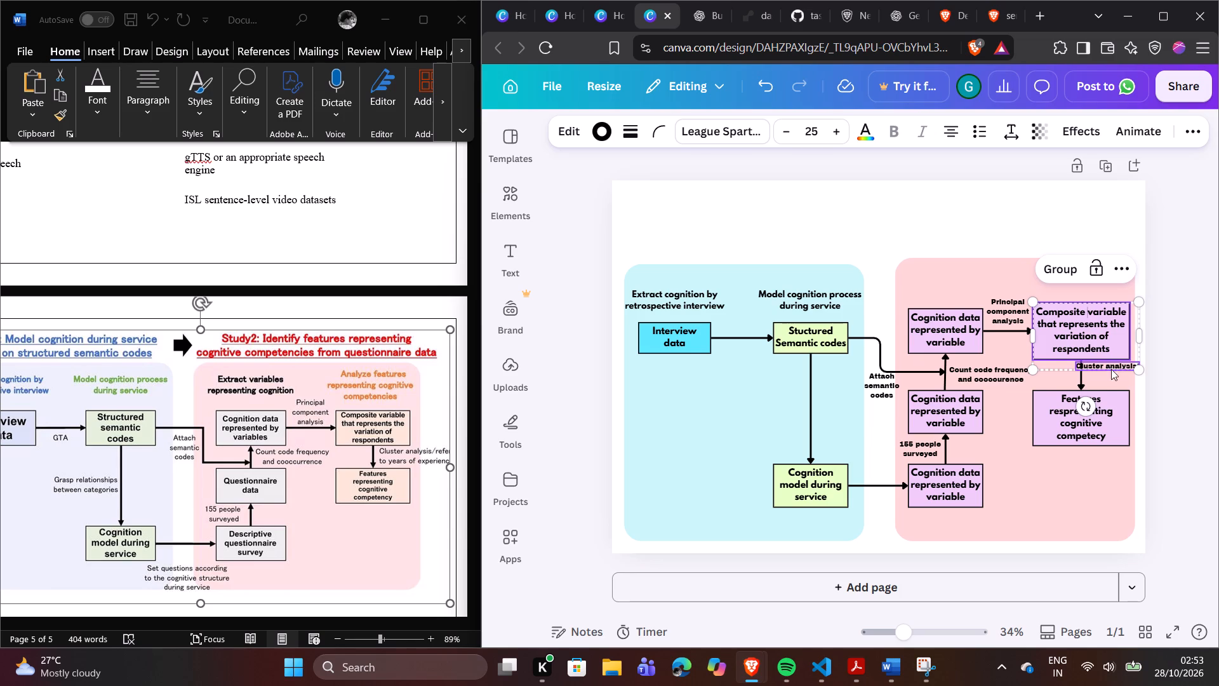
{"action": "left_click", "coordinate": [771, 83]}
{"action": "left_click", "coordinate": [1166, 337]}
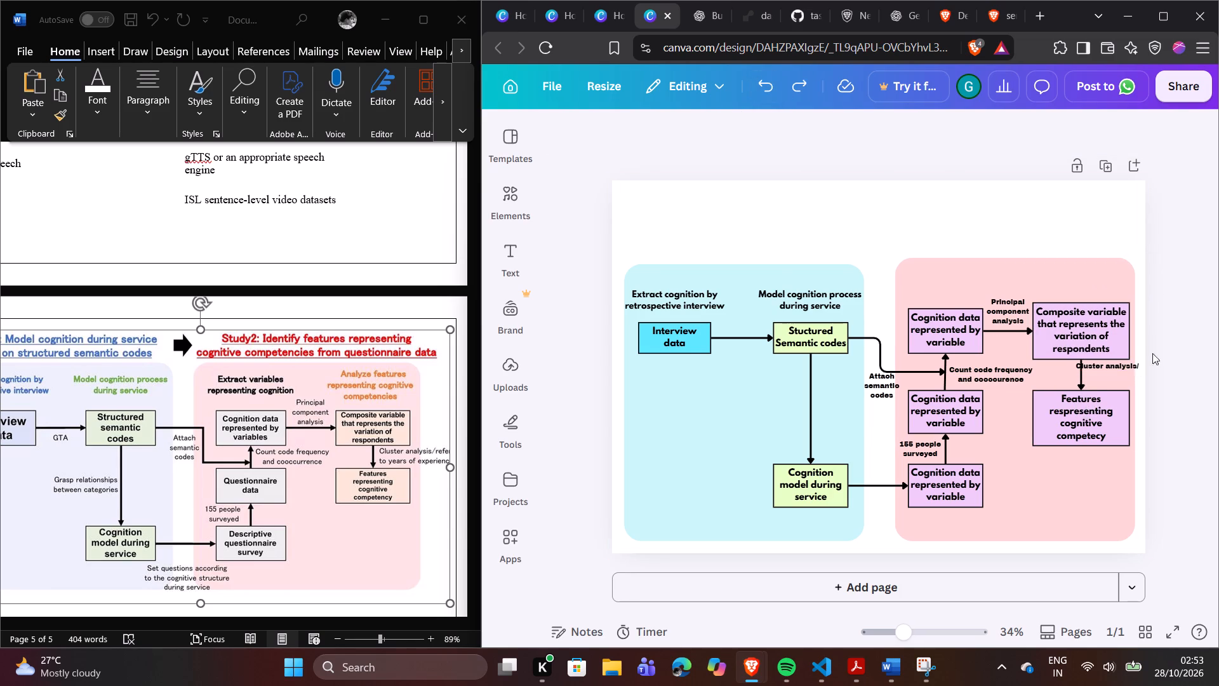
Extend the "Cluster analysis/" label so it reads "Cluster analysis/refer to years of experience", with no forced line break before "refer".
{"action": "left_click", "coordinate": [1122, 365]}
{"action": "double_click", "coordinate": [1122, 370]}
{"action": "left_click", "coordinate": [1122, 370]}
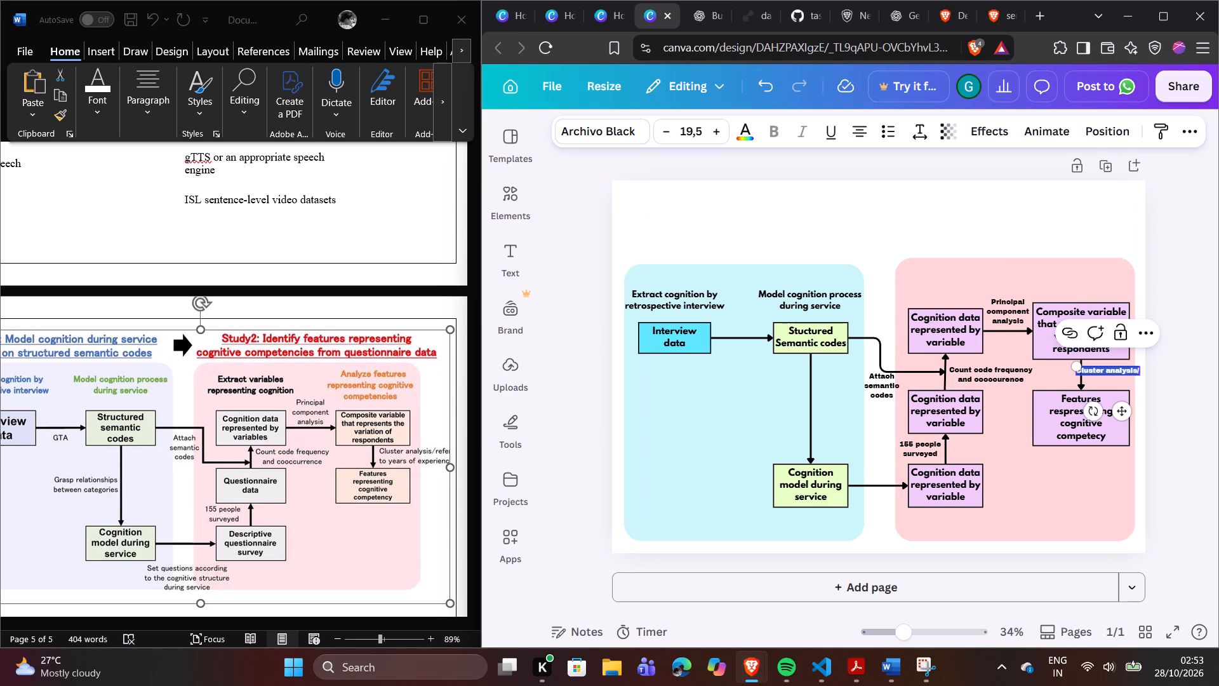
{"action": "left_click", "coordinate": [1122, 370]}
{"action": "left_click", "coordinate": [1122, 370]}
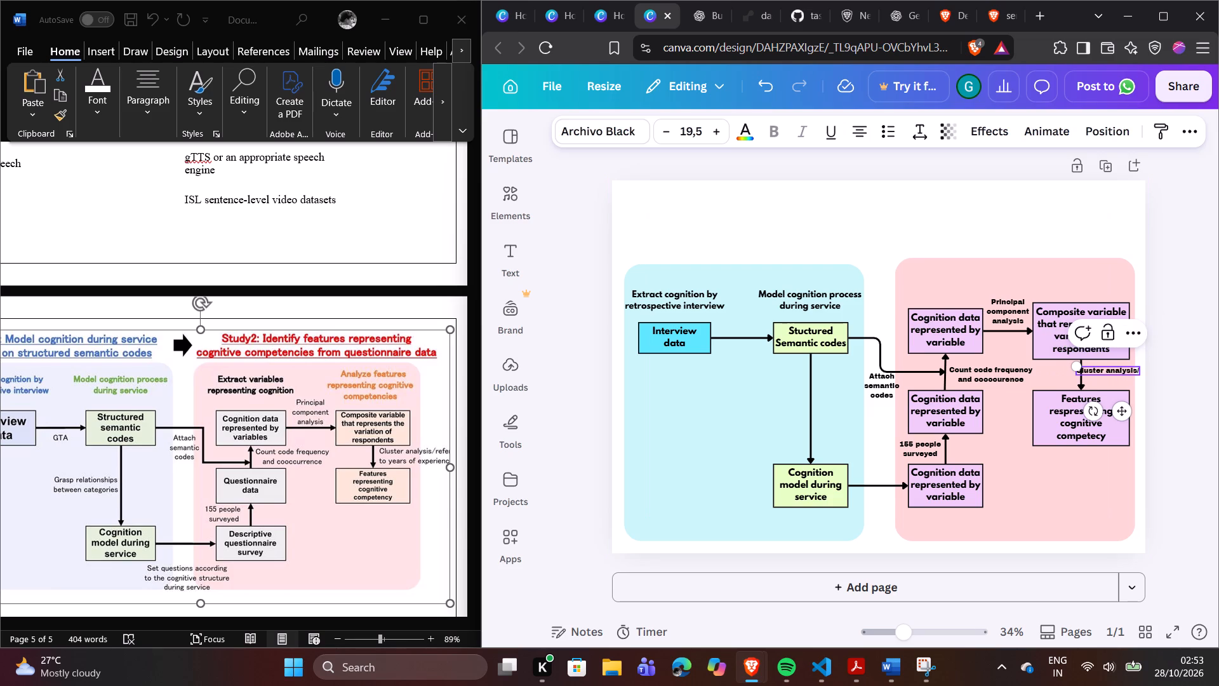
{"action": "key", "text": "Right"}
{"action": "key", "text": "Right"}
{"action": "key", "text": "Right"}
{"action": "key", "text": "Right"}
{"action": "key", "text": "Right"}
{"action": "key", "text": "Return"}
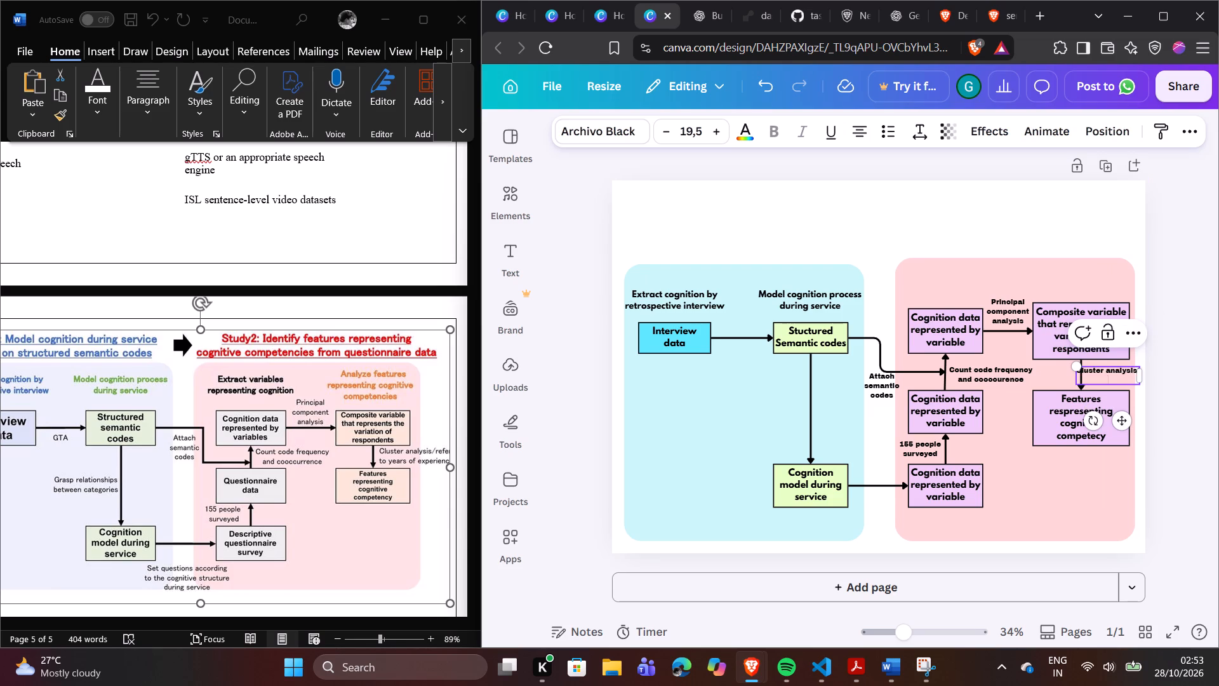
{"action": "key", "text": "slash"}
{"action": "type", "text": "re"}
{"action": "type", "text": "fer to ye"}
{"action": "type", "text": "ar"}
{"action": "key", "text": "s"}
{"action": "key", "text": "space"}
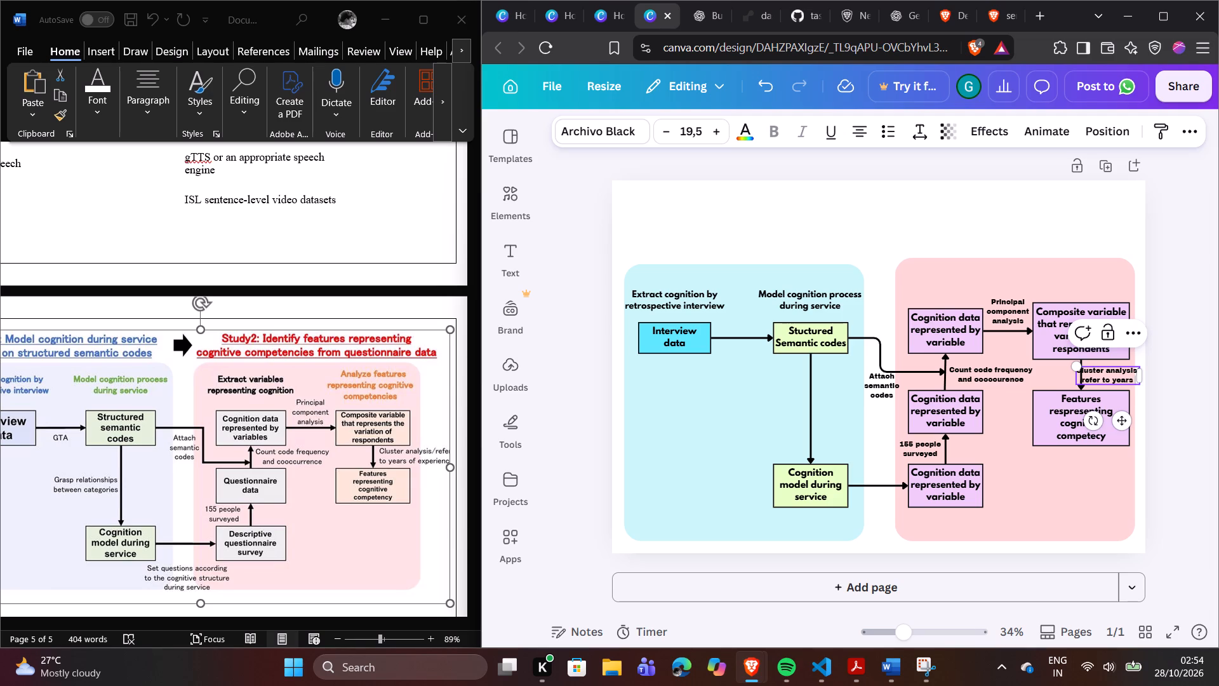
{"action": "type", "text": "of"}
{"action": "key", "text": "space"}
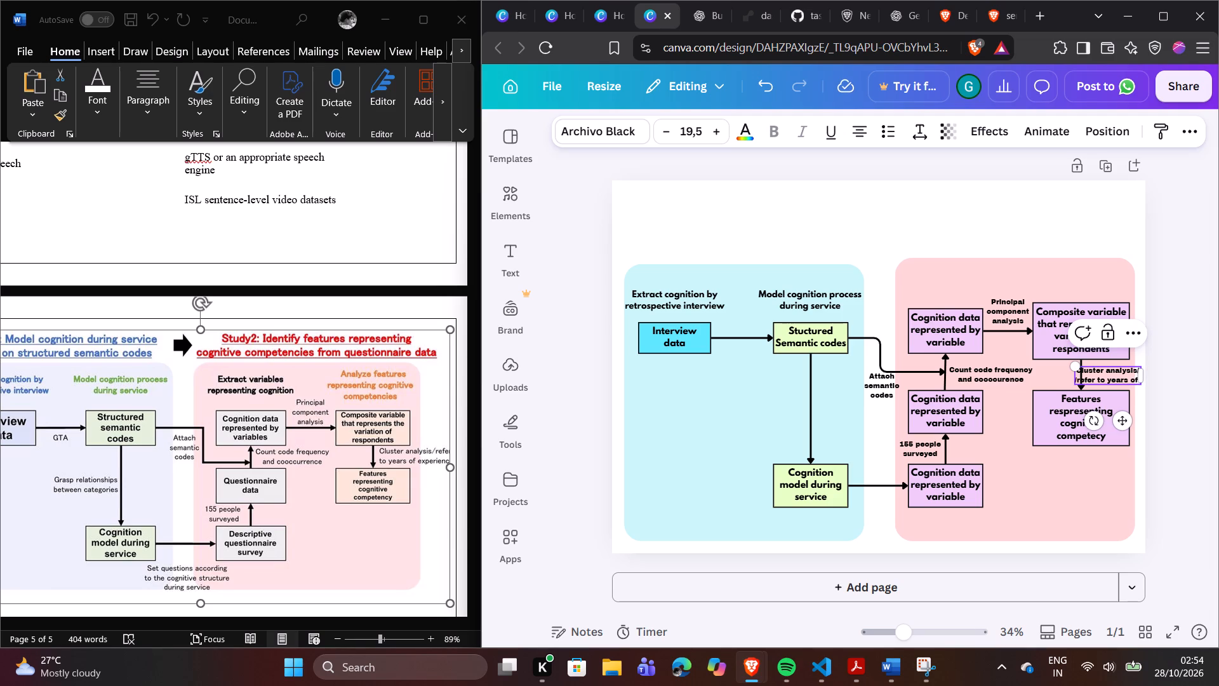
{"action": "type", "text": "ex"}
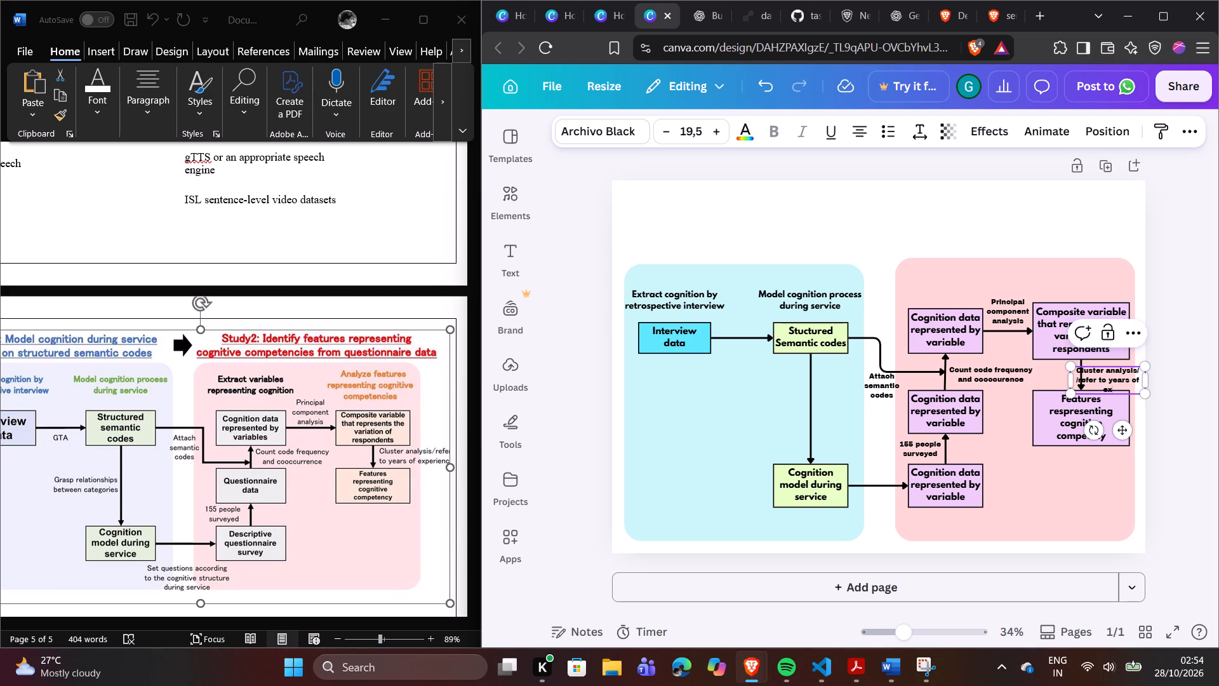
{"action": "key", "text": "p"}
{"action": "type", "text": "er"}
{"action": "type", "text": "ience"}
{"action": "left_click", "coordinate": [1075, 376]}
{"action": "key", "text": "BackSpace"}
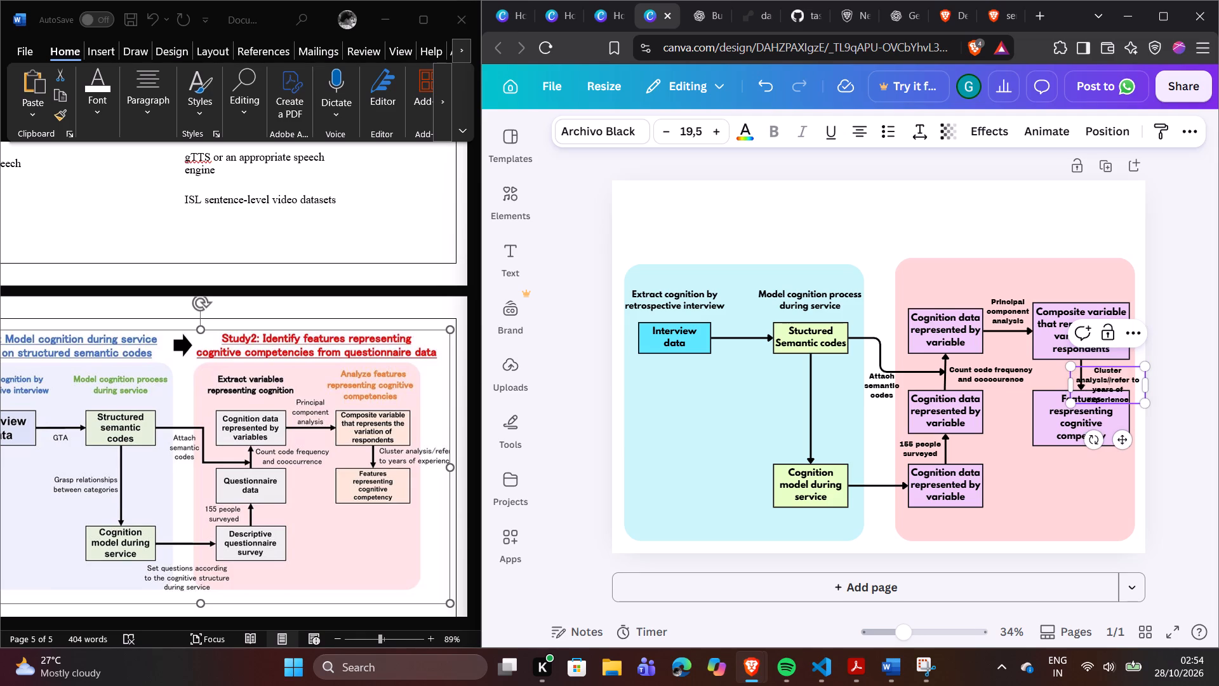
Widen the cluster analysis label slightly, scale its text to 15.8, and move it clear of the arrow below the "Composite variable" box.
{"action": "left_click_drag", "start_coordinate": [1150, 391], "coordinate": [1157, 390]}
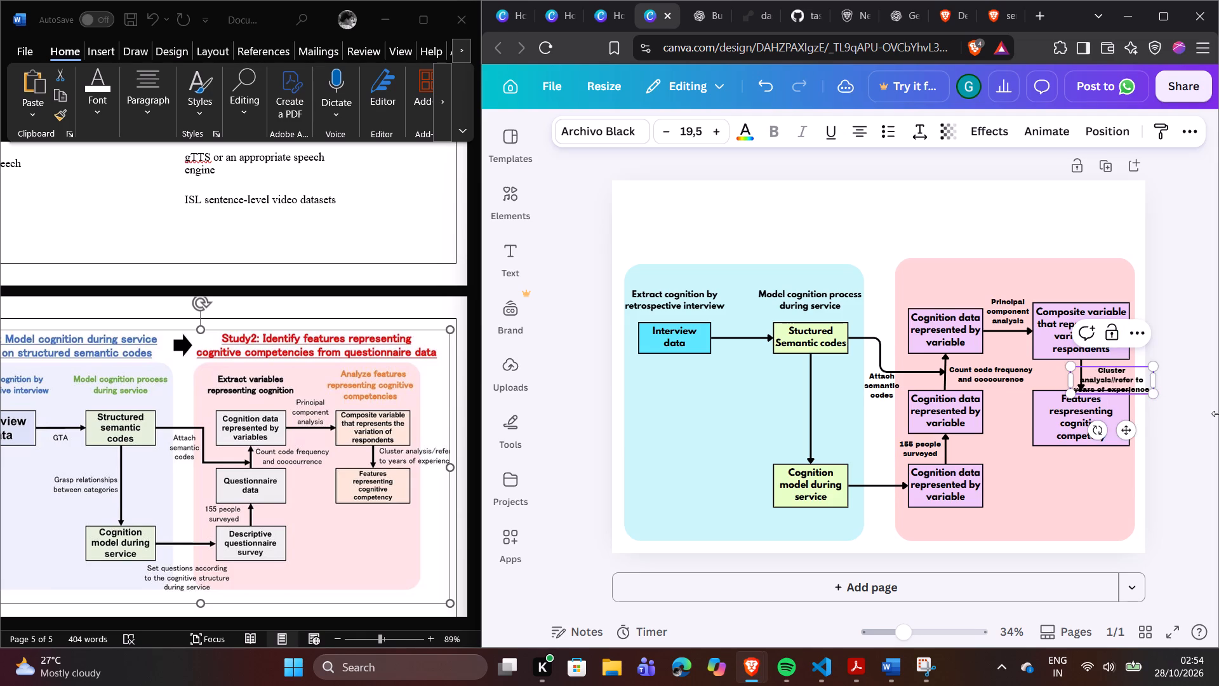
{"action": "left_click", "coordinate": [1196, 423]}
{"action": "left_click", "coordinate": [1137, 381]}
{"action": "left_click_drag", "start_coordinate": [1152, 363], "coordinate": [1138, 373]}
{"action": "left_click", "coordinate": [1178, 373]}
{"action": "left_click_drag", "start_coordinate": [1098, 377], "coordinate": [1100, 377]}
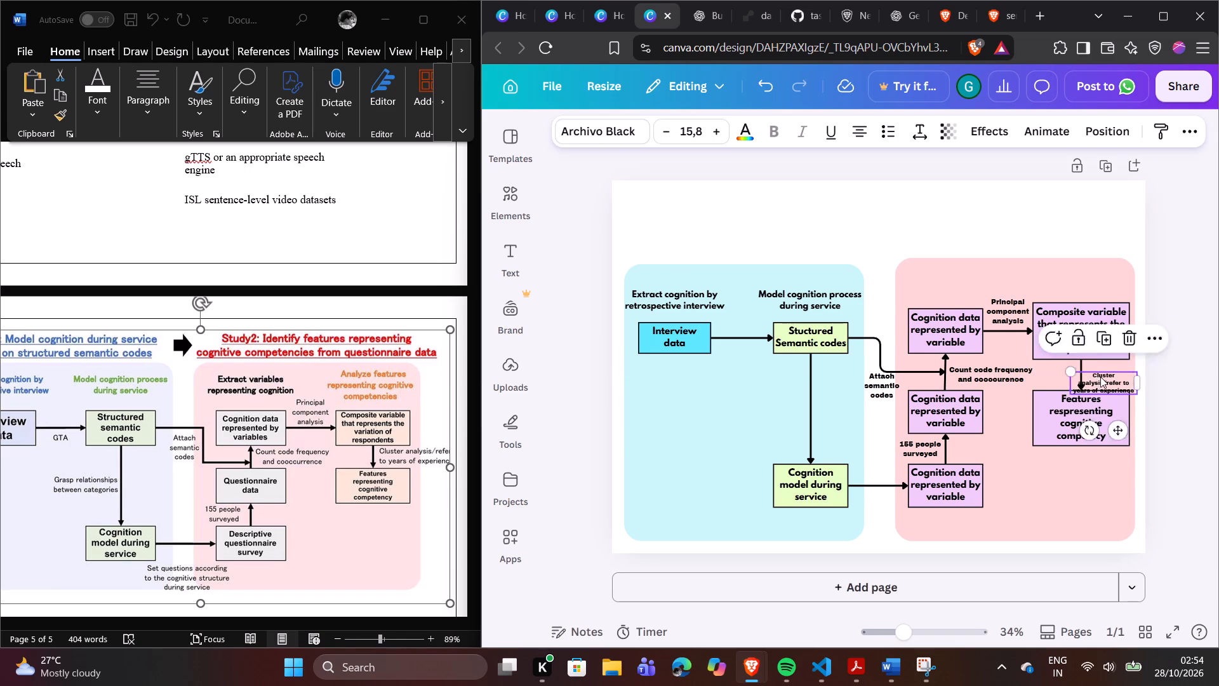
{"action": "left_click_drag", "start_coordinate": [1100, 377], "coordinate": [1110, 369]}
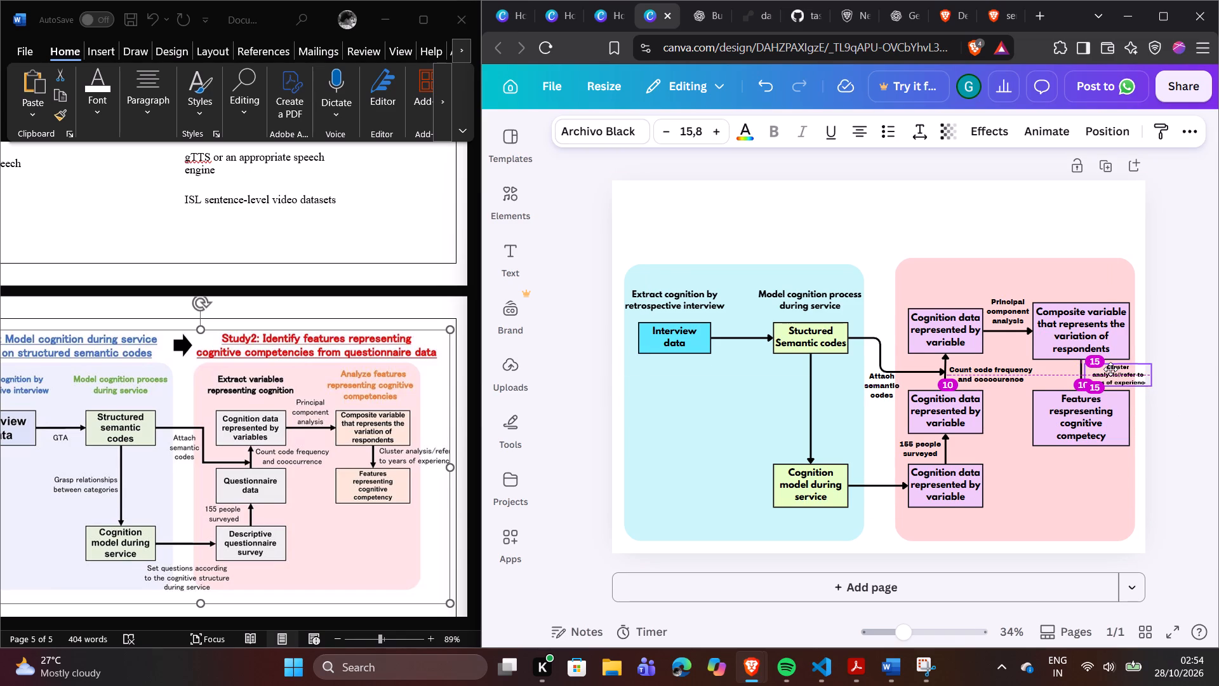
{"action": "left_click_drag", "start_coordinate": [1110, 369], "coordinate": [1110, 368]}
{"action": "left_click", "coordinate": [1169, 361]}
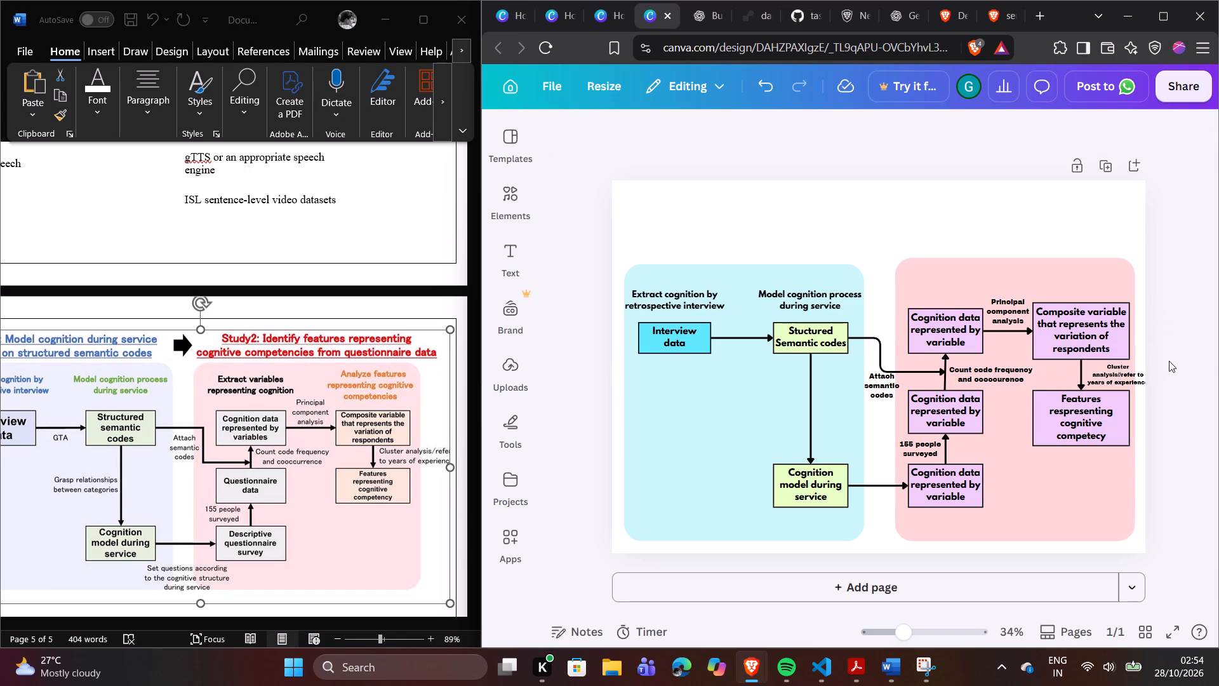
Shrink the cluster analysis label further and fit it between the "Composite variable" and "Features" boxes, just beside the arrow and inside the pink panel.
{"action": "left_click", "coordinate": [1133, 374]}
{"action": "left_click_drag", "start_coordinate": [1081, 358], "coordinate": [1092, 360]}
{"action": "left_click", "coordinate": [1218, 360]}
{"action": "left_click_drag", "start_coordinate": [1129, 373], "coordinate": [1115, 370]}
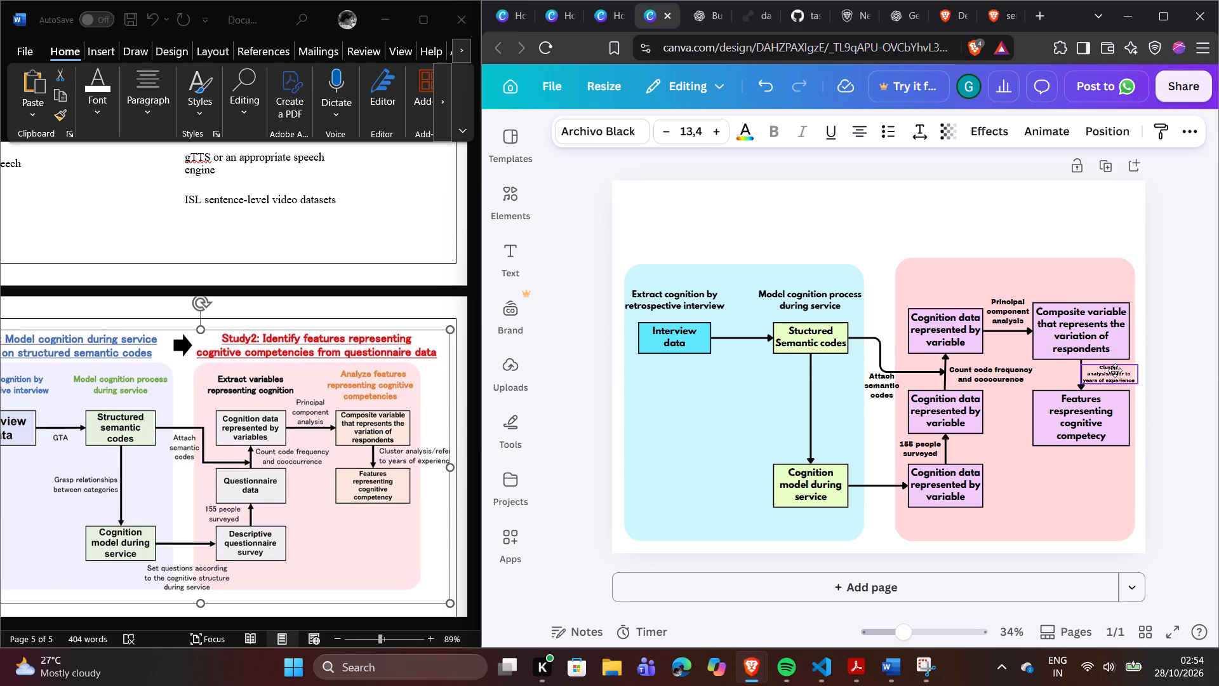
{"action": "left_click_drag", "start_coordinate": [1115, 370], "coordinate": [1119, 370]}
{"action": "left_click_drag", "start_coordinate": [1081, 357], "coordinate": [1082, 357]}
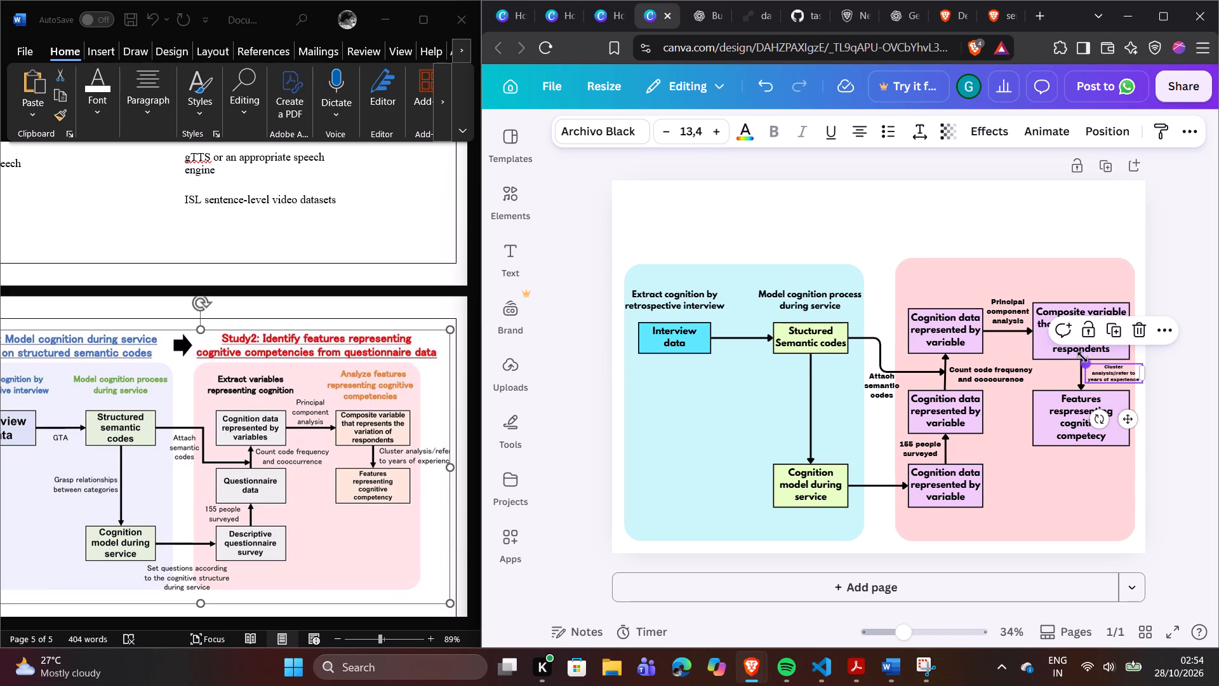
{"action": "left_click_drag", "start_coordinate": [1082, 357], "coordinate": [1091, 357]}
{"action": "left_click", "coordinate": [1217, 355]}
{"action": "left_click_drag", "start_coordinate": [1130, 370], "coordinate": [1126, 370]}
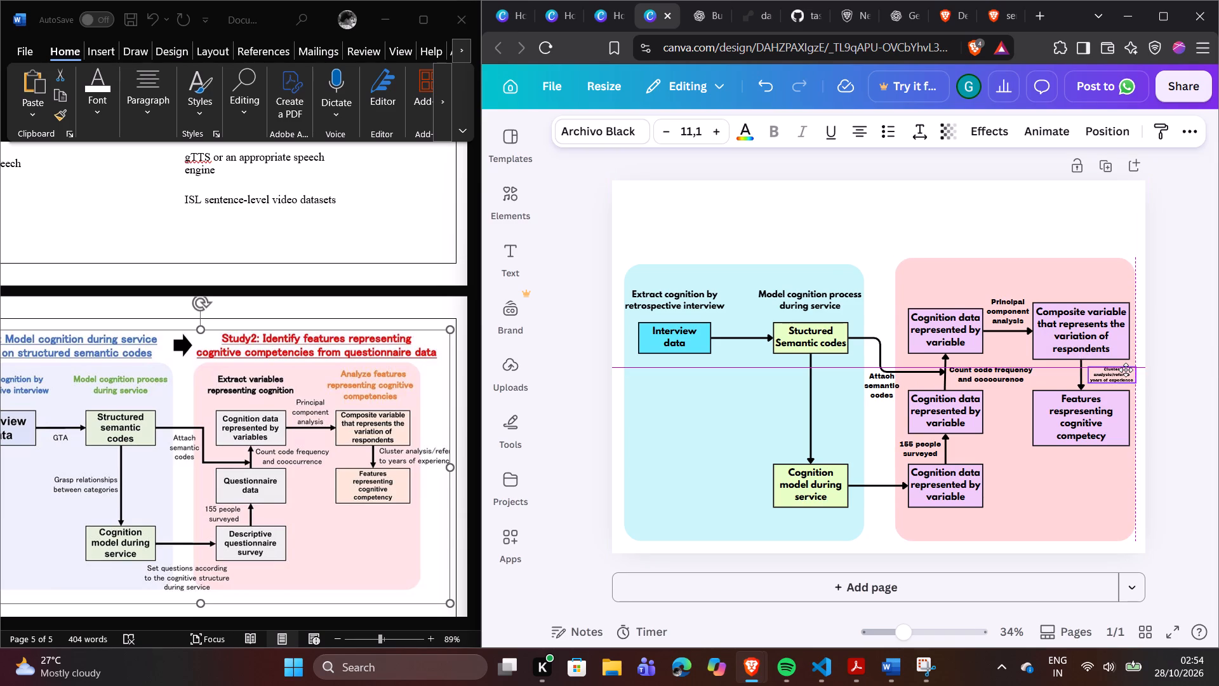
{"action": "left_click_drag", "start_coordinate": [1126, 370], "coordinate": [1122, 369]}
{"action": "left_click_drag", "start_coordinate": [1091, 361], "coordinate": [1083, 361]}
{"action": "left_click", "coordinate": [1218, 368]}
{"action": "left_click", "coordinate": [1182, 365]}
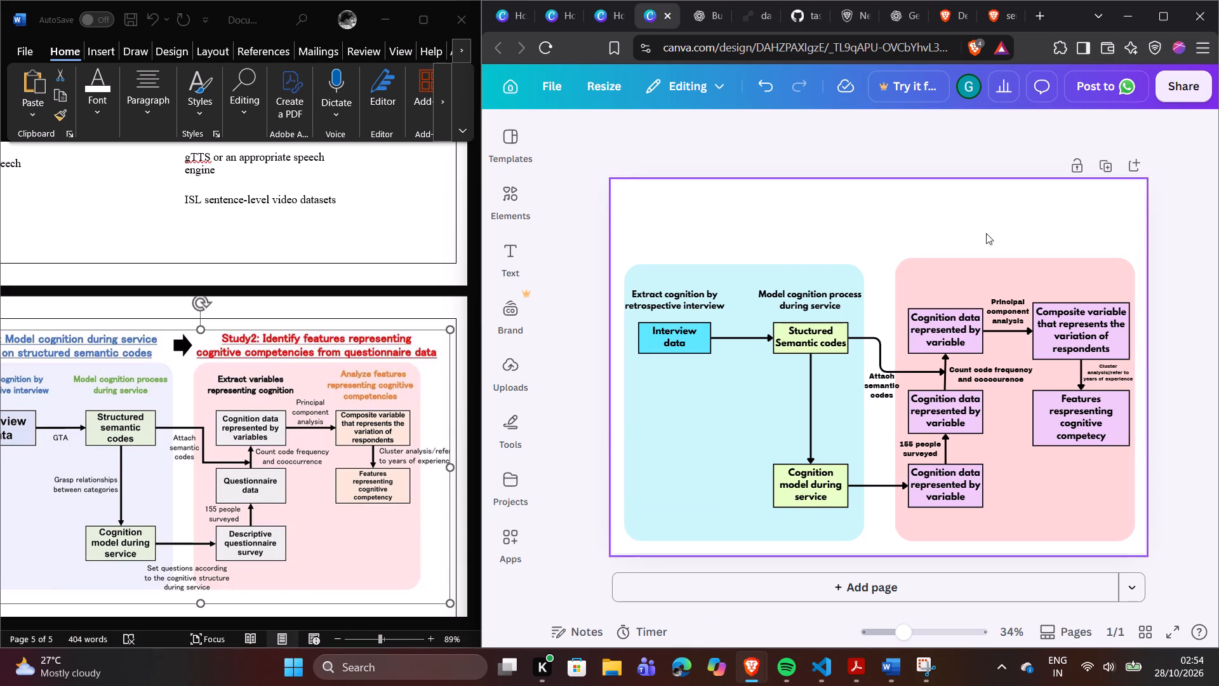
Duplicate the "Principal component analysis" label and move the copy below the arrow leaving the "Cognition model during service" box.
{"action": "left_click", "coordinate": [1000, 315]}
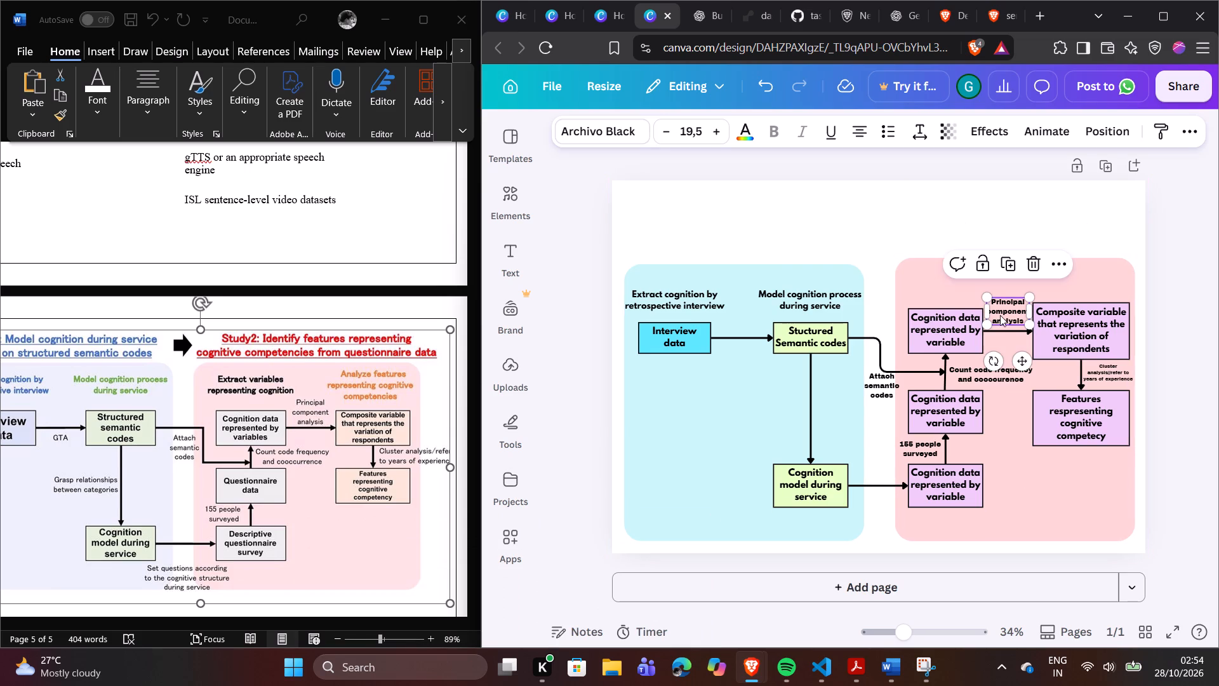
{"action": "left_click", "coordinate": [1004, 263]}
{"action": "left_click_drag", "start_coordinate": [1014, 316], "coordinate": [872, 494]}
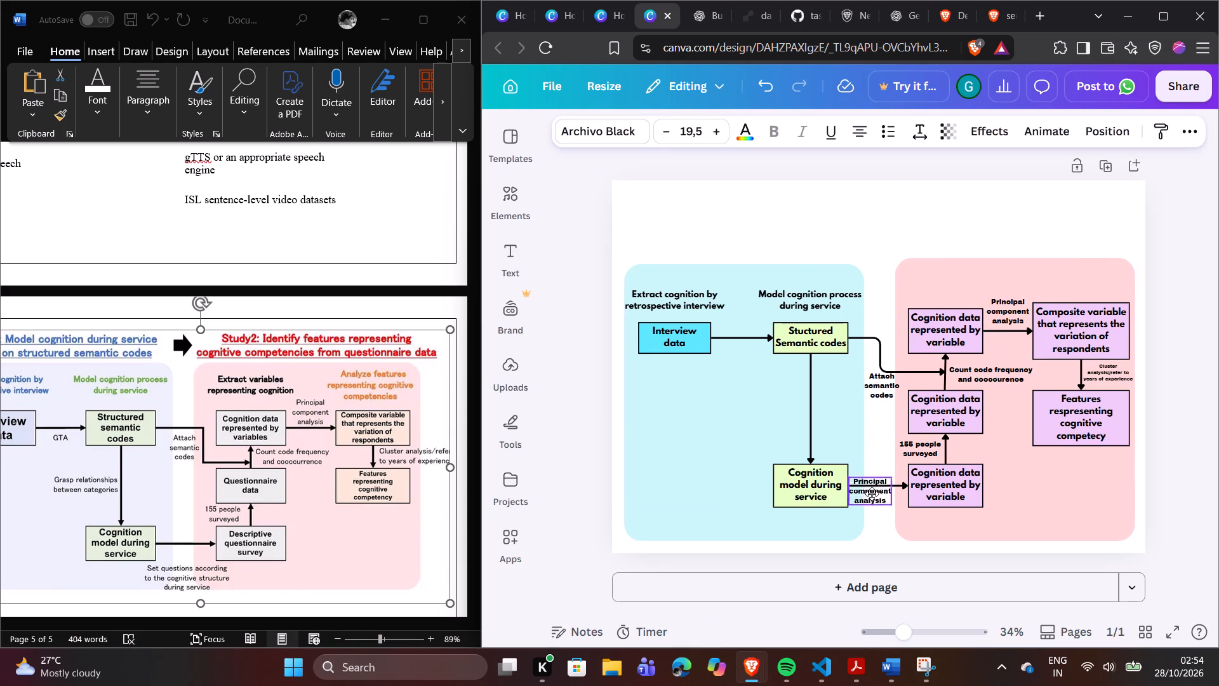
{"action": "left_click_drag", "start_coordinate": [872, 494], "coordinate": [881, 514]}
Replace the text of the copied label below the "Cognition model during service" arrow with "Set questions according to".
{"action": "left_click", "coordinate": [883, 516]}
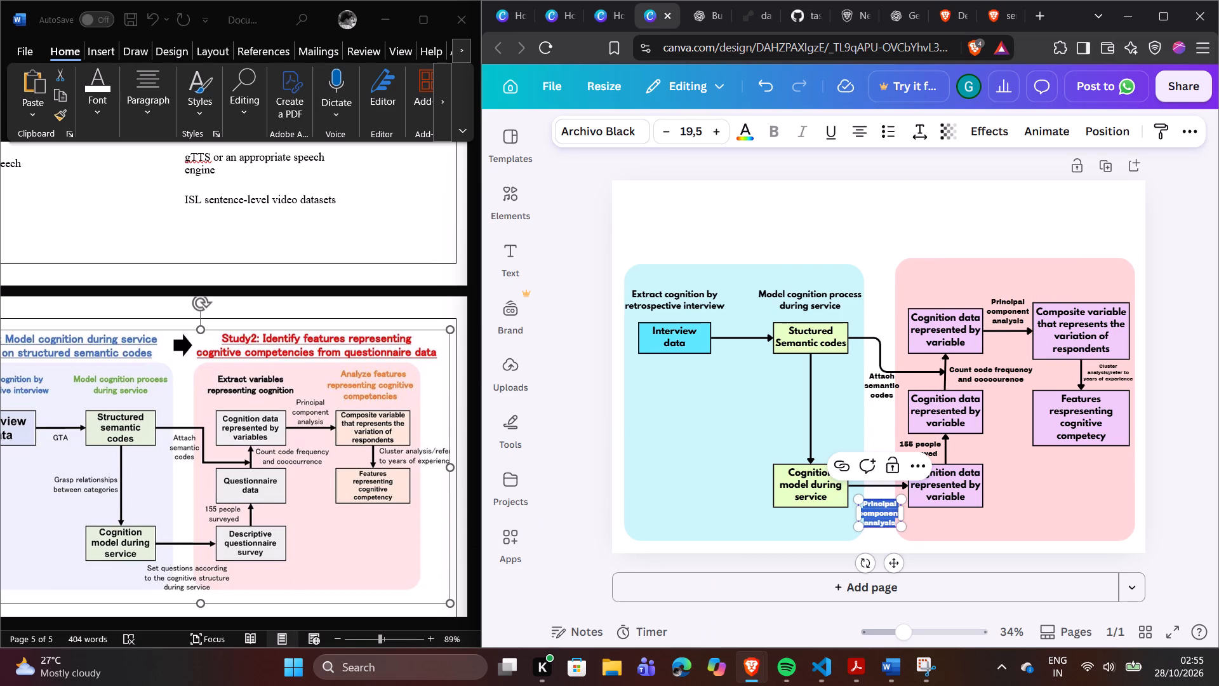
{"action": "key", "text": "shift+s"}
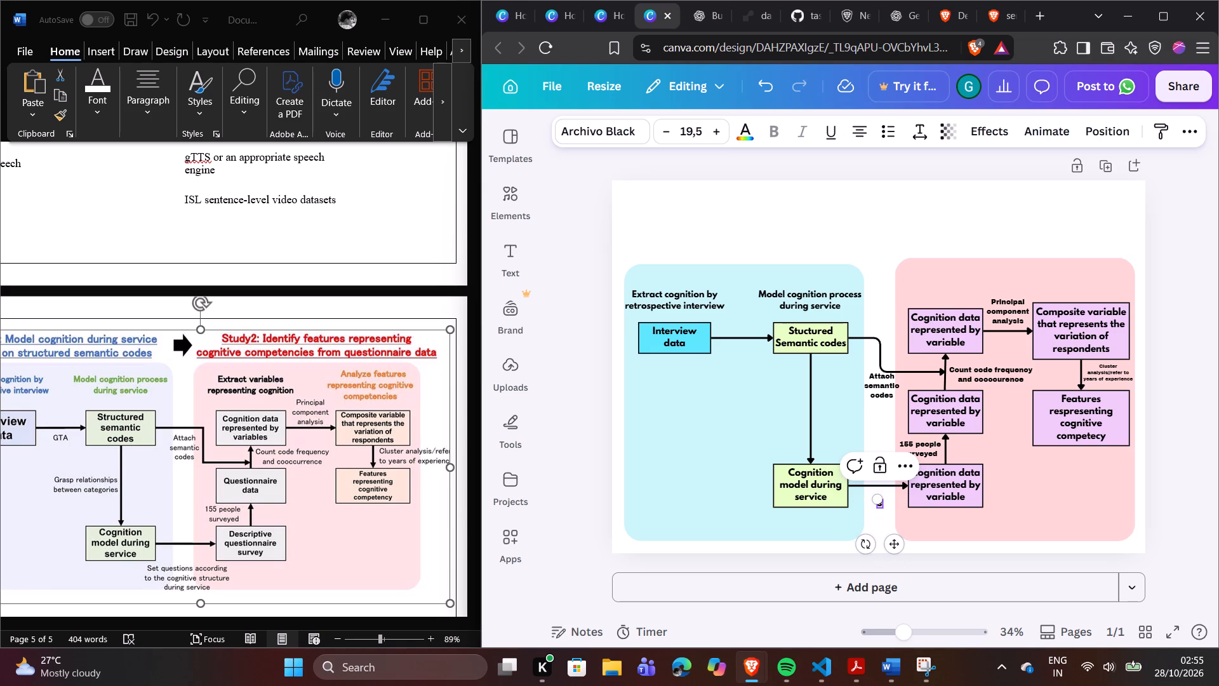
{"action": "key", "text": "e"}
{"action": "type", "text": "t"}
{"action": "key", "text": "space"}
{"action": "type", "text": "questio"}
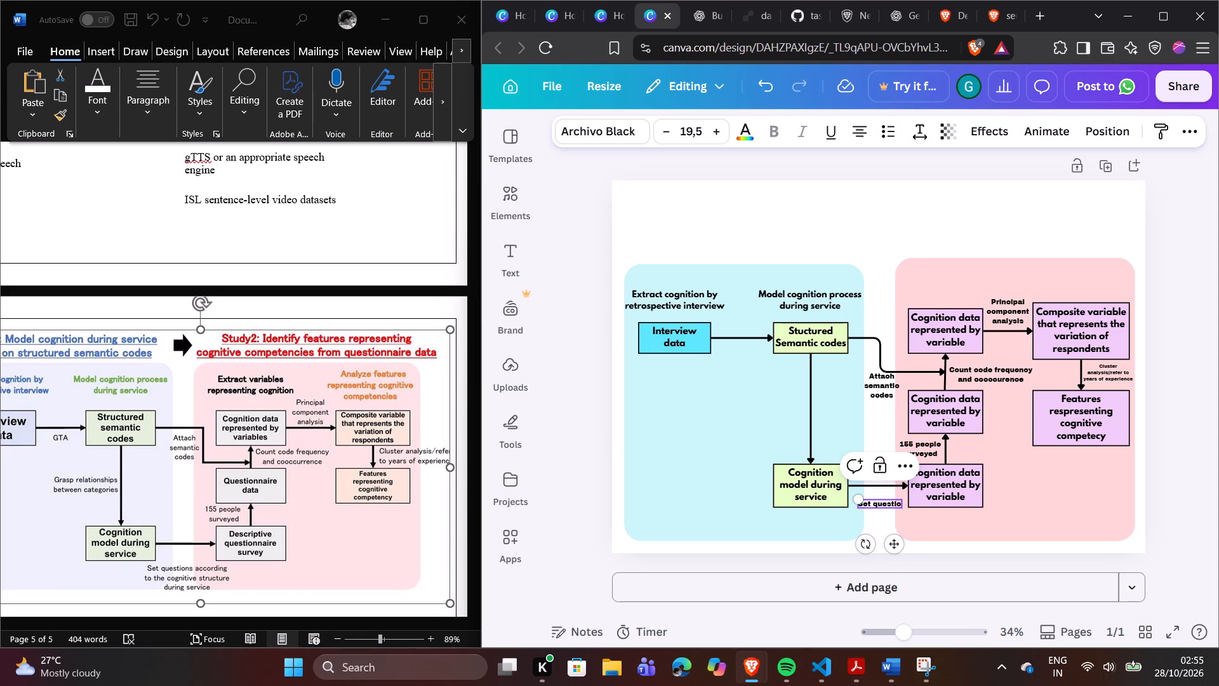
{"action": "type", "text": "ns acc"}
{"action": "type", "text": "ording"}
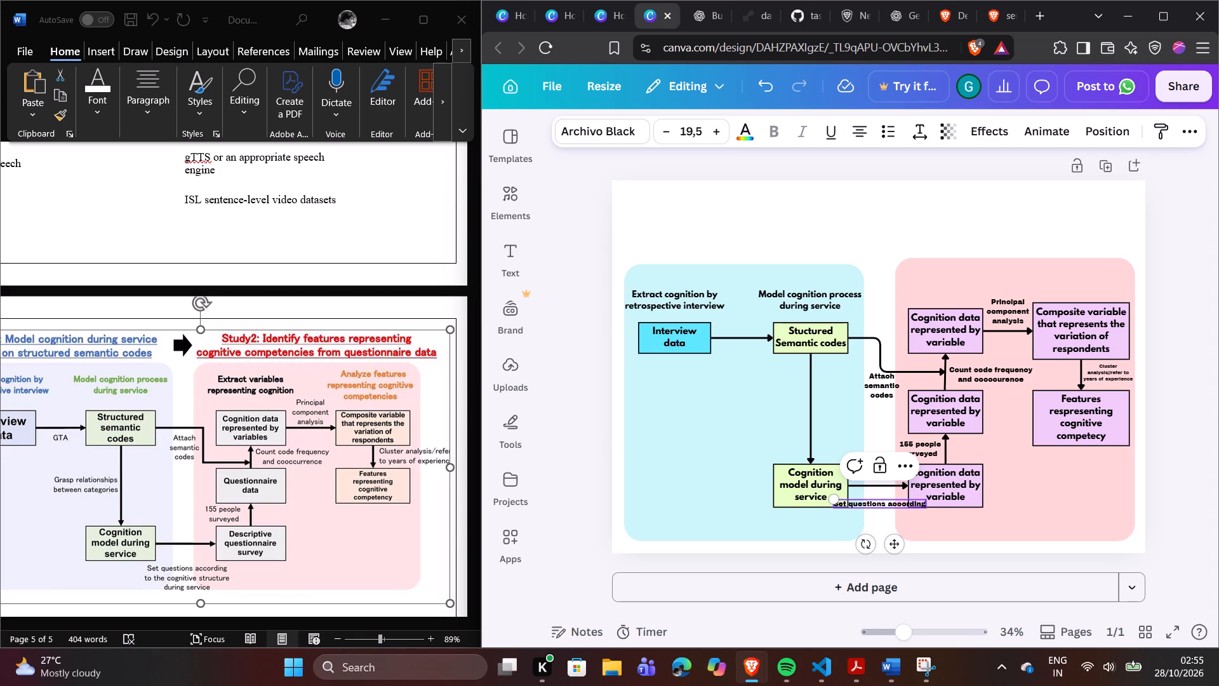
{"action": "key", "text": "space"}
{"action": "type", "text": "to"}
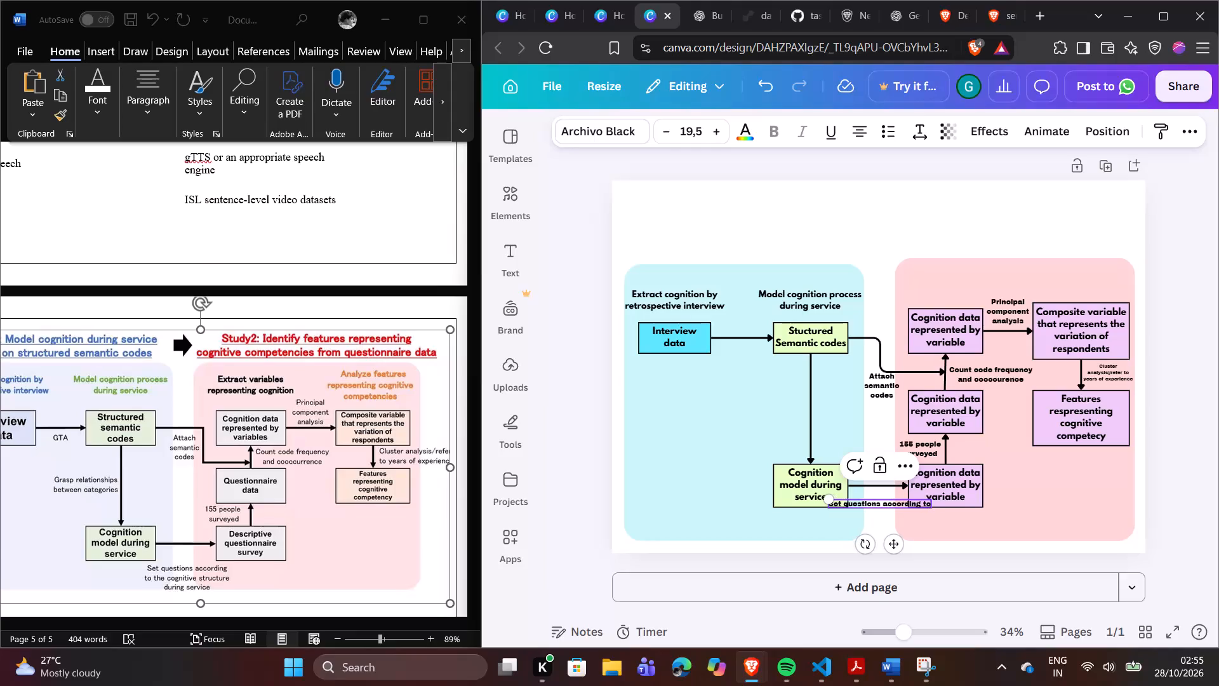
Add a second line to the label below the arrow reading "the cognitive structure dyring service".
{"action": "key", "text": "Return"}
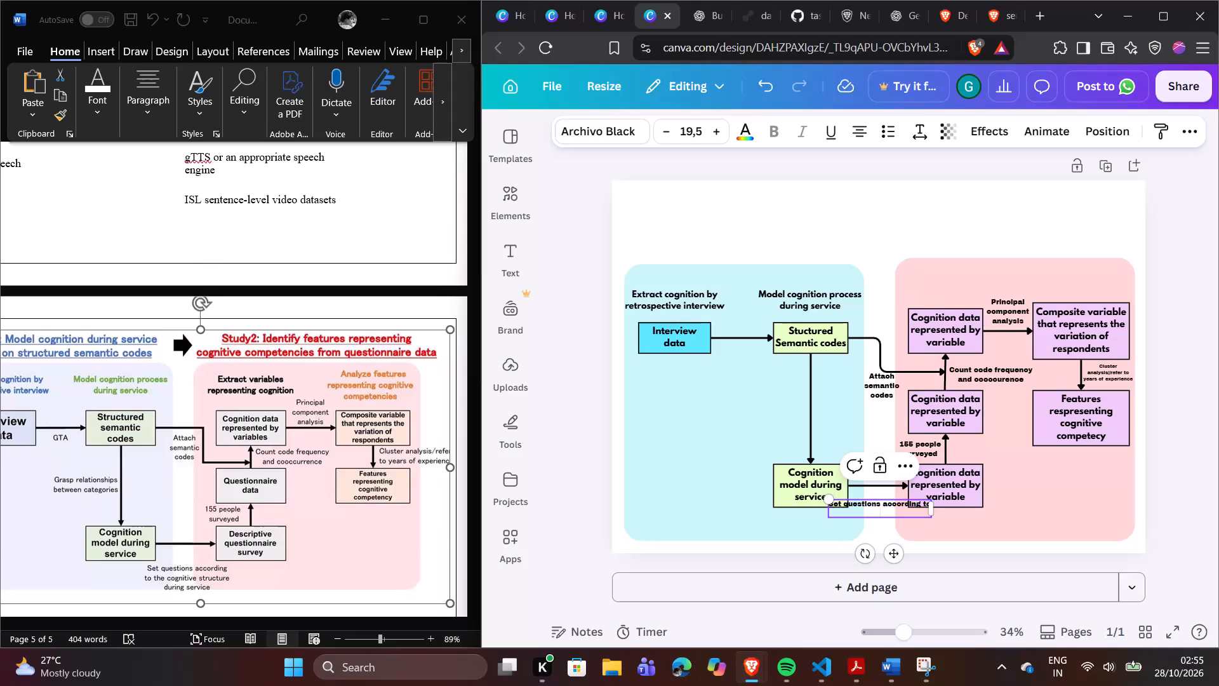
{"action": "type", "text": "the"}
{"action": "key", "text": "space"}
{"action": "type", "text": "co"}
{"action": "type", "text": "gni"}
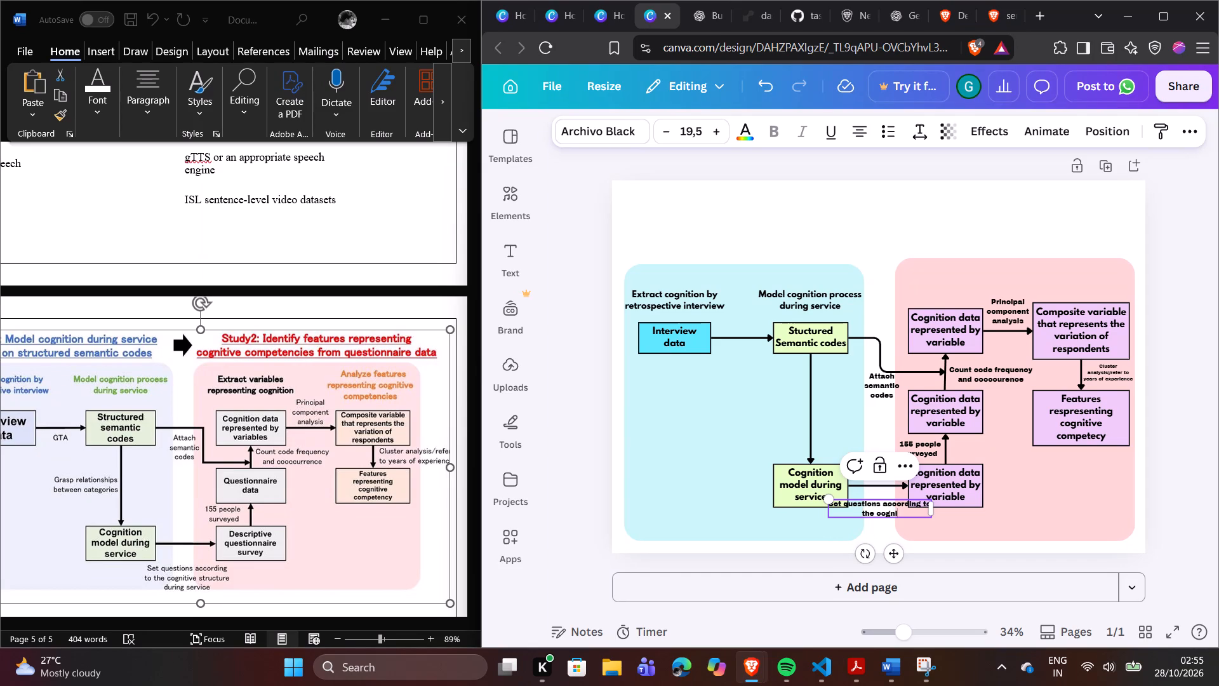
{"action": "type", "text": "tive structure"}
{"action": "key", "text": "space"}
{"action": "type", "text": "dyring"}
{"action": "key", "text": "space"}
{"action": "type", "text": "service"}
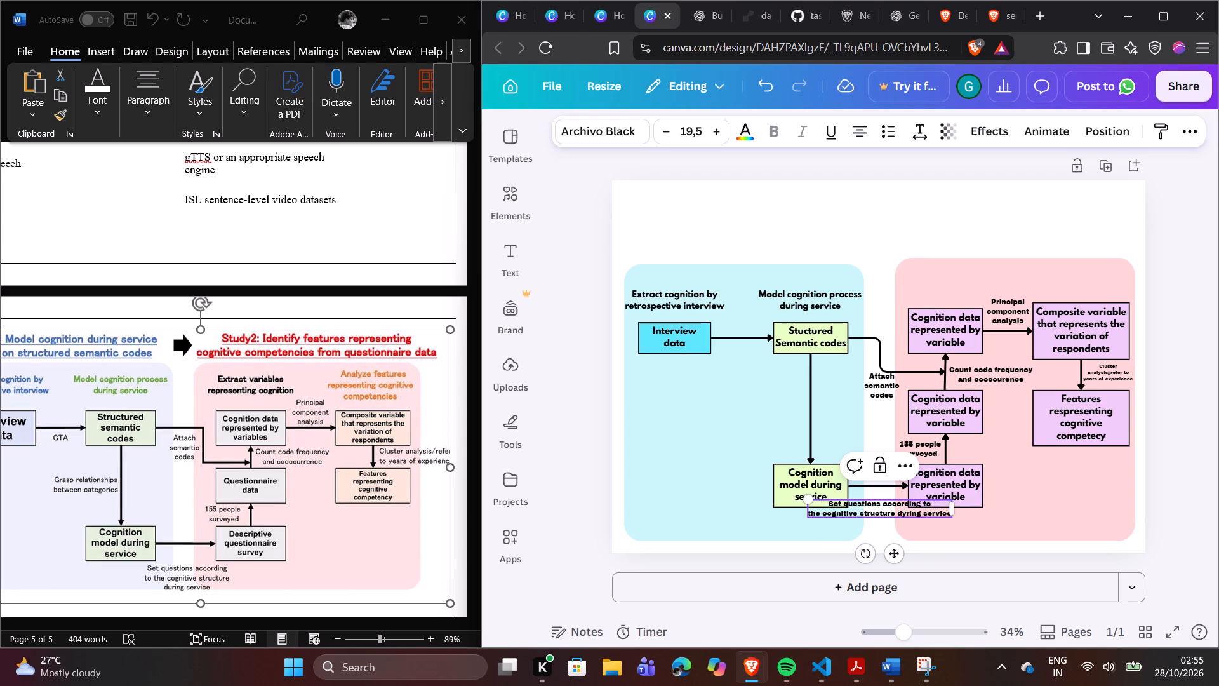
Narrow the "Set questions according to" label so its text wraps onto three lines, and centre it below the arrow between the two panels.
{"action": "left_click_drag", "start_coordinate": [954, 507], "coordinate": [916, 509]}
{"action": "left_click", "coordinate": [1035, 495]}
{"action": "left_click_drag", "start_coordinate": [873, 516], "coordinate": [892, 529]}
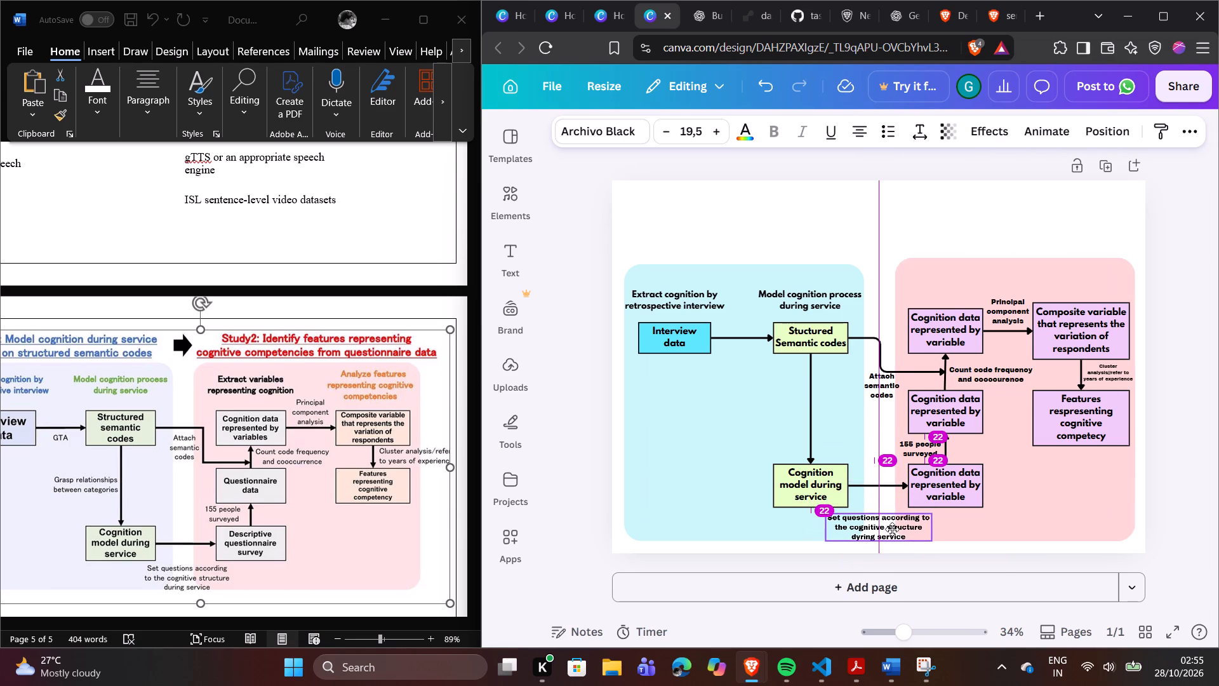
{"action": "left_click_drag", "start_coordinate": [892, 529], "coordinate": [893, 527]}
{"action": "left_click", "coordinate": [1037, 505]}
Scale the "Set questions according to" label's text down to 18.6 and nudge it slightly lower, clear of the boxes above.
{"action": "left_click", "coordinate": [927, 514]}
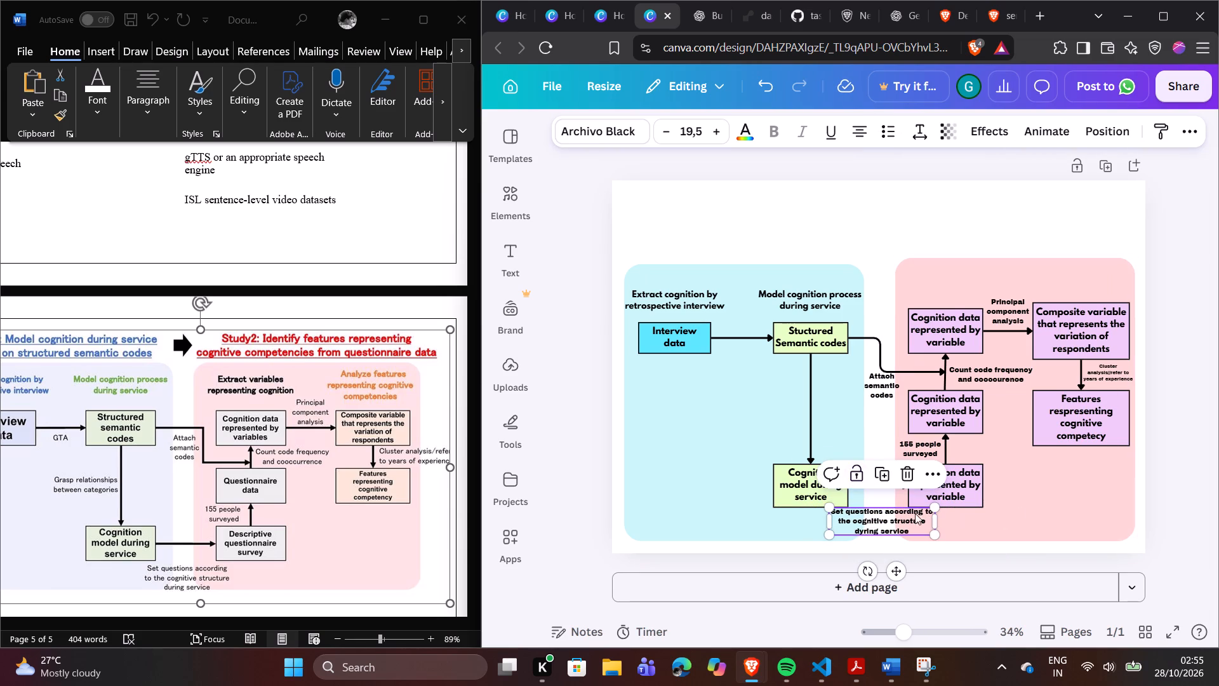
{"action": "left_click", "coordinate": [830, 503]}
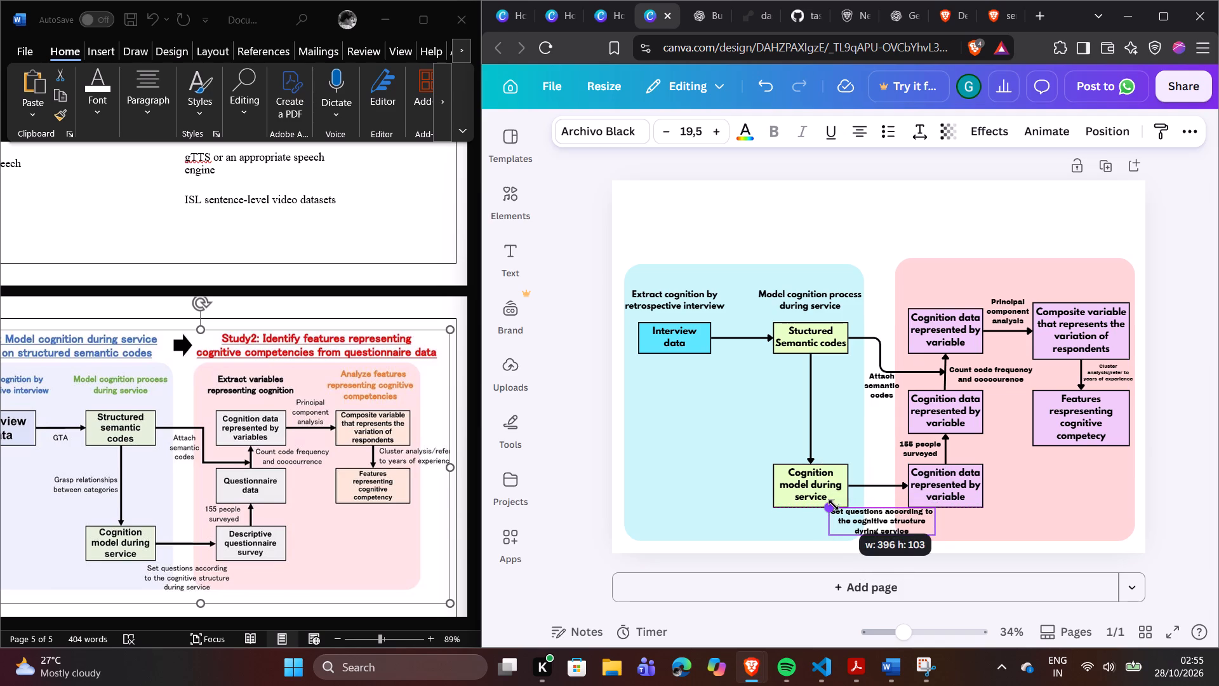
{"action": "left_click", "coordinate": [1034, 525]}
{"action": "left_click", "coordinate": [896, 516]}
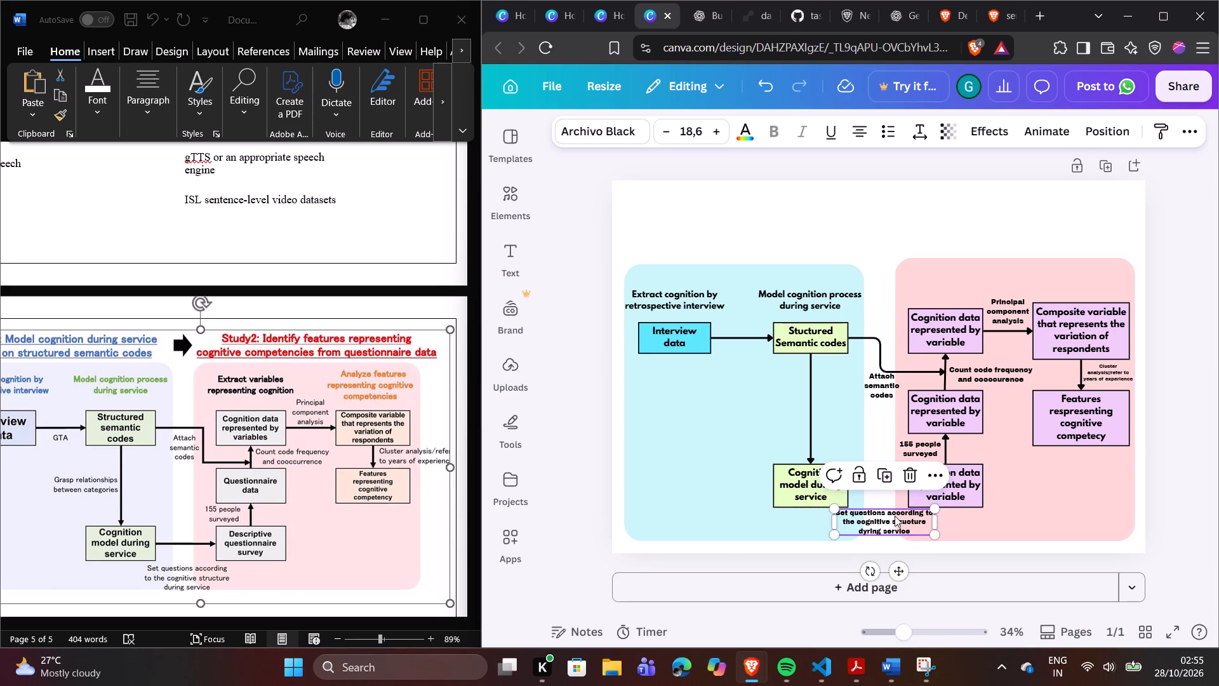
{"action": "left_click", "coordinate": [987, 513]}
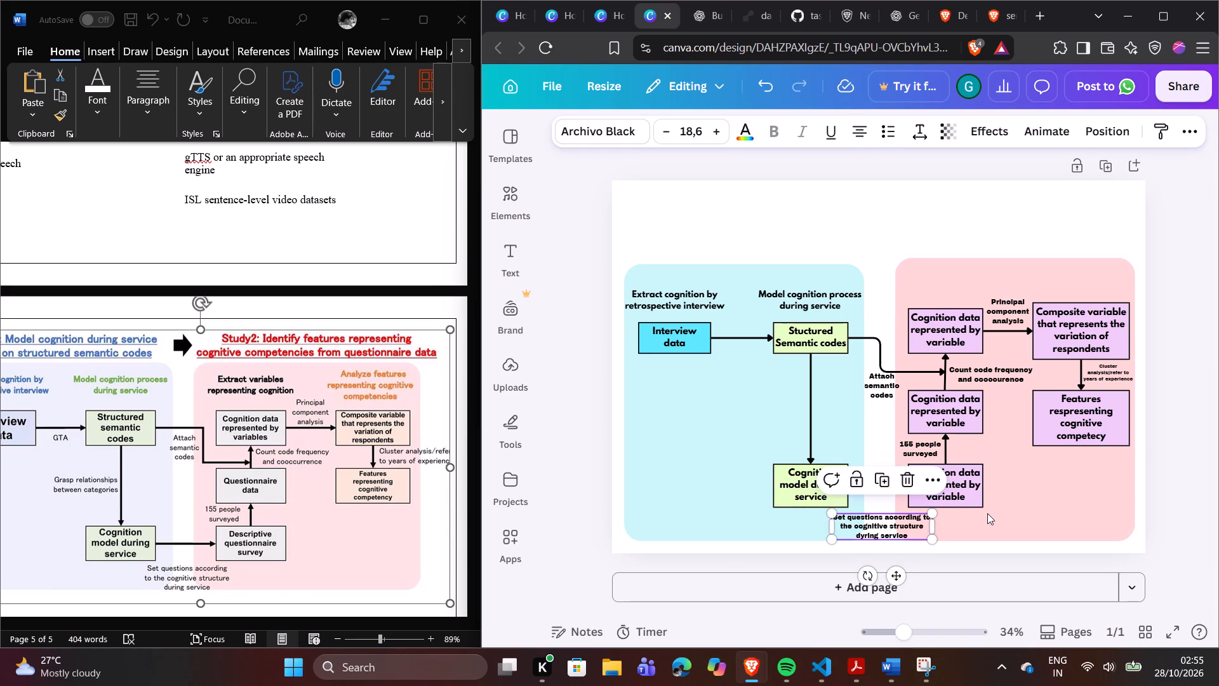
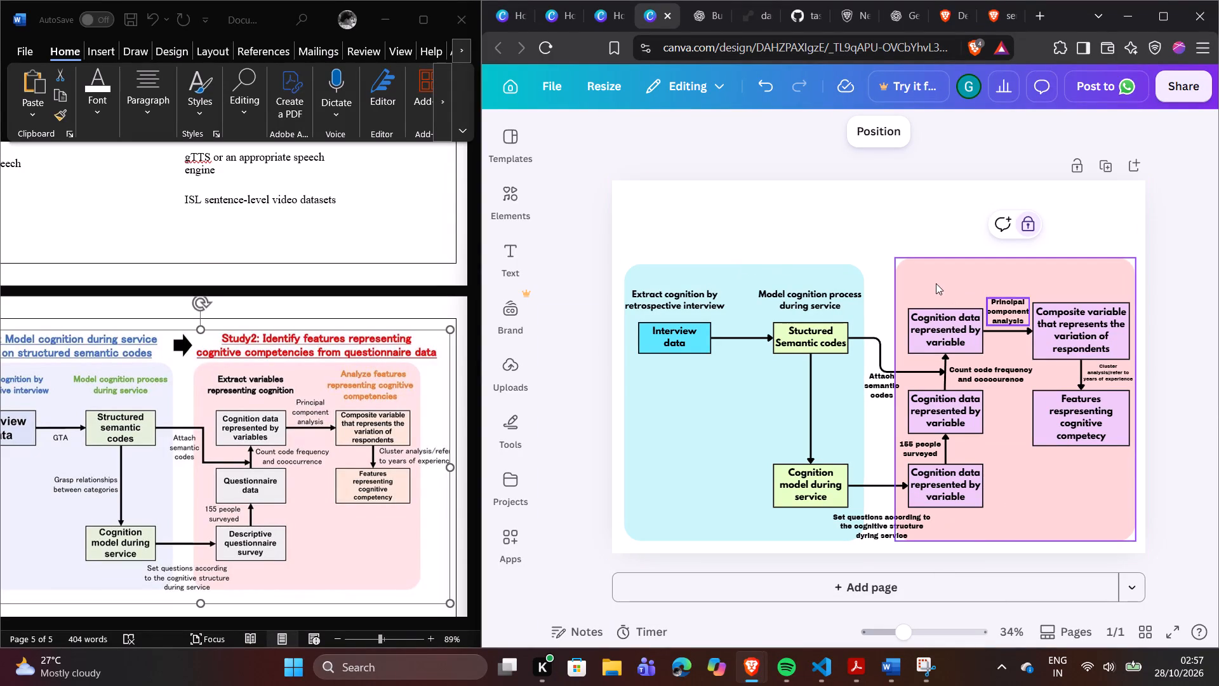
Duplicate the "Model cognition process during service" heading and place the copy in the pink panel above the upper "Cognition data represented by variable" box.
{"action": "left_click", "coordinate": [798, 294]}
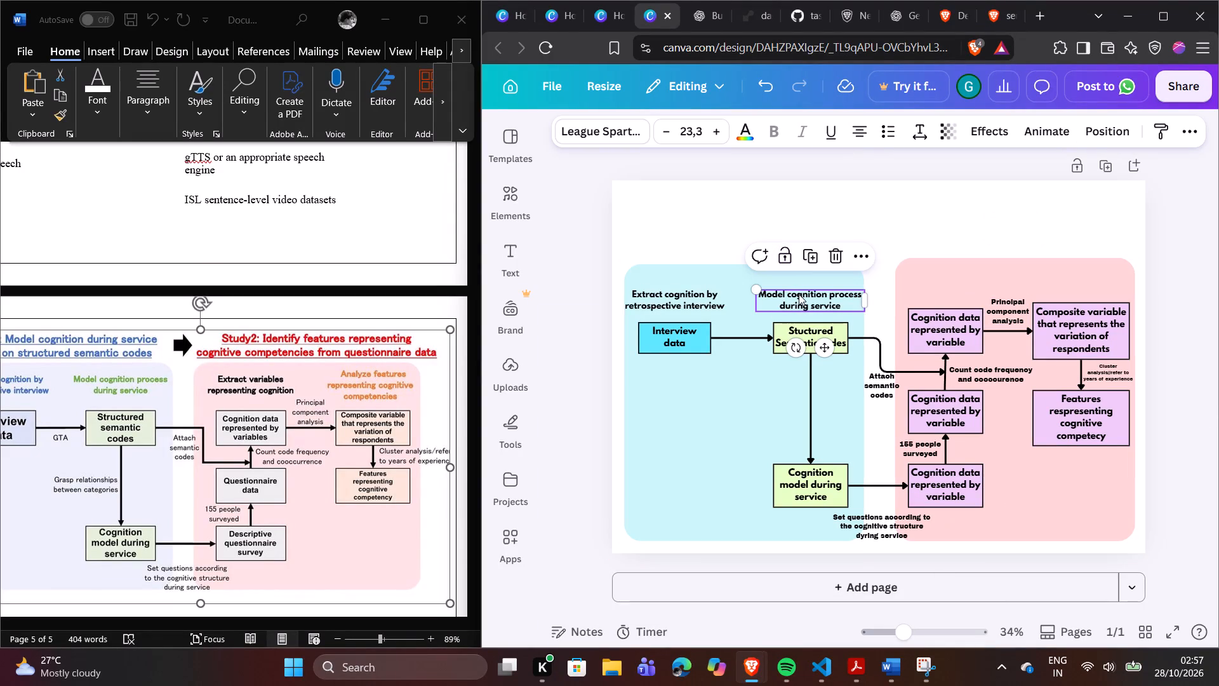
{"action": "left_click", "coordinate": [820, 250]}
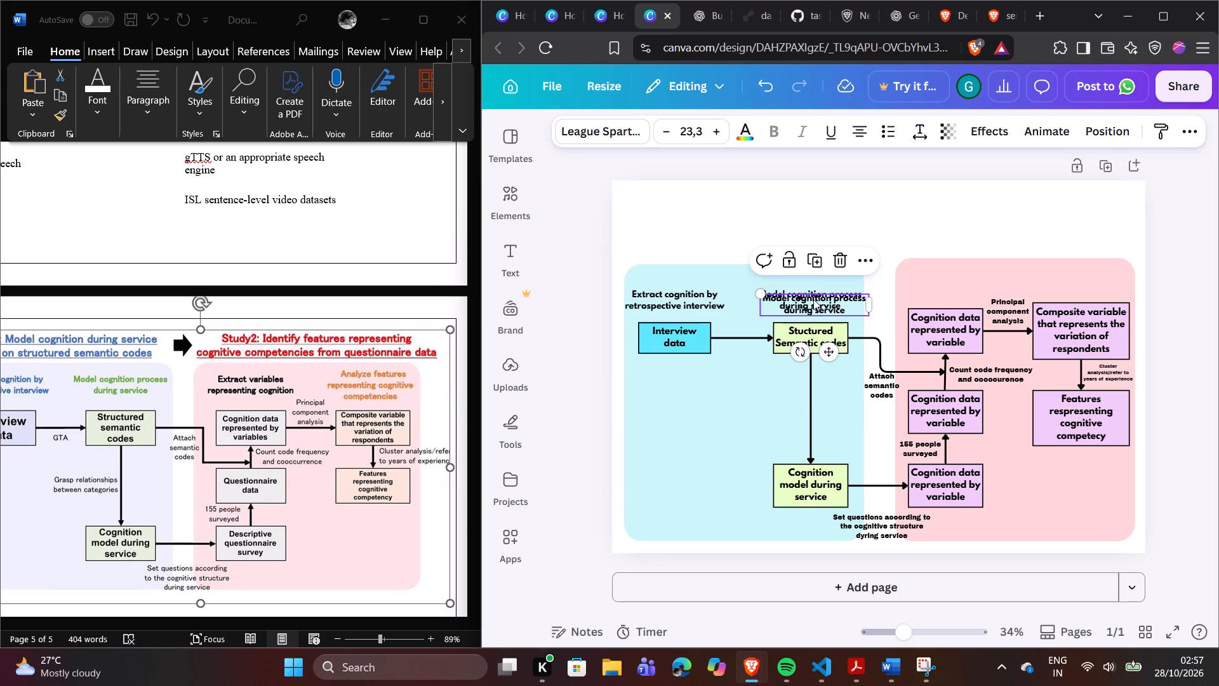
{"action": "left_click_drag", "start_coordinate": [813, 299], "coordinate": [943, 283]}
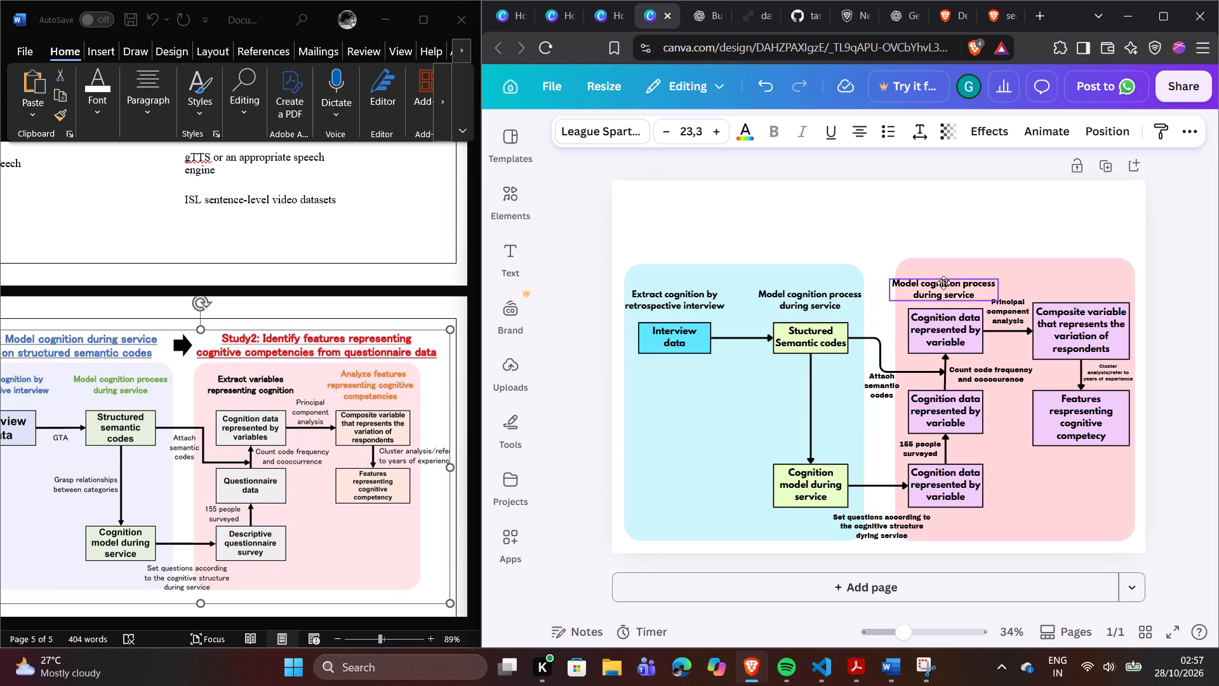
{"action": "left_click_drag", "start_coordinate": [943, 283], "coordinate": [945, 283]}
Replace the copied heading's text in the pink panel, starting with the word "Extract".
{"action": "left_click", "coordinate": [945, 283]}
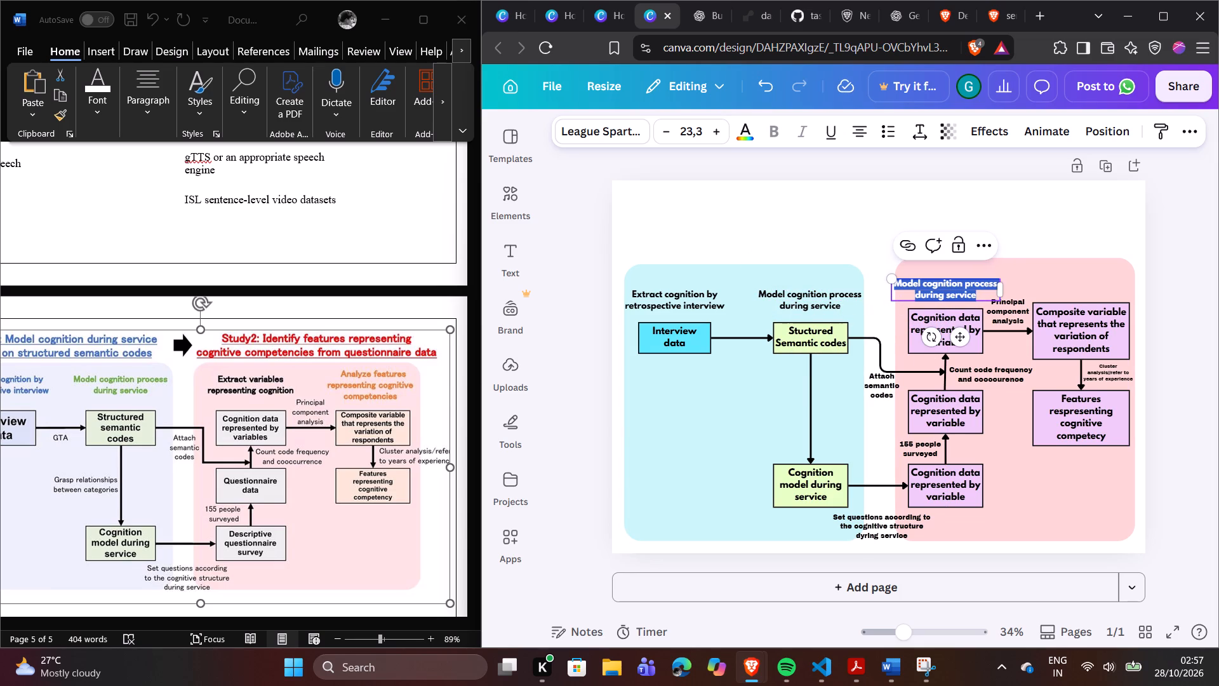
{"action": "key", "text": "shift+e"}
{"action": "key", "text": "x"}
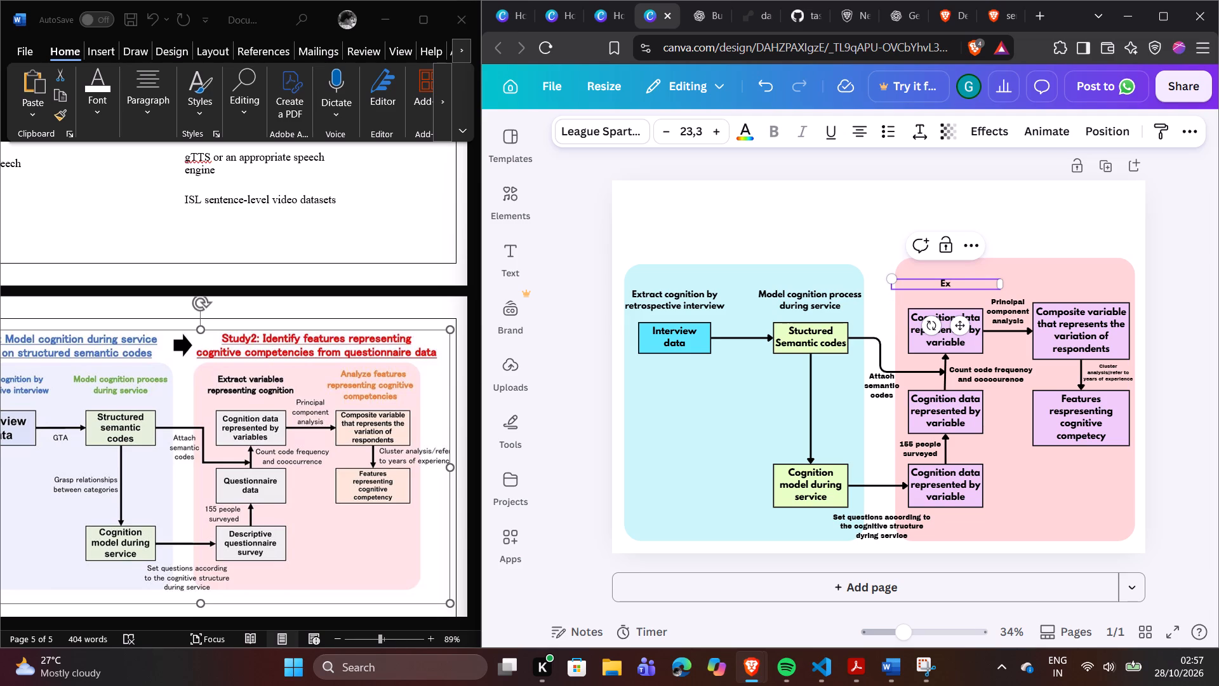
{"action": "type", "text": "tr"}
{"action": "key", "text": "a"}
{"action": "key", "text": "c"}
{"action": "key", "text": "t"}
{"action": "key", "text": "space"}
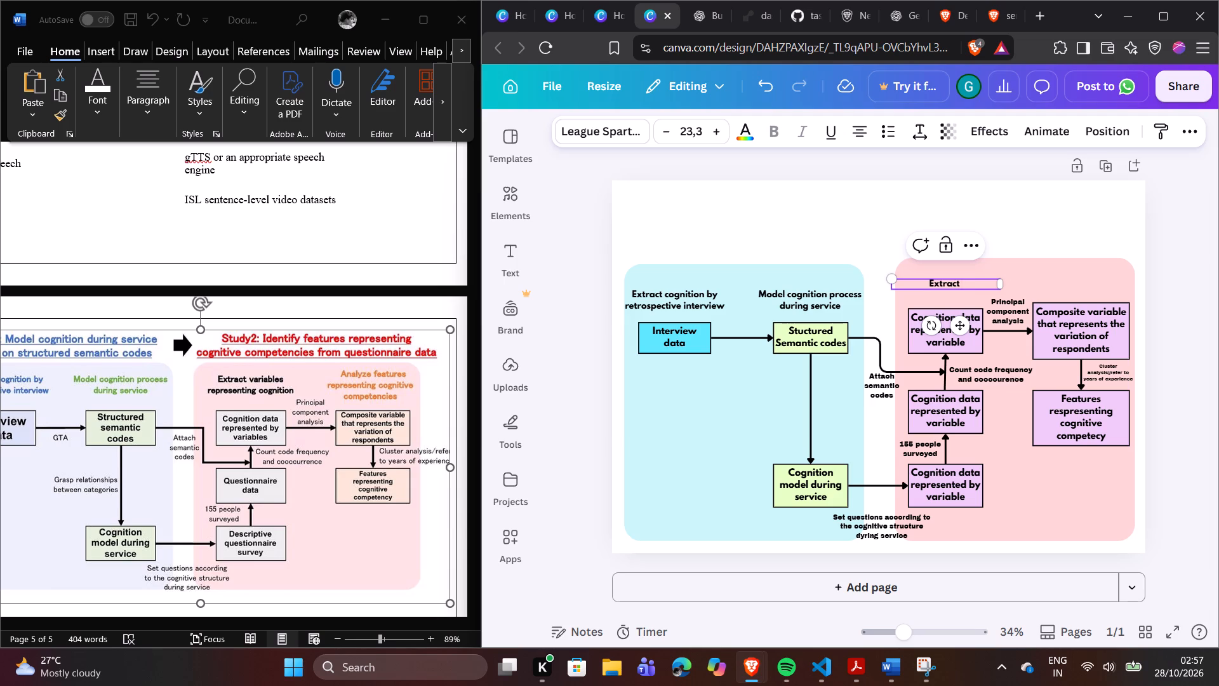
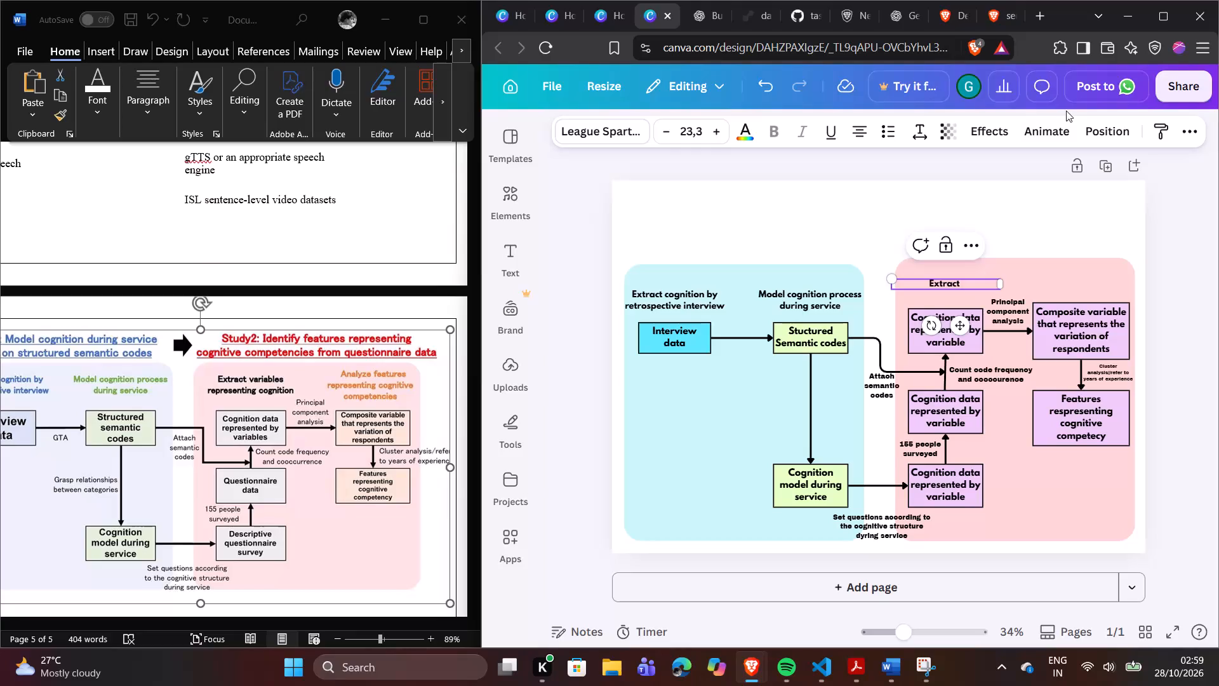
Complete the copied heading in the pink panel so it reads "Extract variables representing cognition" on two lines.
{"action": "key", "text": "space"}
{"action": "key", "text": "BackSpace"}
{"action": "key", "text": "BackSpace"}
{"action": "key", "text": "BackSpace"}
{"action": "type", "text": "t vari"}
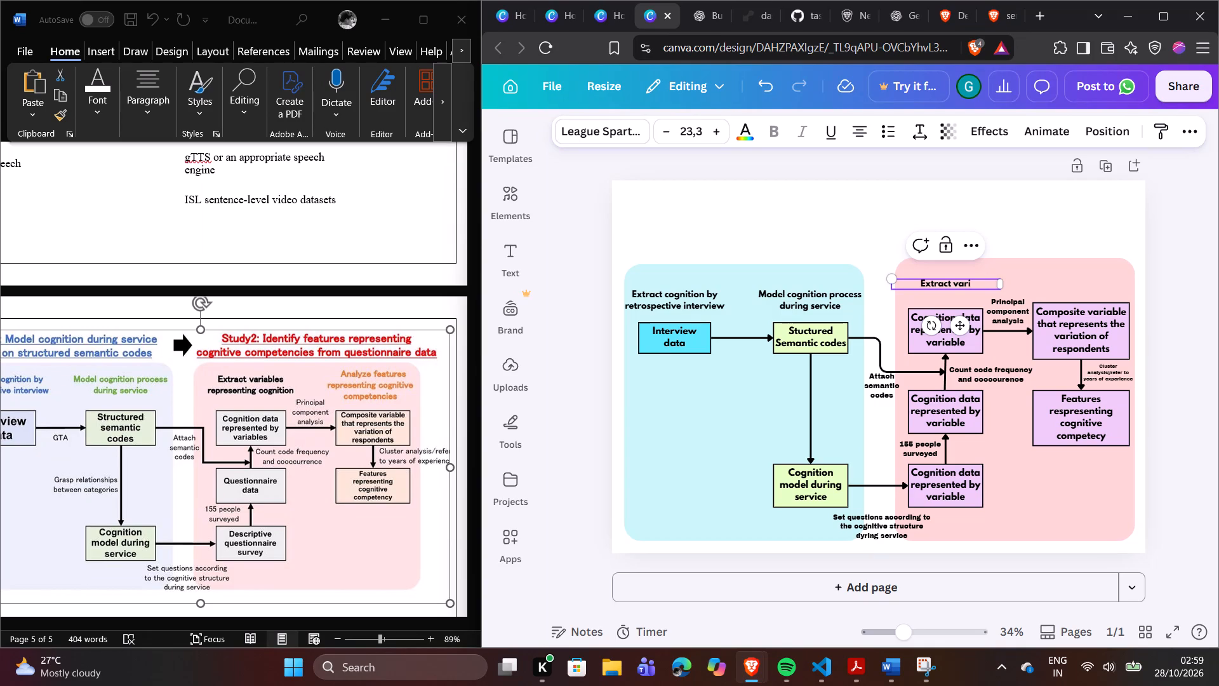
{"action": "type", "text": "ables"}
{"action": "key", "text": "Return"}
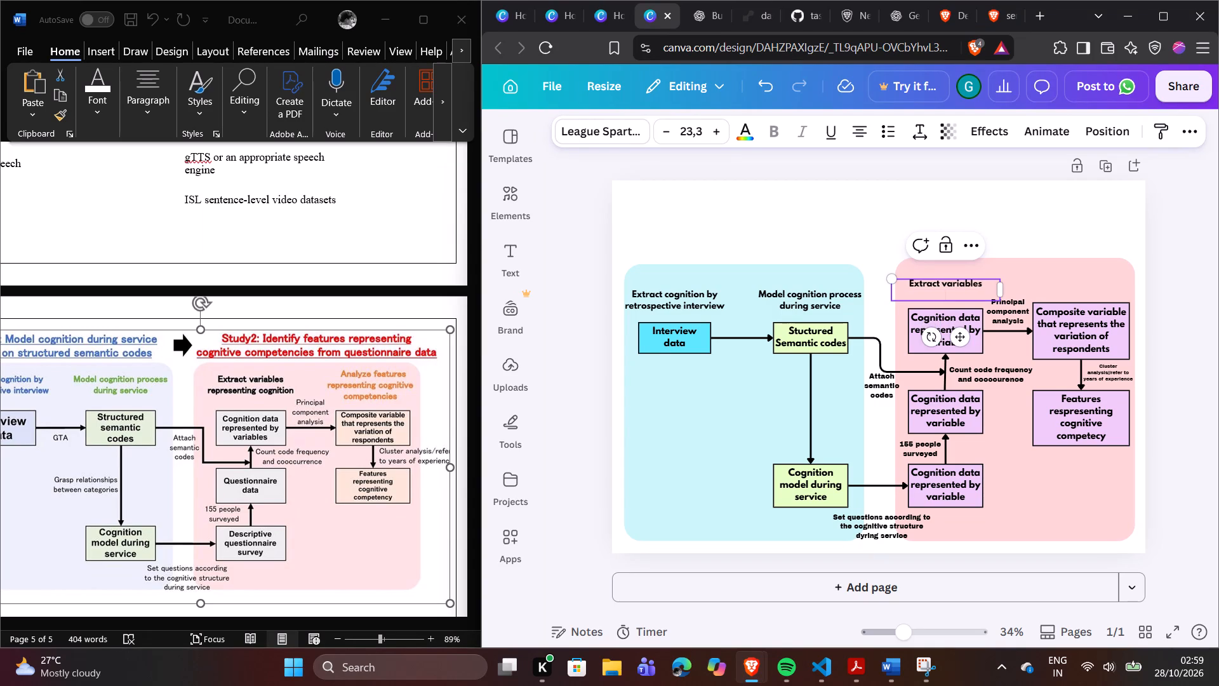
{"action": "key", "text": "r"}
{"action": "key", "text": "e"}
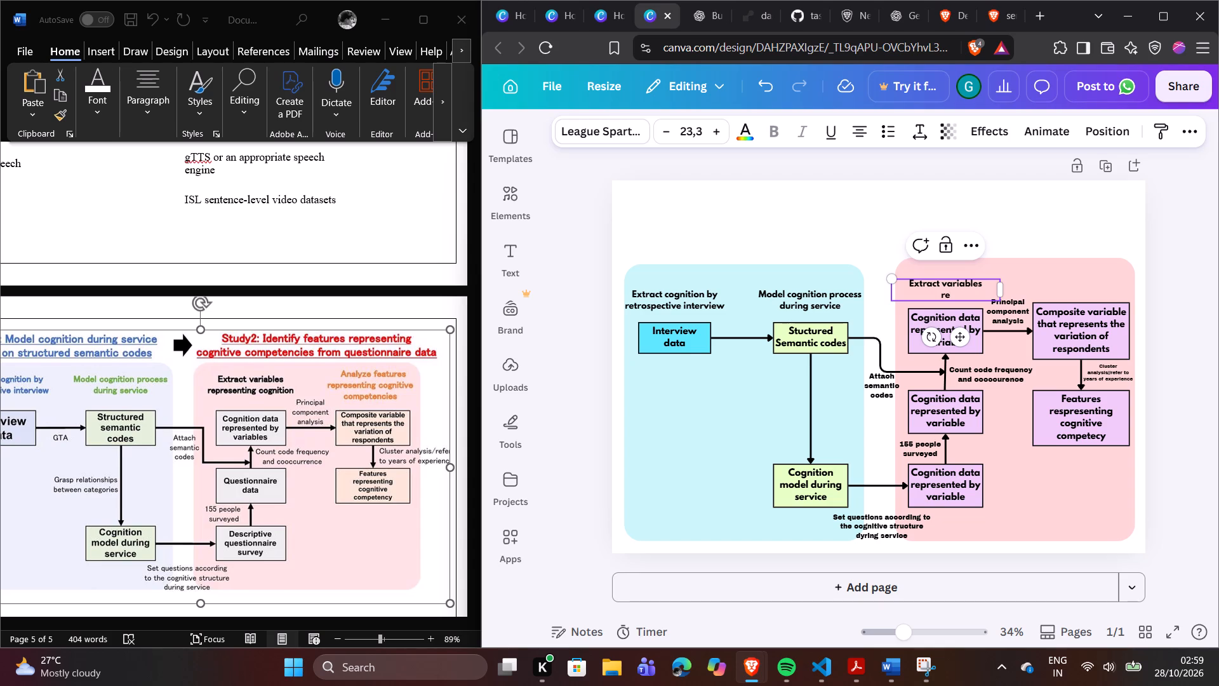
{"action": "type", "text": "pre"}
{"action": "type", "text": "sentin"}
{"action": "type", "text": "g"}
{"action": "key", "text": "space"}
{"action": "type", "text": "co"}
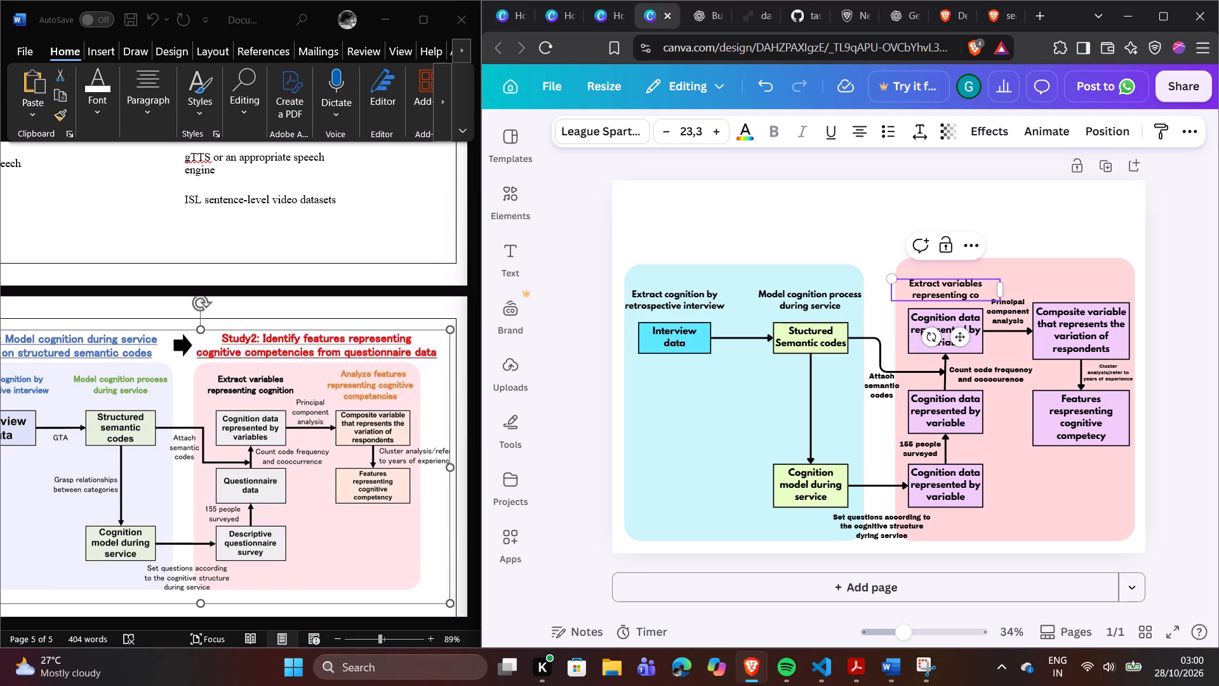
{"action": "type", "text": "gni"}
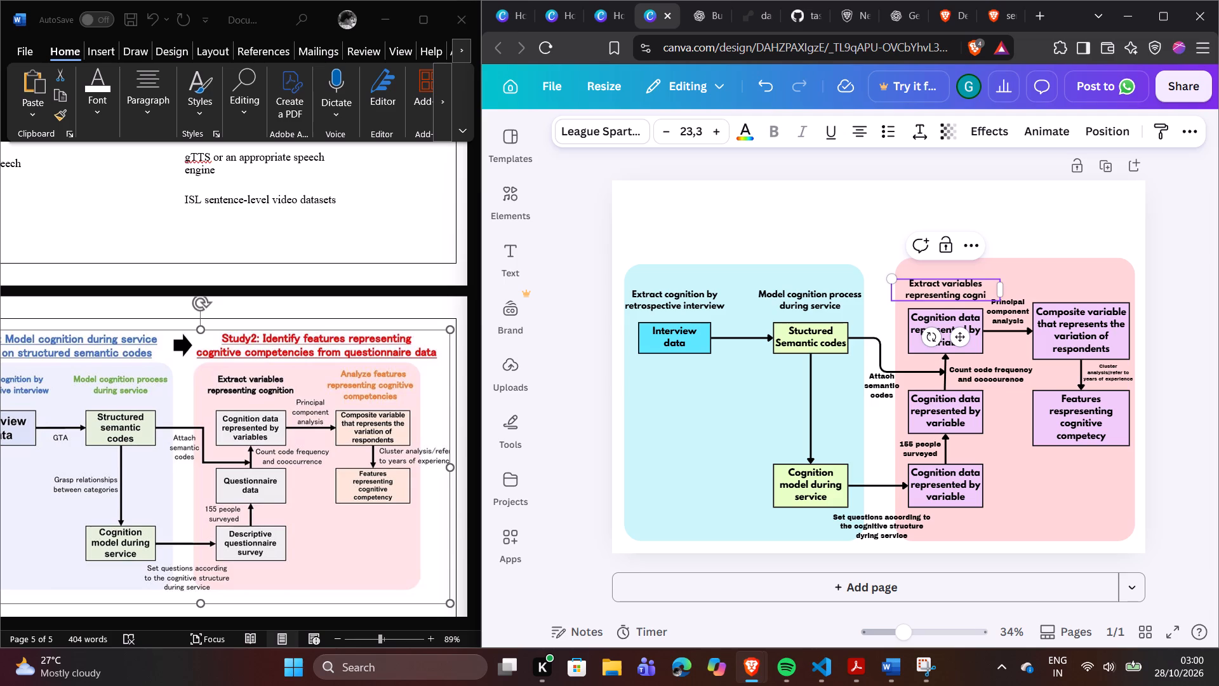
{"action": "type", "text": "tion"}
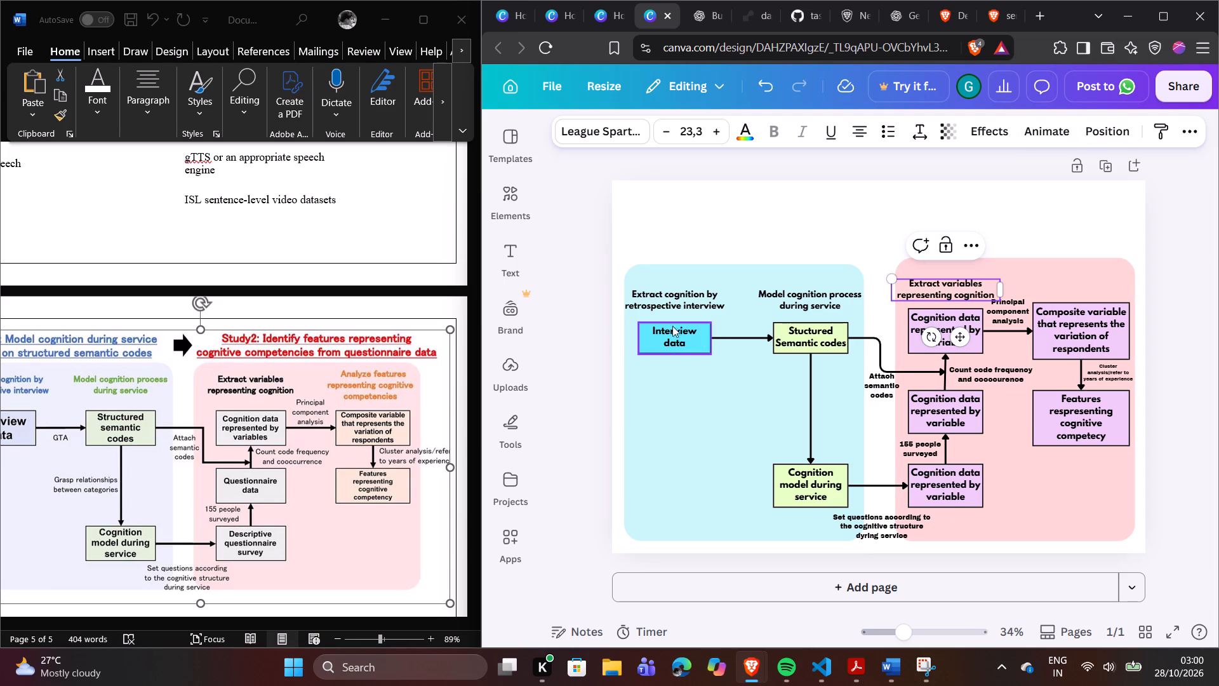
Colour the "Extract cognition by retrospective interview" heading dark blue.
{"action": "left_click", "coordinate": [672, 301]}
{"action": "left_click", "coordinate": [741, 130]}
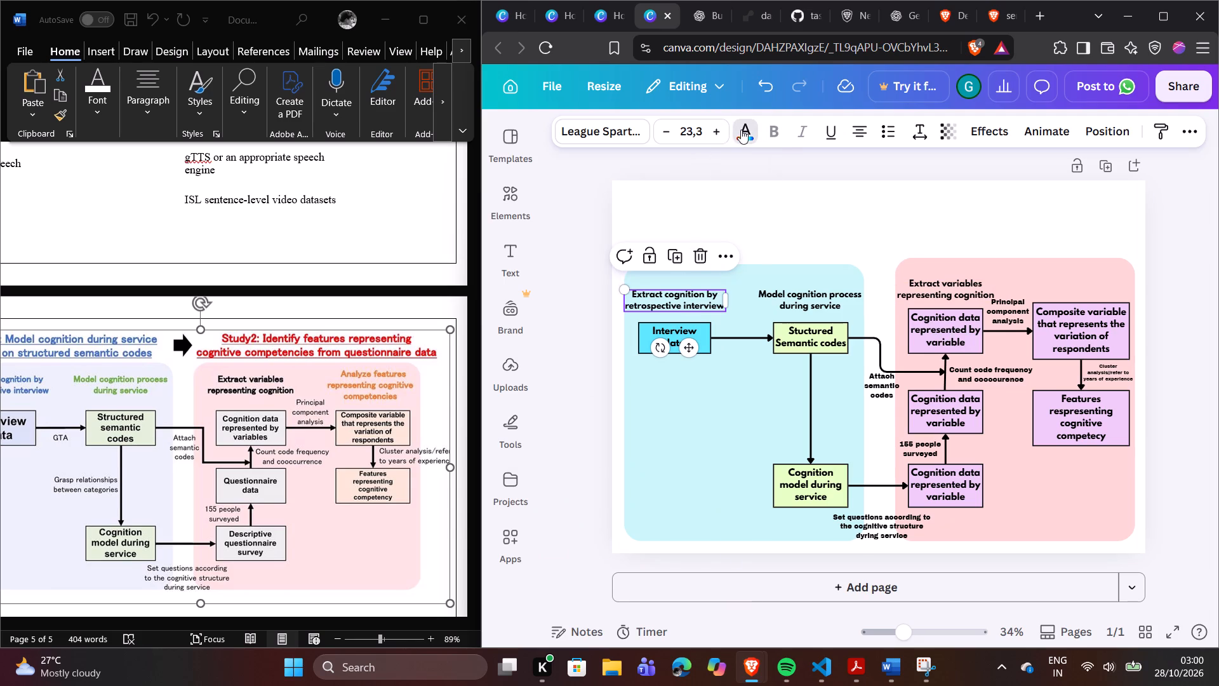
{"action": "left_click", "coordinate": [736, 579]}
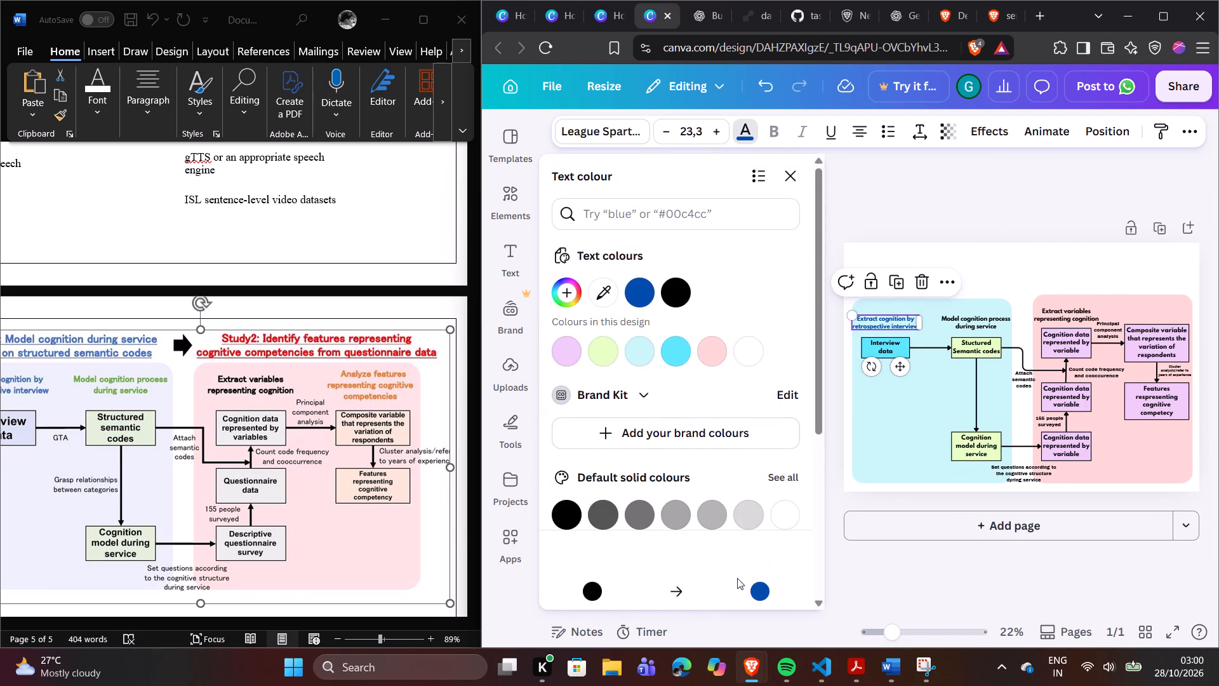
{"action": "left_click", "coordinate": [942, 206]}
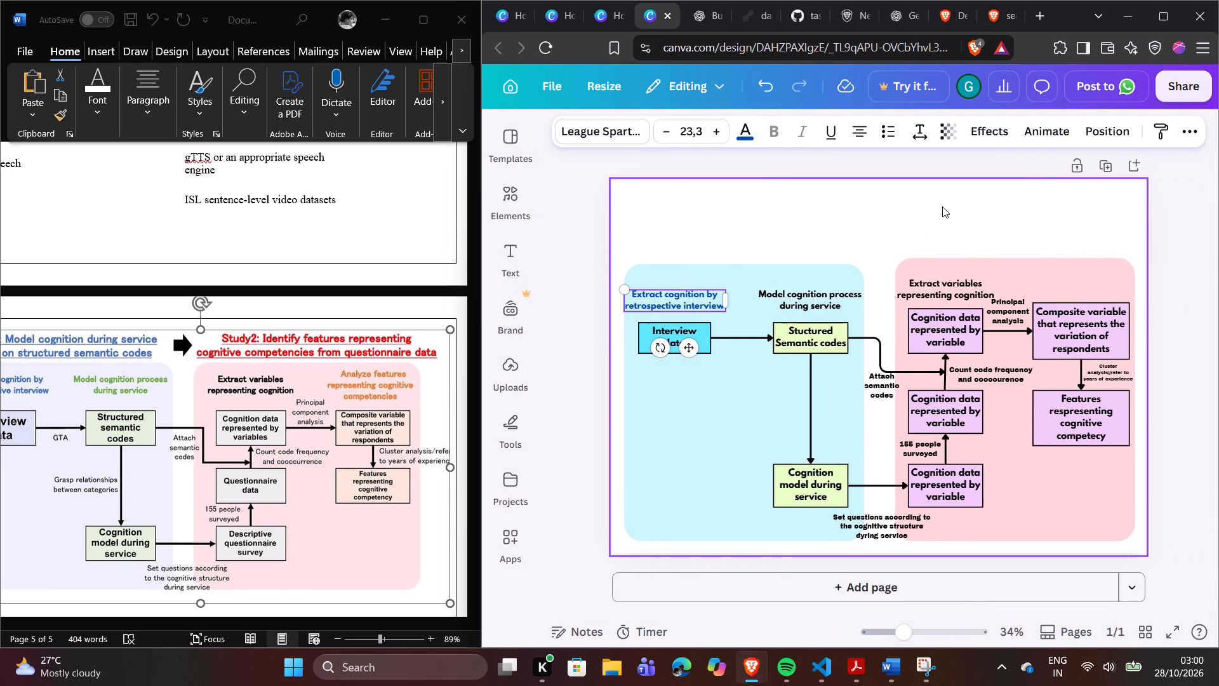
Colour the "Model cognition process during service" heading a deeper green from the default solid colours.
{"action": "left_click", "coordinate": [822, 292]}
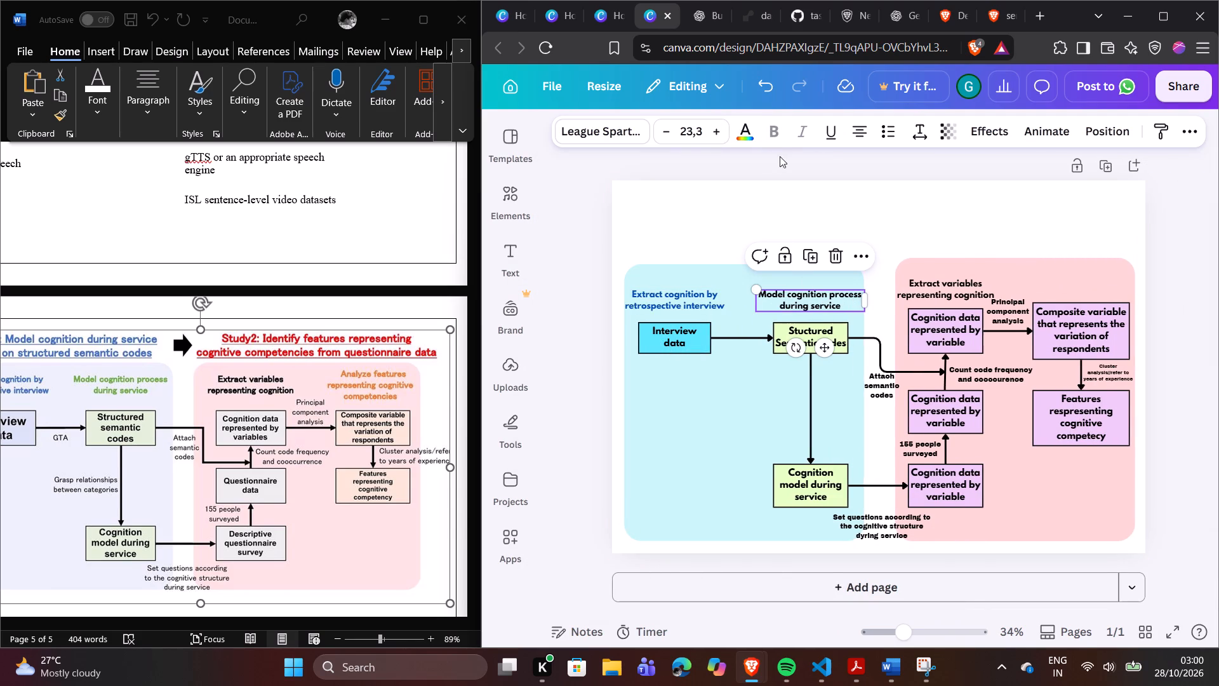
{"action": "left_click", "coordinate": [753, 126]}
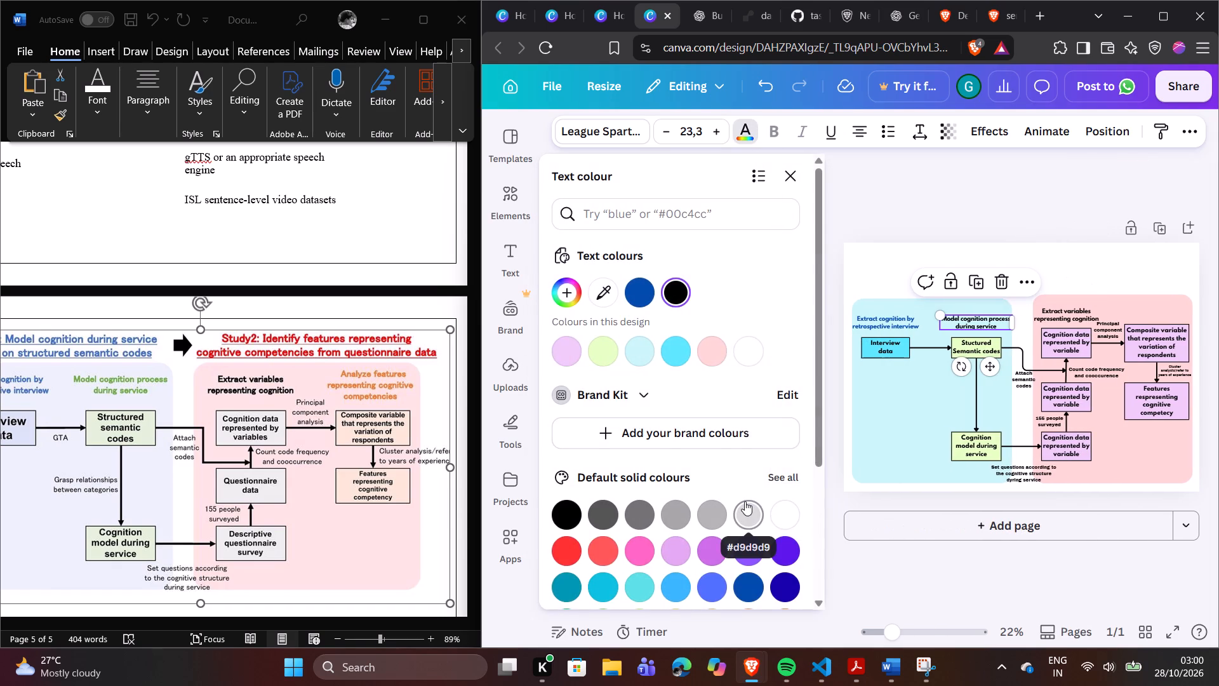
{"action": "scroll", "coordinate": [745, 502], "scroll_direction": "down", "scroll_amount": 1}
{"action": "left_click", "coordinate": [608, 534]}
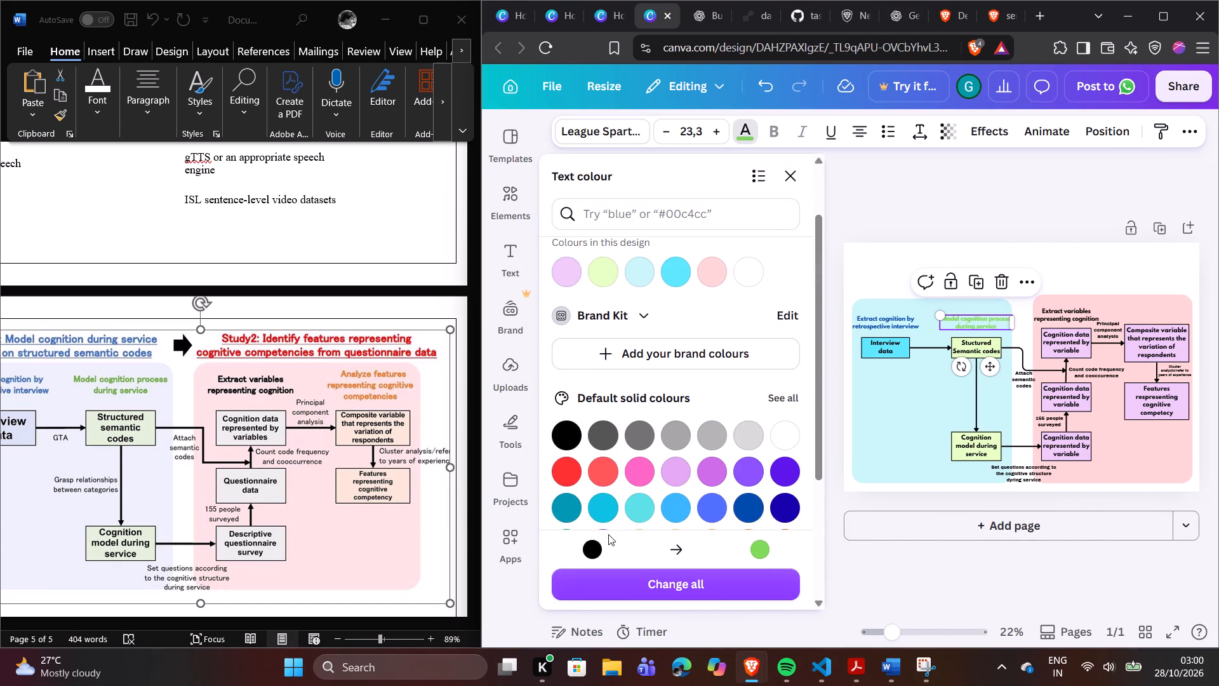
{"action": "scroll", "coordinate": [652, 478], "scroll_direction": "down", "scroll_amount": 1}
{"action": "left_click", "coordinate": [575, 461]}
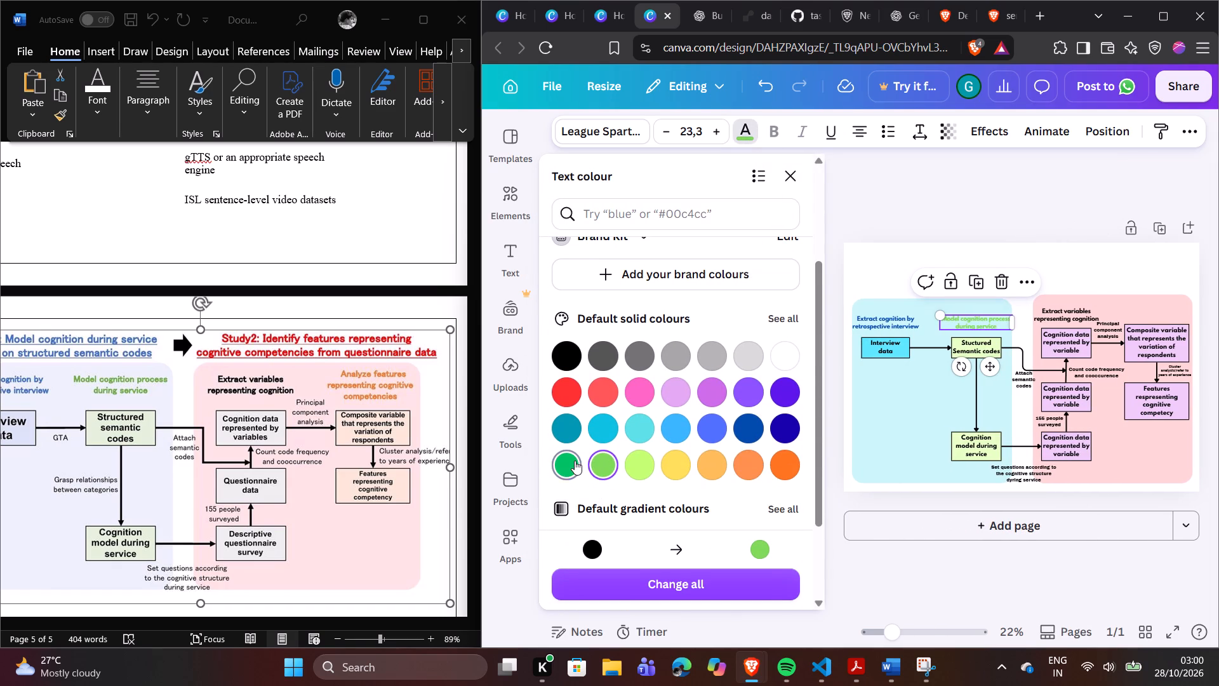
{"action": "double_click", "coordinate": [962, 194]}
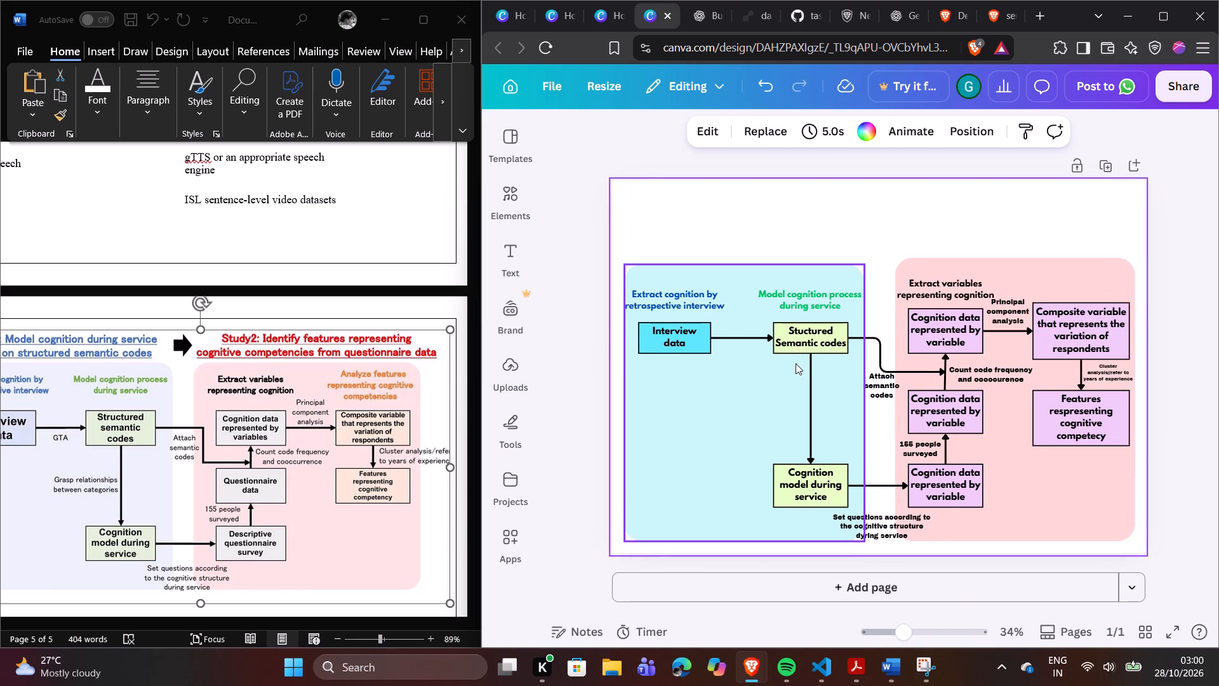
Narrow the "Extract variables representing cognition" heading's text box to about 394 px wide.
{"action": "left_click", "coordinate": [969, 282]}
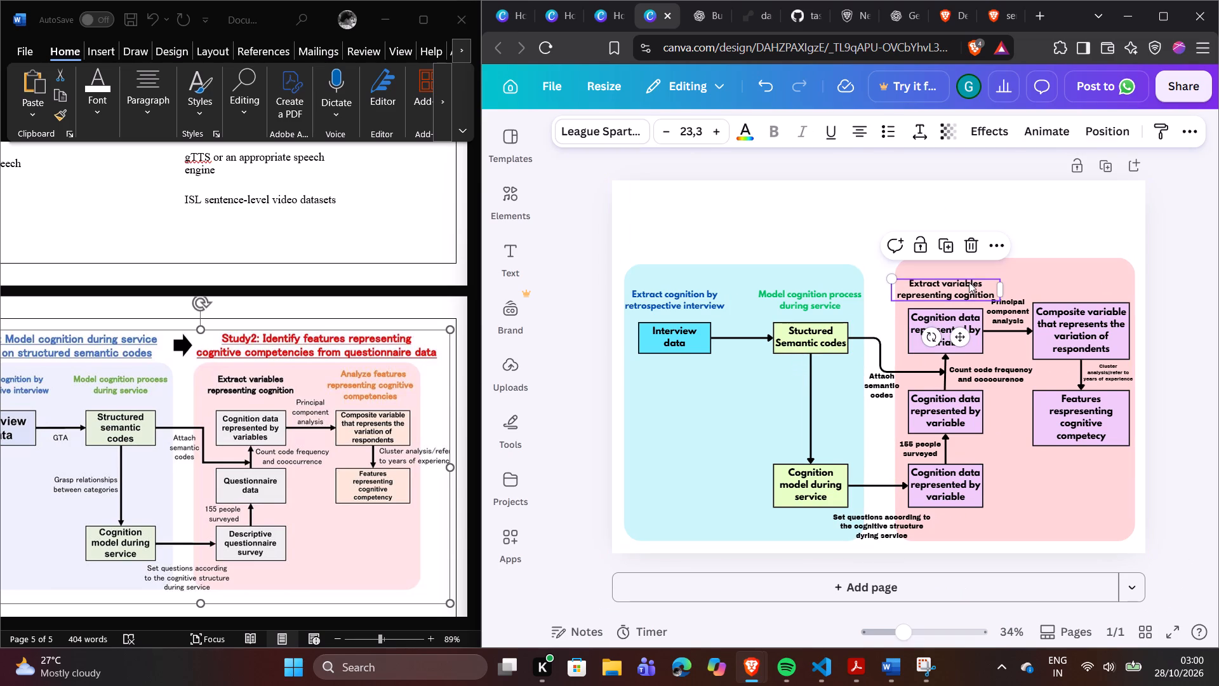
{"action": "left_click", "coordinate": [1001, 286]}
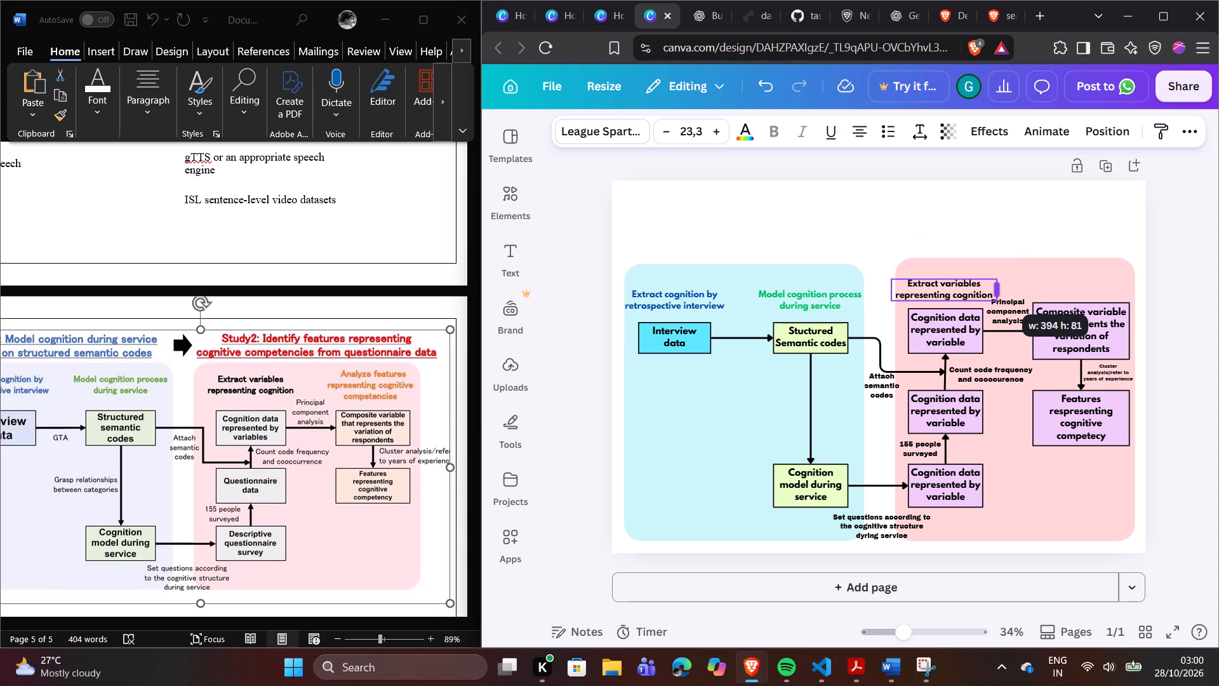
{"action": "left_click", "coordinate": [1012, 281]}
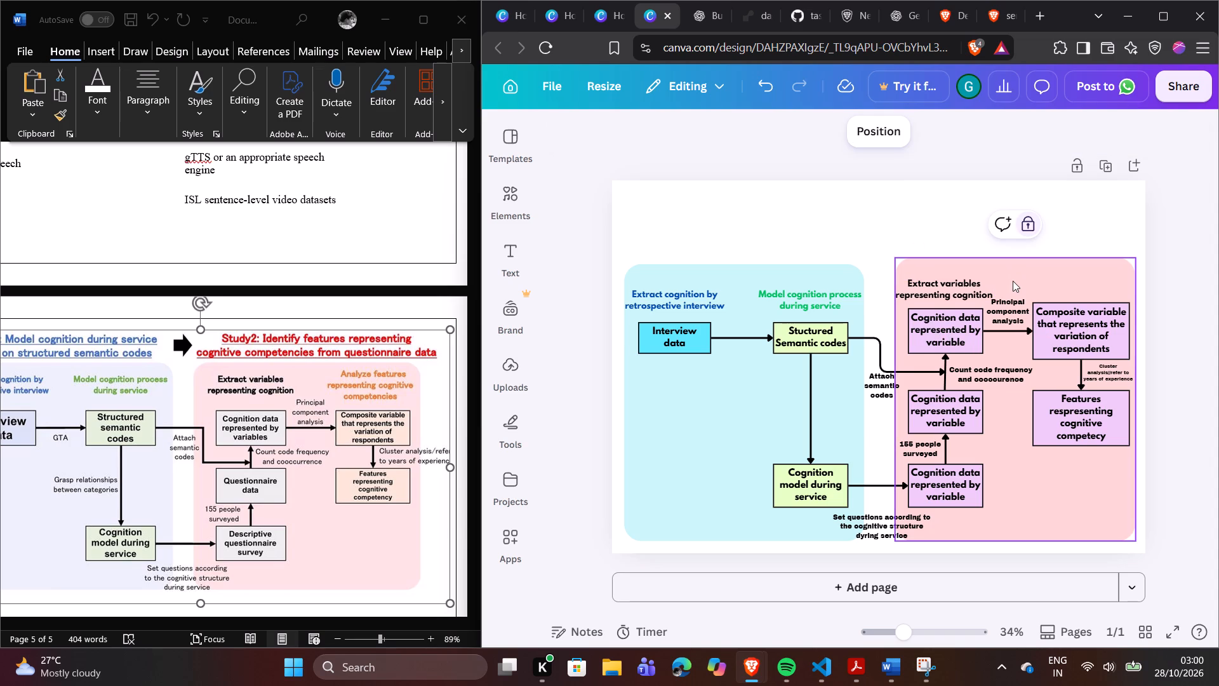
Shrink the "Principal component analysis" label to font size 16,3 and reposition it above its arrow, clear of the heading.
{"action": "left_click", "coordinate": [1003, 311]}
{"action": "left_click_drag", "start_coordinate": [987, 294], "coordinate": [992, 296]}
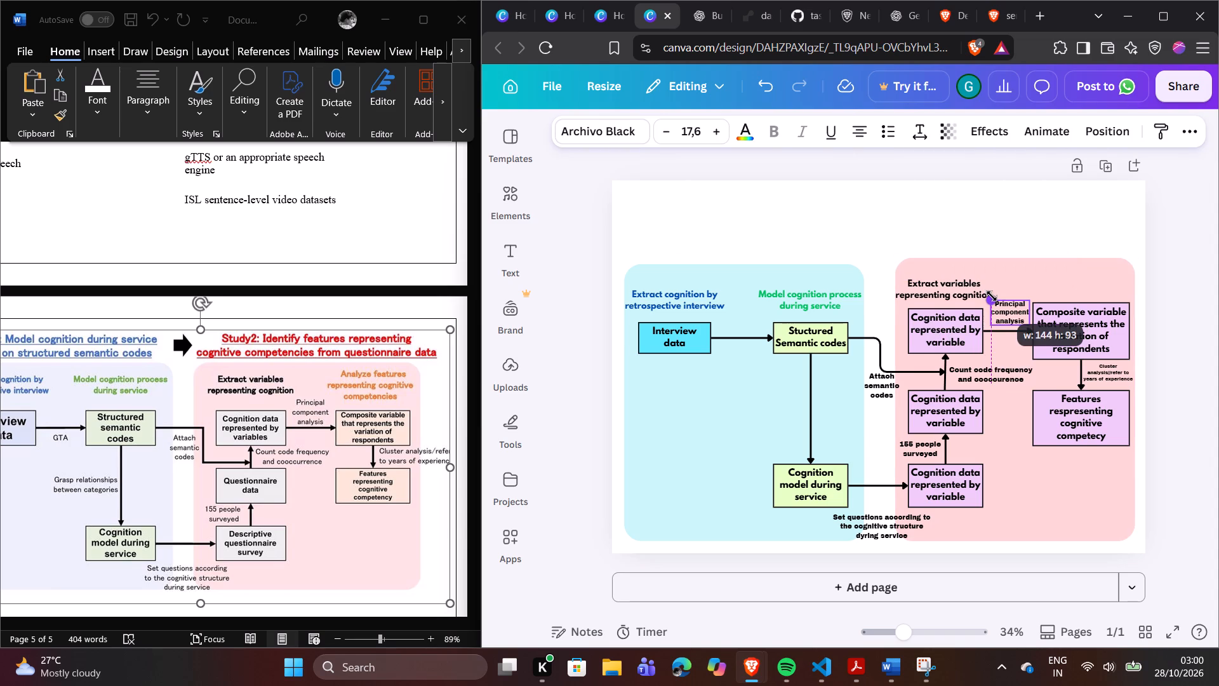
{"action": "left_click_drag", "start_coordinate": [992, 296], "coordinate": [994, 297]}
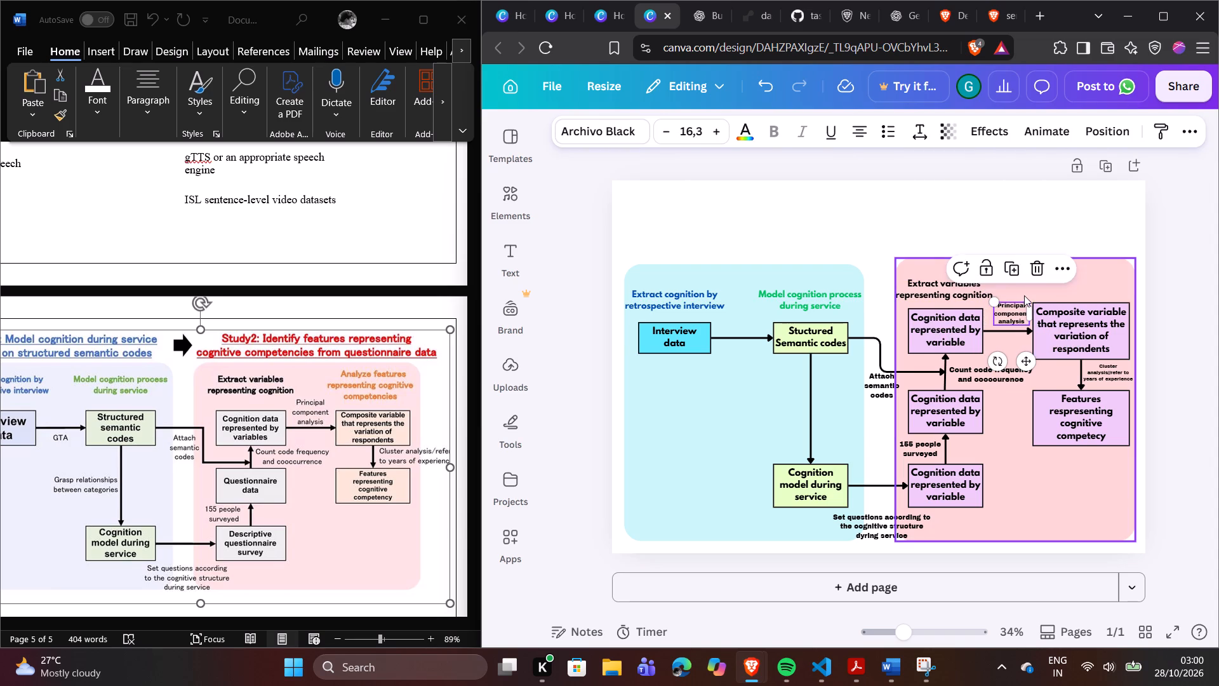
{"action": "left_click", "coordinate": [1025, 294]}
{"action": "left_click", "coordinate": [1015, 304]}
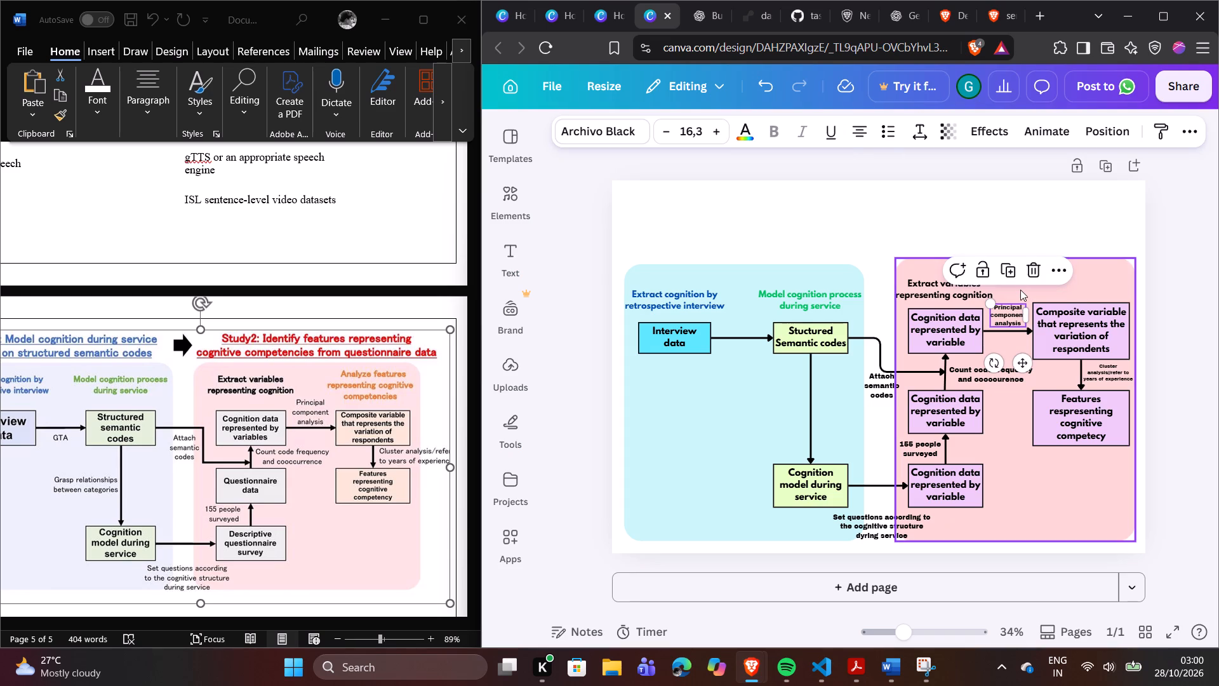
{"action": "left_click", "coordinate": [1020, 290]}
Nudge the "Extract variables representing cognition" heading to the right inside the pink panel and narrow its text box slightly.
{"action": "left_click", "coordinate": [980, 286]}
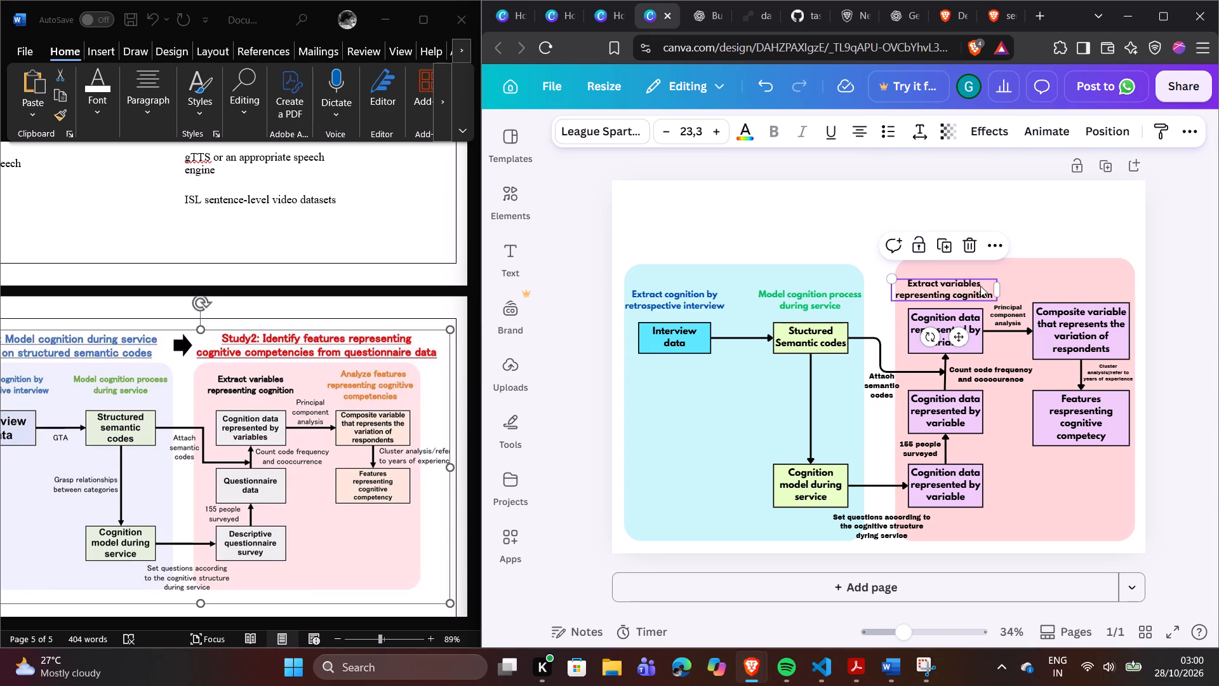
{"action": "left_click_drag", "start_coordinate": [963, 286], "coordinate": [971, 286]}
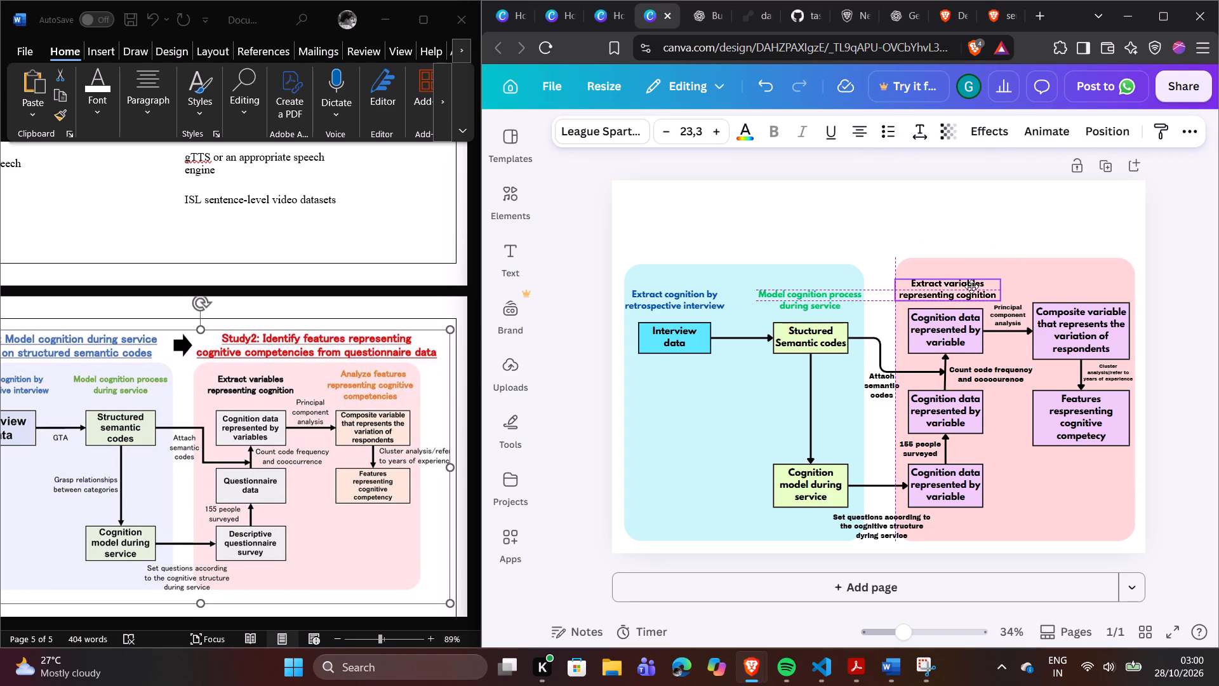
{"action": "left_click_drag", "start_coordinate": [971, 286], "coordinate": [971, 286]}
{"action": "left_click", "coordinate": [1005, 285]}
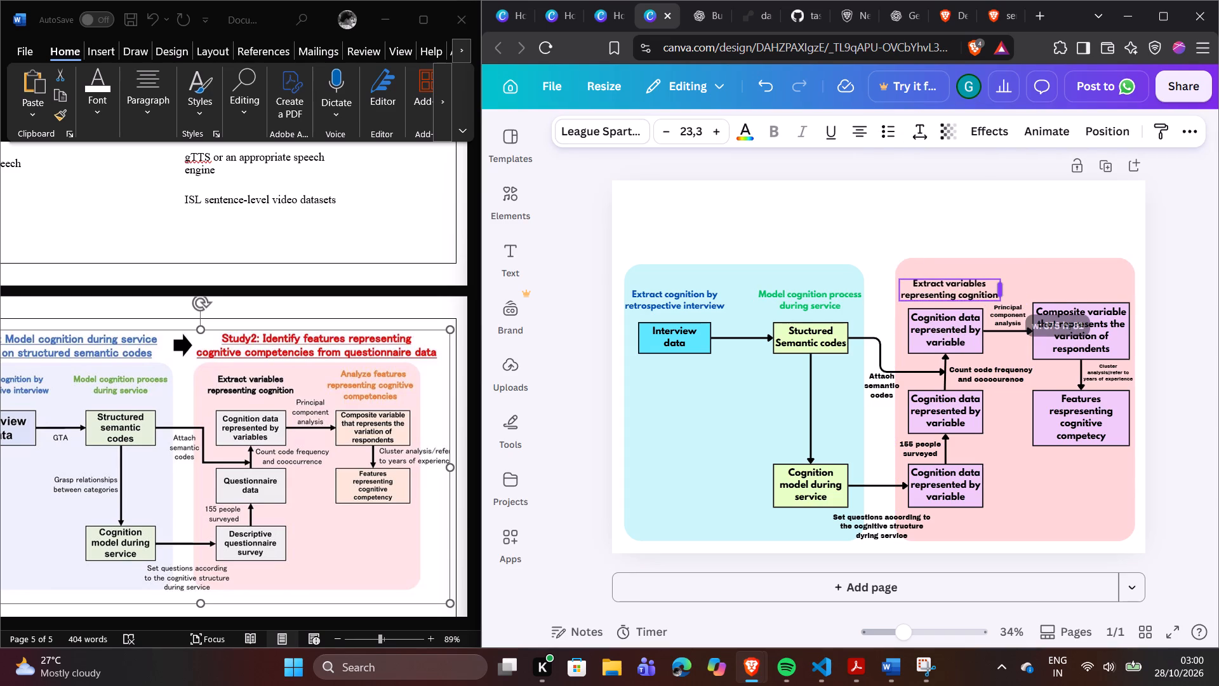
{"action": "left_click", "coordinate": [1020, 283]}
Duplicate the "Extract variables representing cognition" heading and place the copy above the "Composite variable that represents the variation of respondents" box.
{"action": "left_click", "coordinate": [969, 283]}
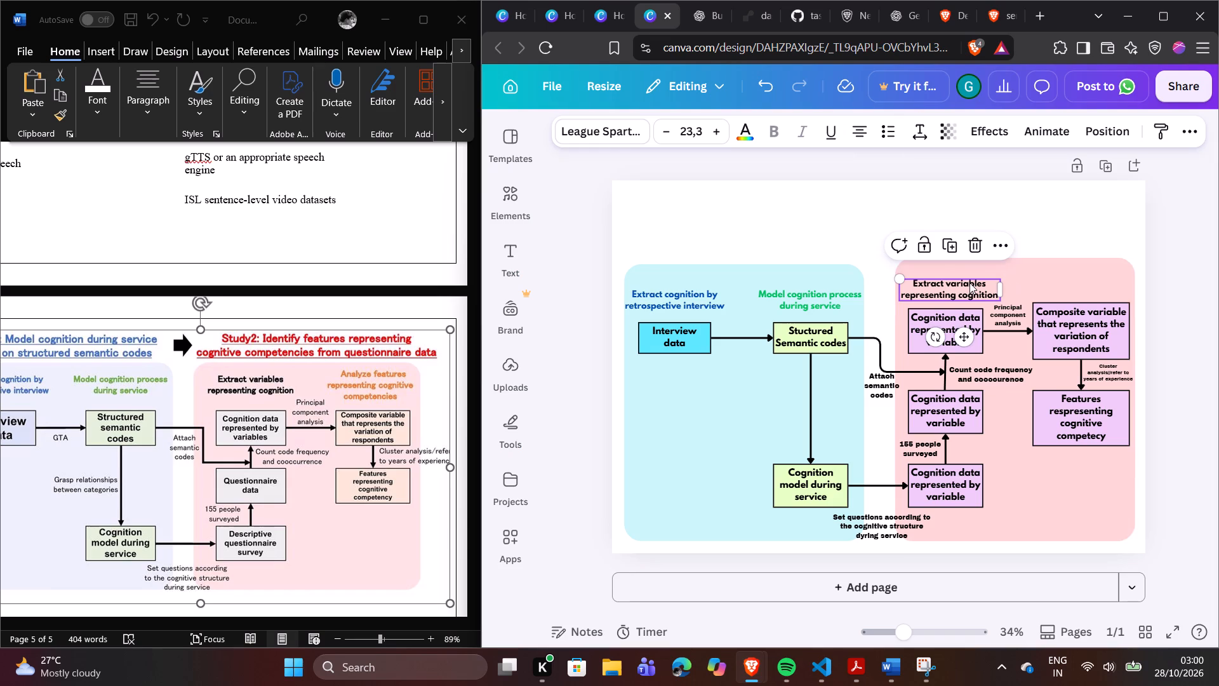
{"action": "left_click", "coordinate": [952, 248]}
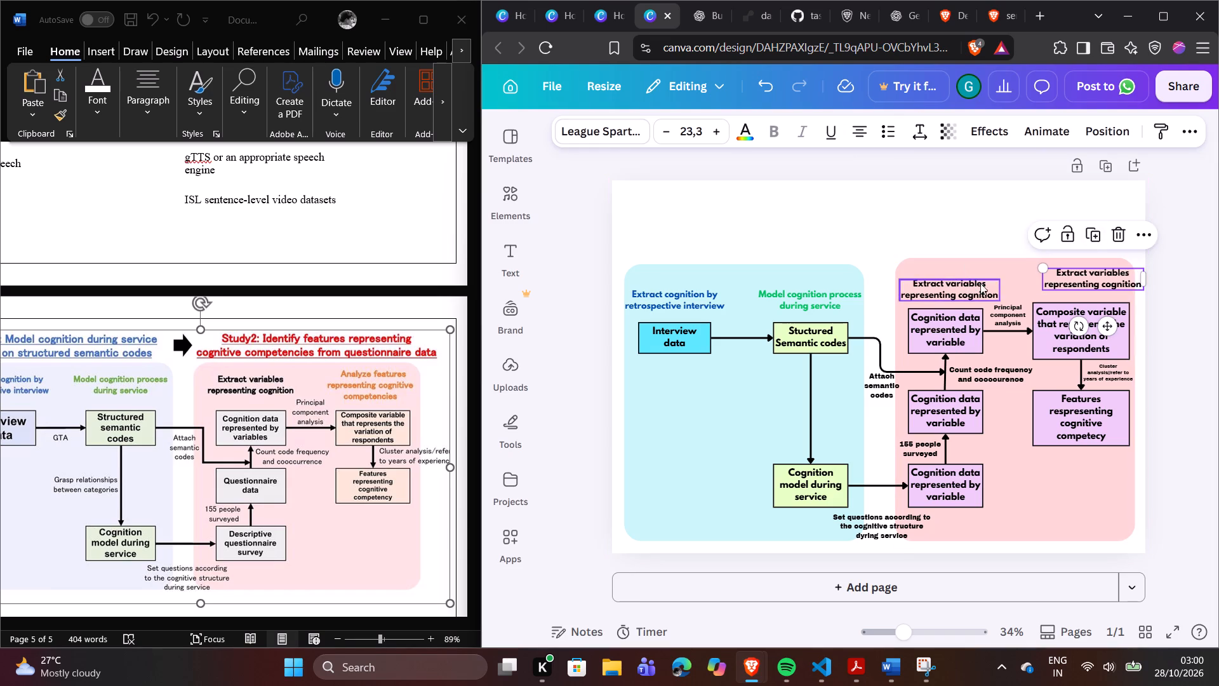
{"action": "left_click_drag", "start_coordinate": [1088, 269], "coordinate": [1072, 276]}
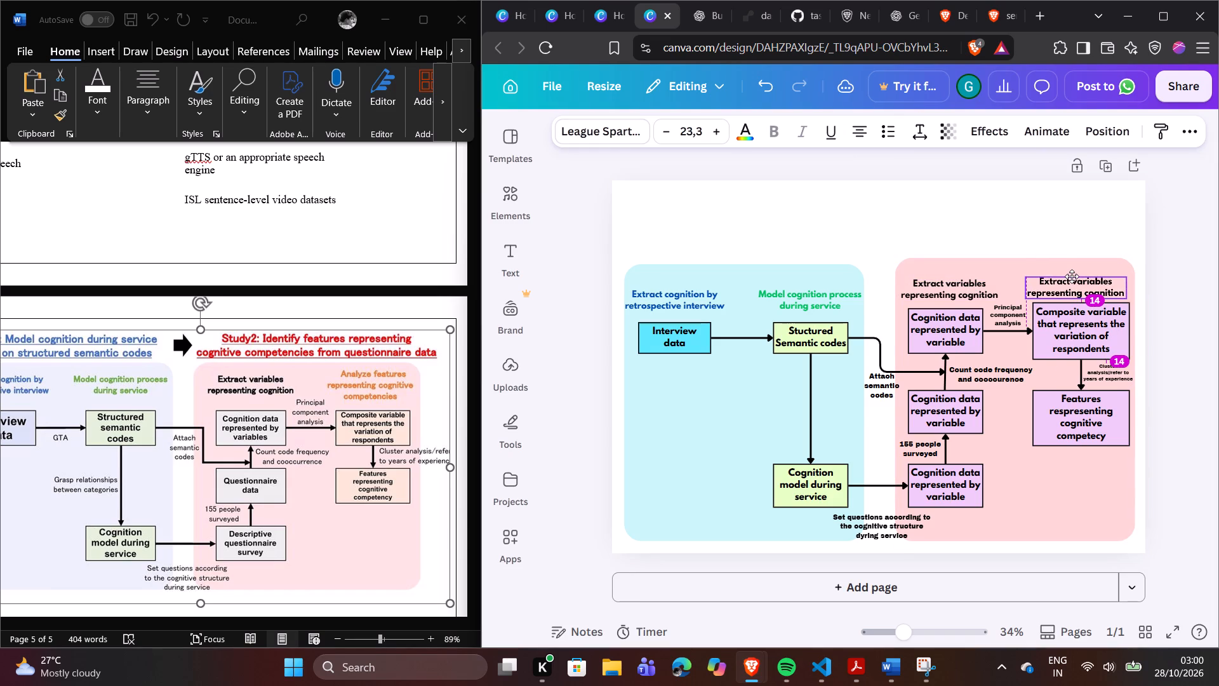
{"action": "left_click_drag", "start_coordinate": [1072, 276], "coordinate": [1072, 276]}
Replace the copied heading above the "Composite variable" box with three lines: "Analyze features", "representing cognitive", "cometencies".
{"action": "double_click", "coordinate": [1072, 276]}
{"action": "double_click", "coordinate": [1071, 275]}
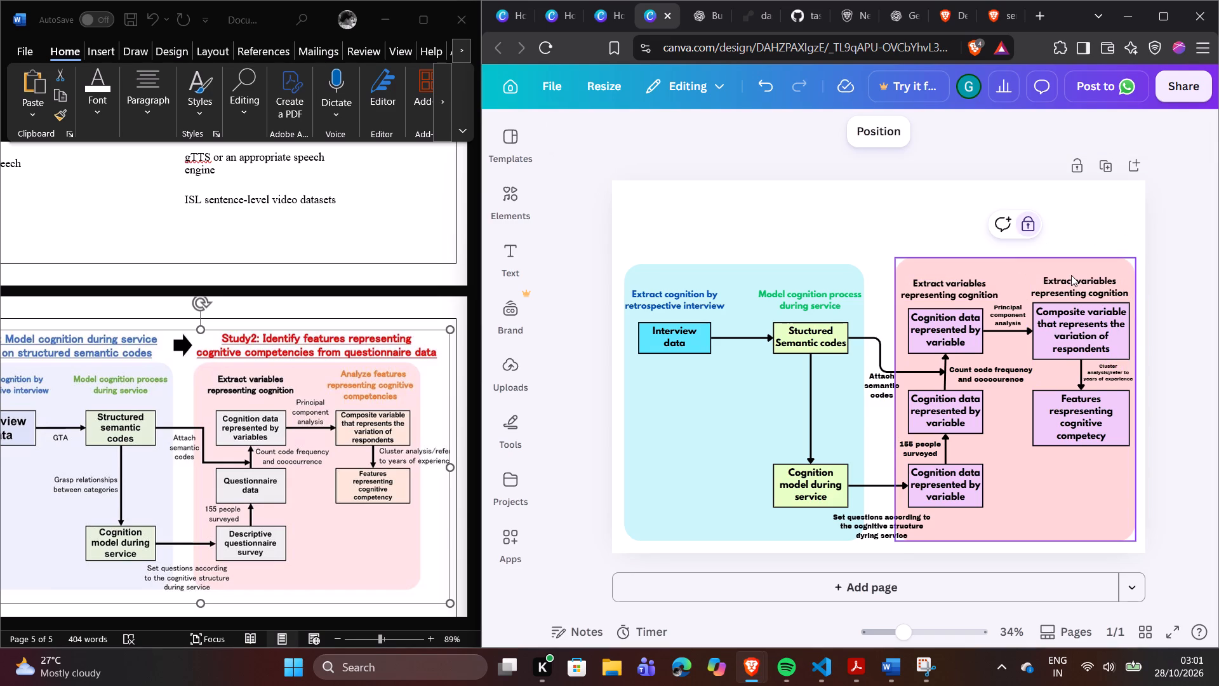
{"action": "double_click", "coordinate": [1072, 276]}
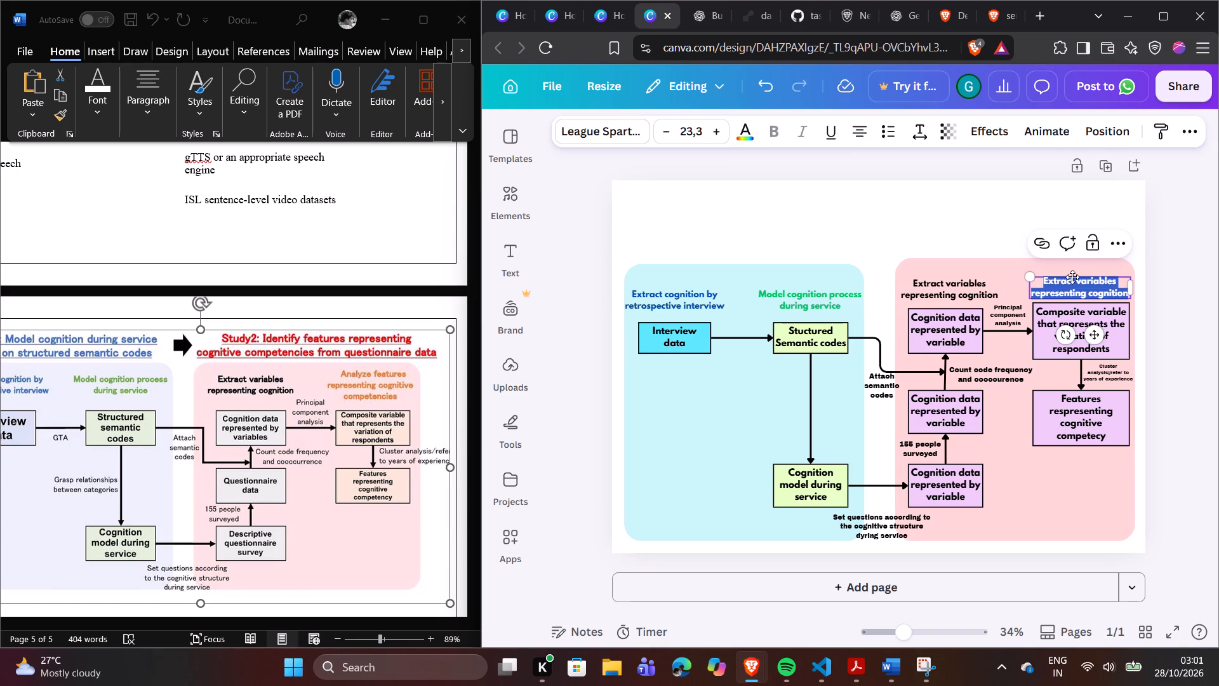
{"action": "key", "text": "shift+a"}
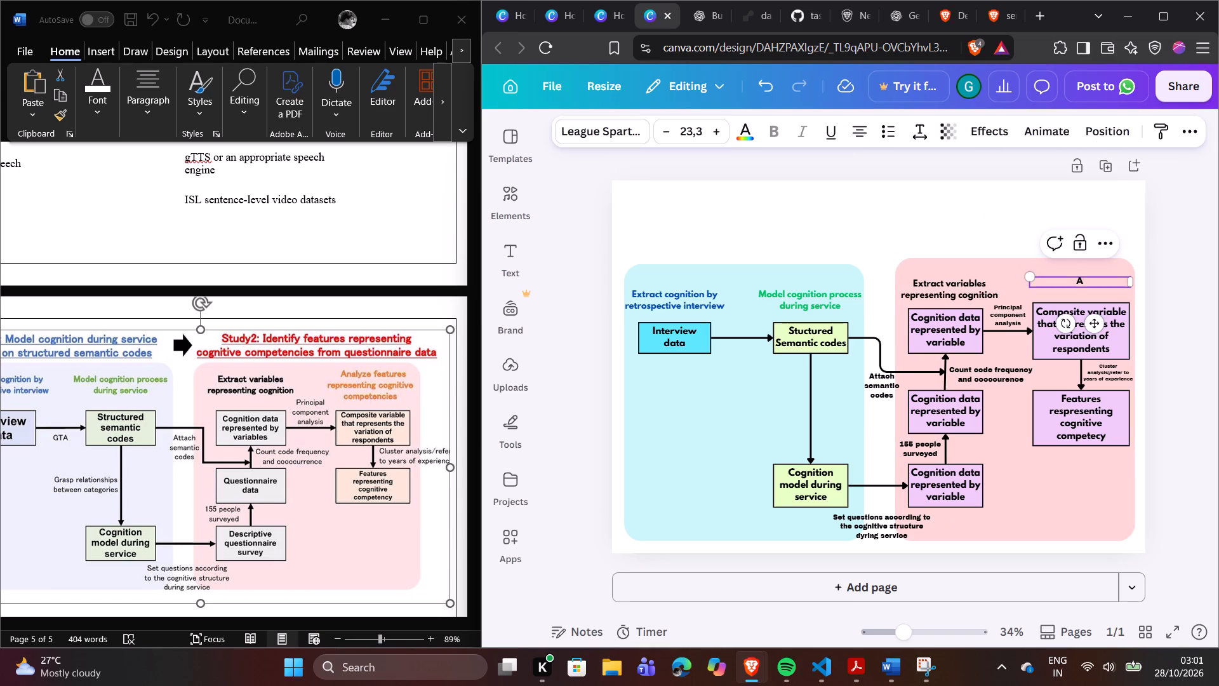
{"action": "type", "text": "na"}
{"action": "key", "text": "l"}
{"action": "key", "text": "y"}
{"action": "type", "text": "ze"}
{"action": "key", "text": "space"}
{"action": "type", "text": "fea"}
{"action": "key", "text": "t"}
{"action": "type", "text": "ures"}
{"action": "key", "text": "Return"}
{"action": "type", "text": "re"}
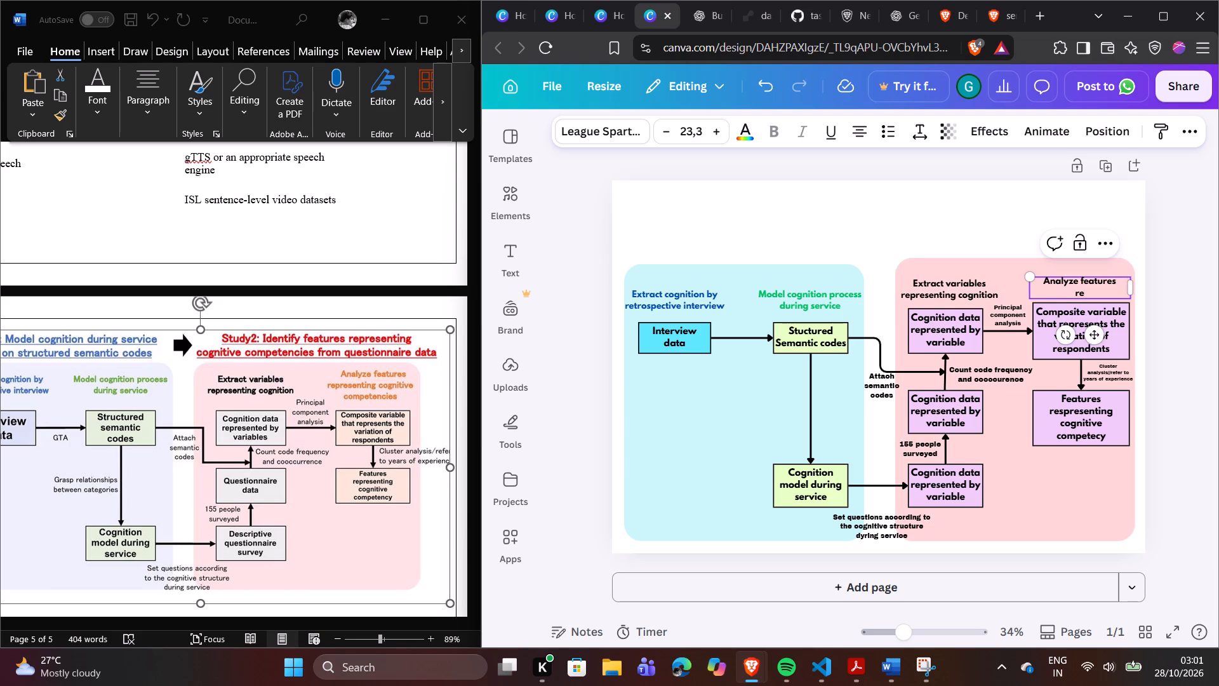
{"action": "type", "text": "pre"}
{"action": "type", "text": "se"}
{"action": "type", "text": "nting"}
{"action": "key", "text": "space"}
{"action": "type", "text": "cog"}
{"action": "key", "text": "b"}
{"action": "key", "text": "BackSpace"}
{"action": "type", "text": "ni"}
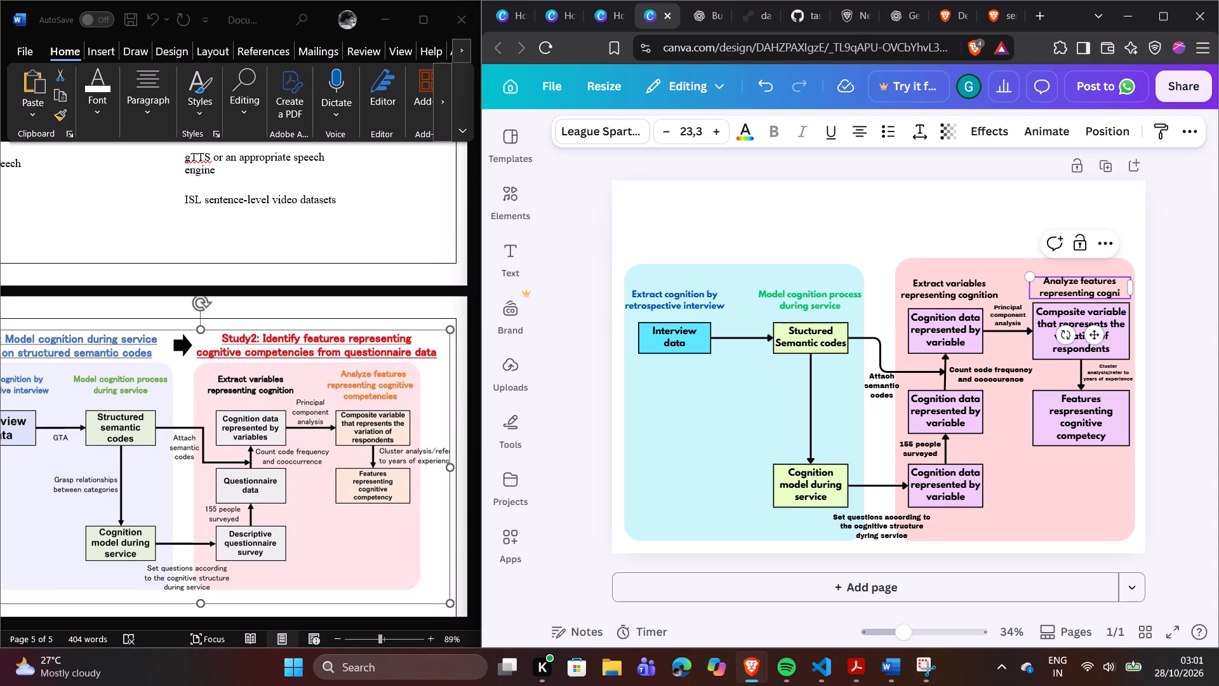
{"action": "type", "text": "tive"}
{"action": "key", "text": "Return"}
{"action": "type", "text": "com"}
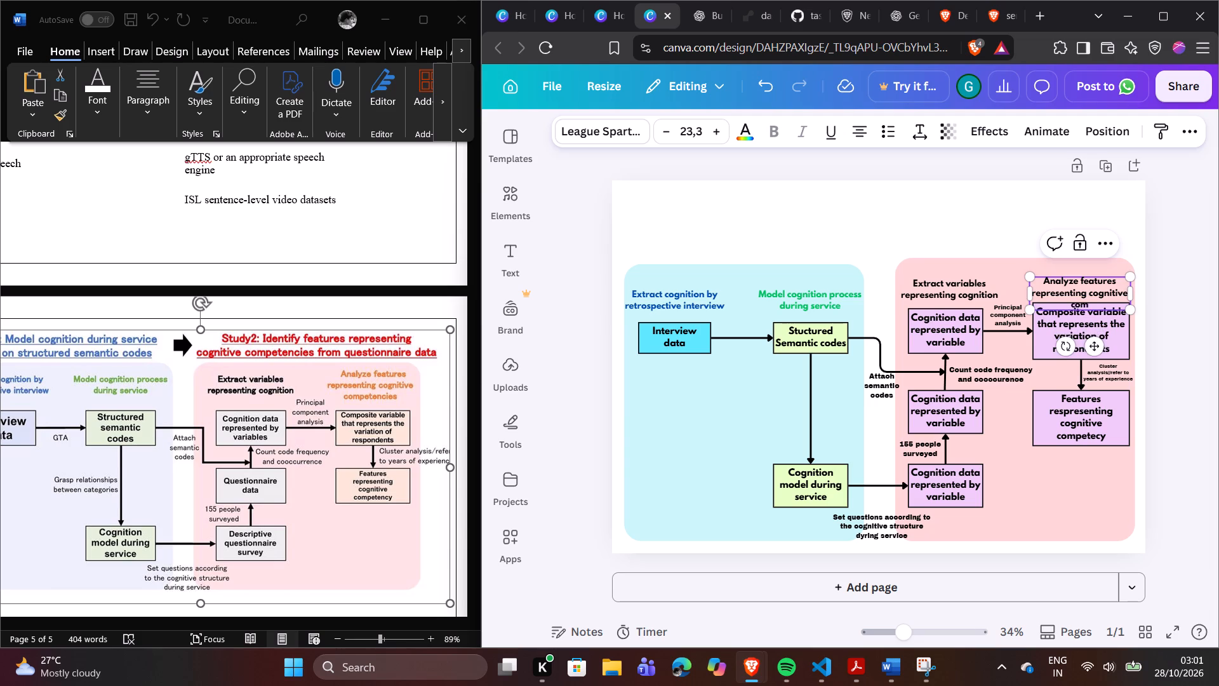
{"action": "key", "text": "e"}
{"action": "type", "text": "te"}
{"action": "type", "text": "nc"}
{"action": "key", "text": "i"}
{"action": "type", "text": "es"}
{"action": "left_click", "coordinate": [1197, 324]}
Move the "Analyze features representing cognitive cometencies" heading up slightly so it clears the "Composite variable" box below.
{"action": "left_click_drag", "start_coordinate": [1070, 291], "coordinate": [1070, 283]}
{"action": "left_click", "coordinate": [1205, 273]}
Colour the whole "Analyze features representing cognitive cometencies" heading text bright red from the default solid colours.
{"action": "triple_click", "coordinate": [1086, 290]}
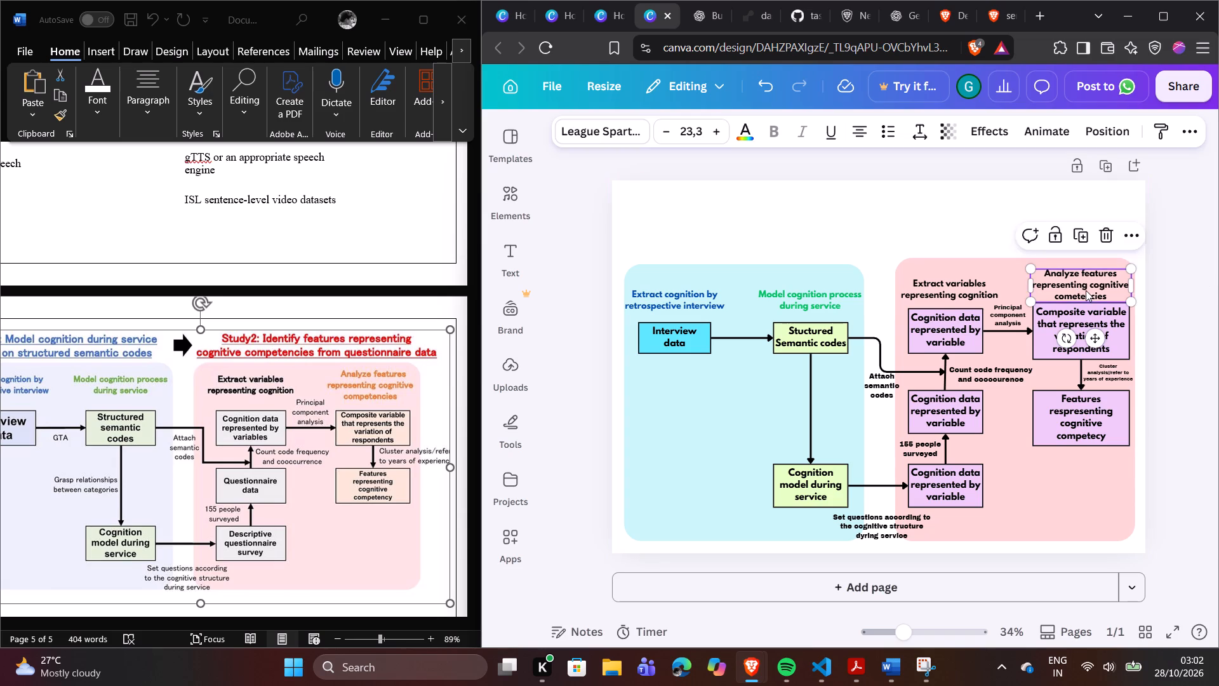
{"action": "left_click_drag", "start_coordinate": [1119, 295], "coordinate": [1049, 290]}
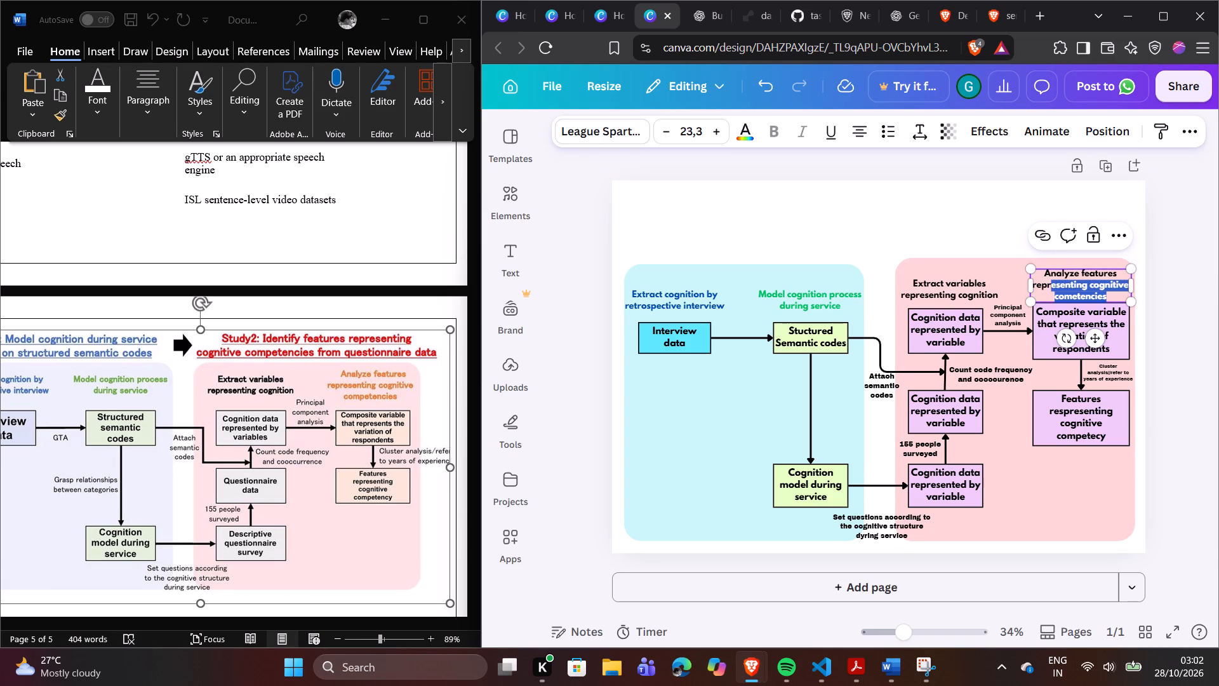
{"action": "left_click_drag", "start_coordinate": [1049, 290], "coordinate": [1032, 274]}
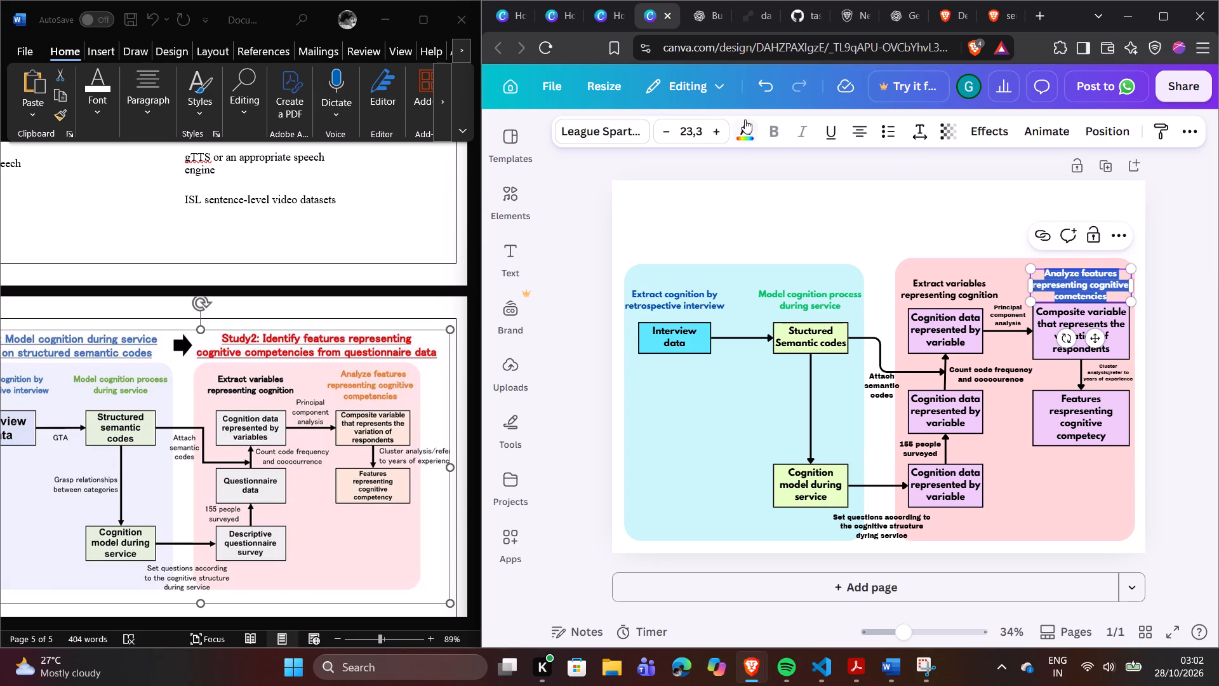
{"action": "left_click", "coordinate": [745, 119]}
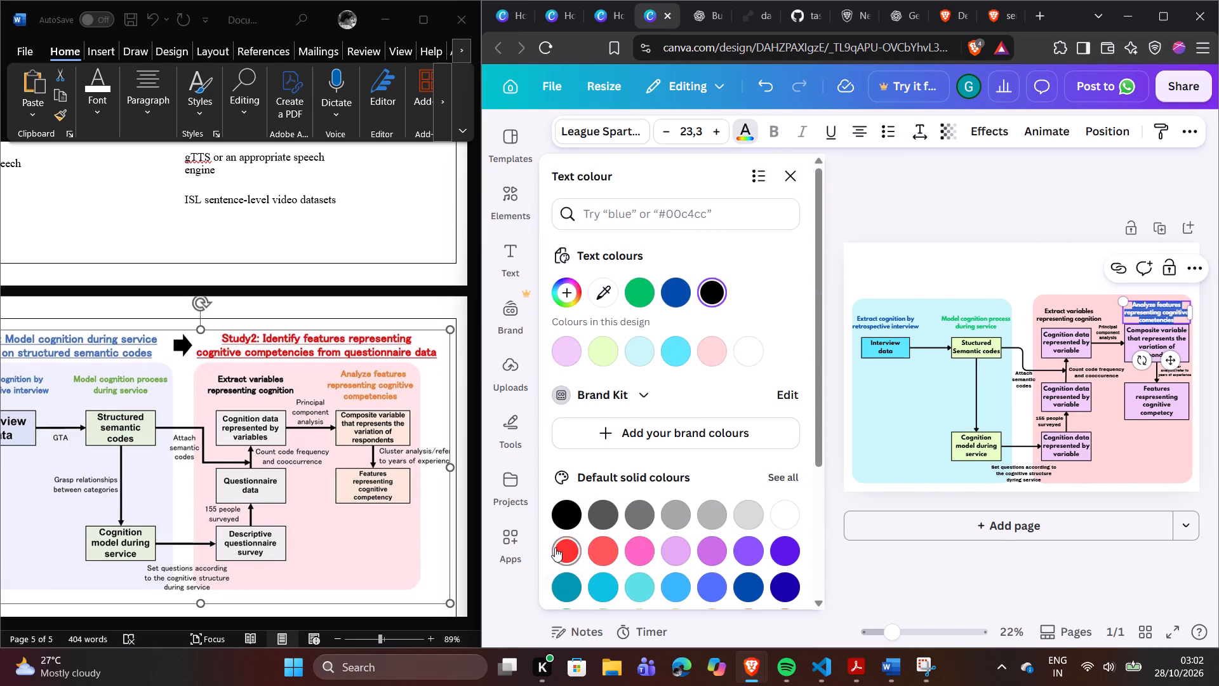
{"action": "left_click", "coordinate": [555, 548]}
{"action": "double_click", "coordinate": [905, 205]}
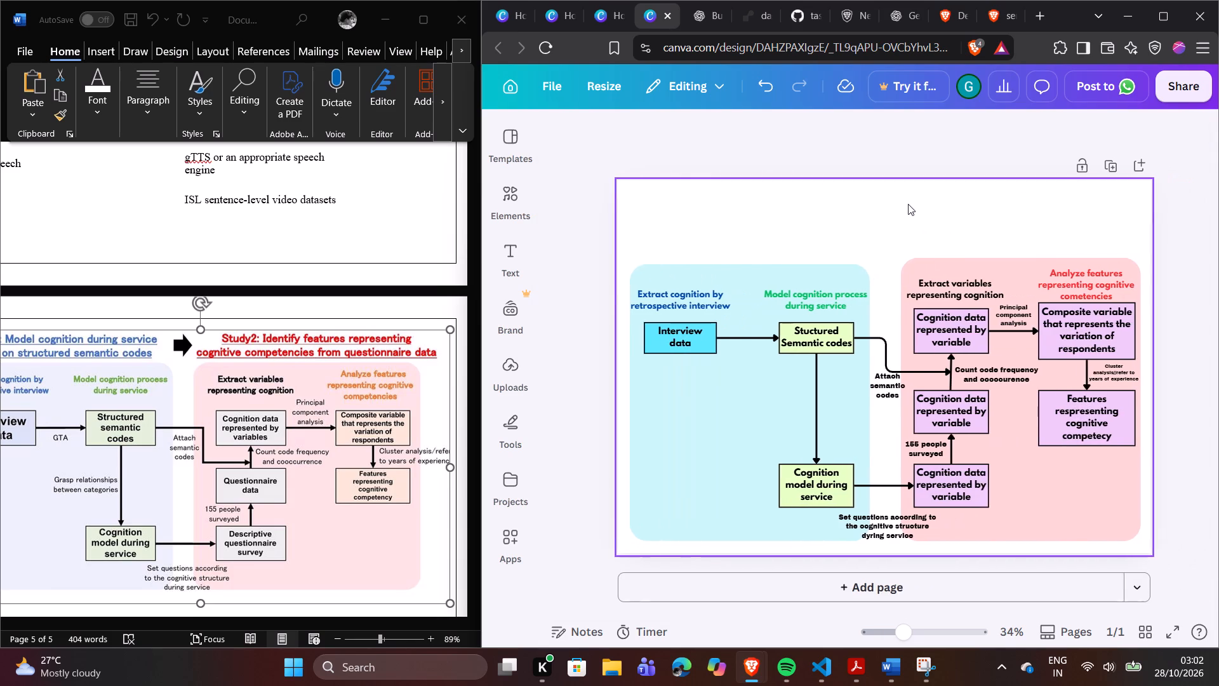
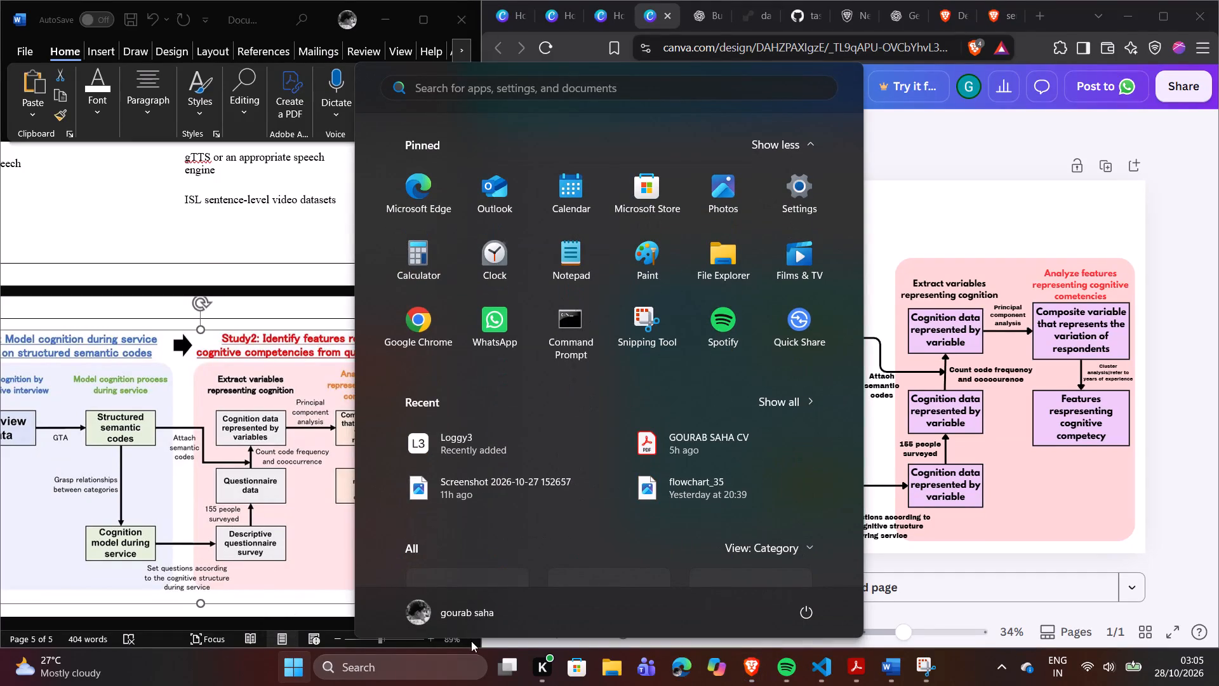
Open the computer's power options in Windows, showing the lock, shut down and restart choices.
{"action": "left_click", "coordinate": [814, 612]}
{"action": "scroll", "coordinate": [826, 557], "scroll_direction": "up", "scroll_amount": 1}
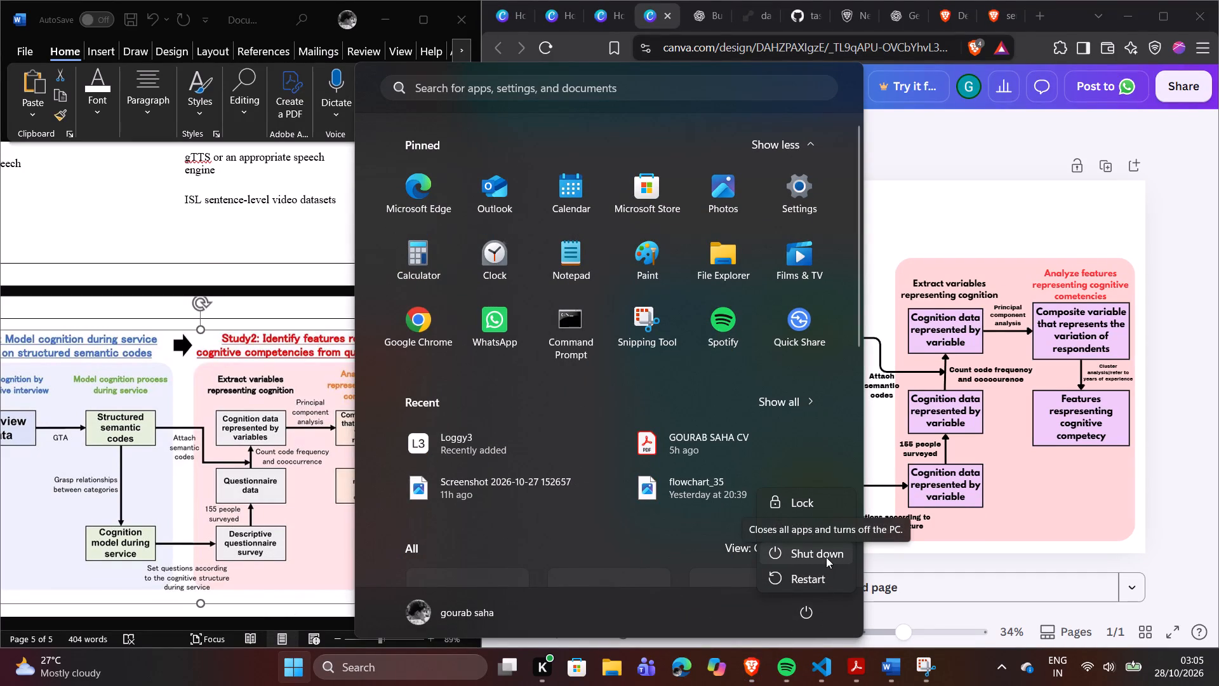